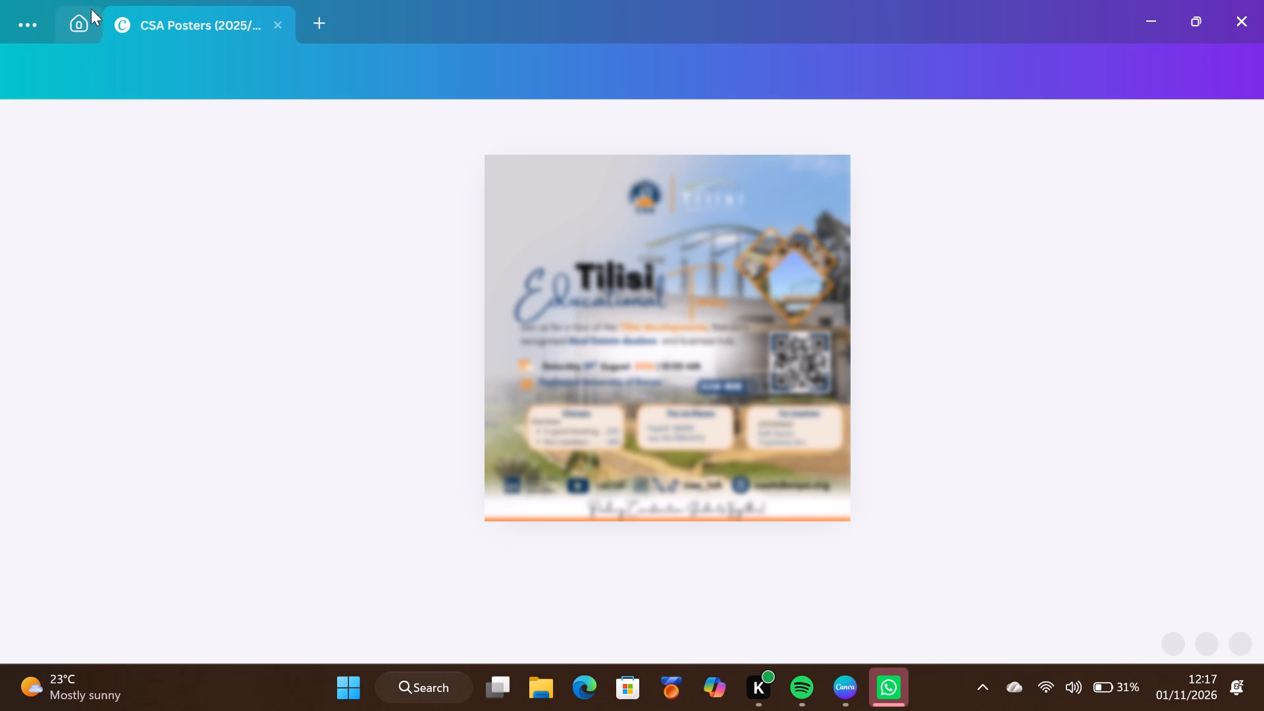
Close the CSA Posters (2025/2026) design and dismiss the pop-up window covering the home page.
{"action": "left_click", "coordinate": [280, 20]}
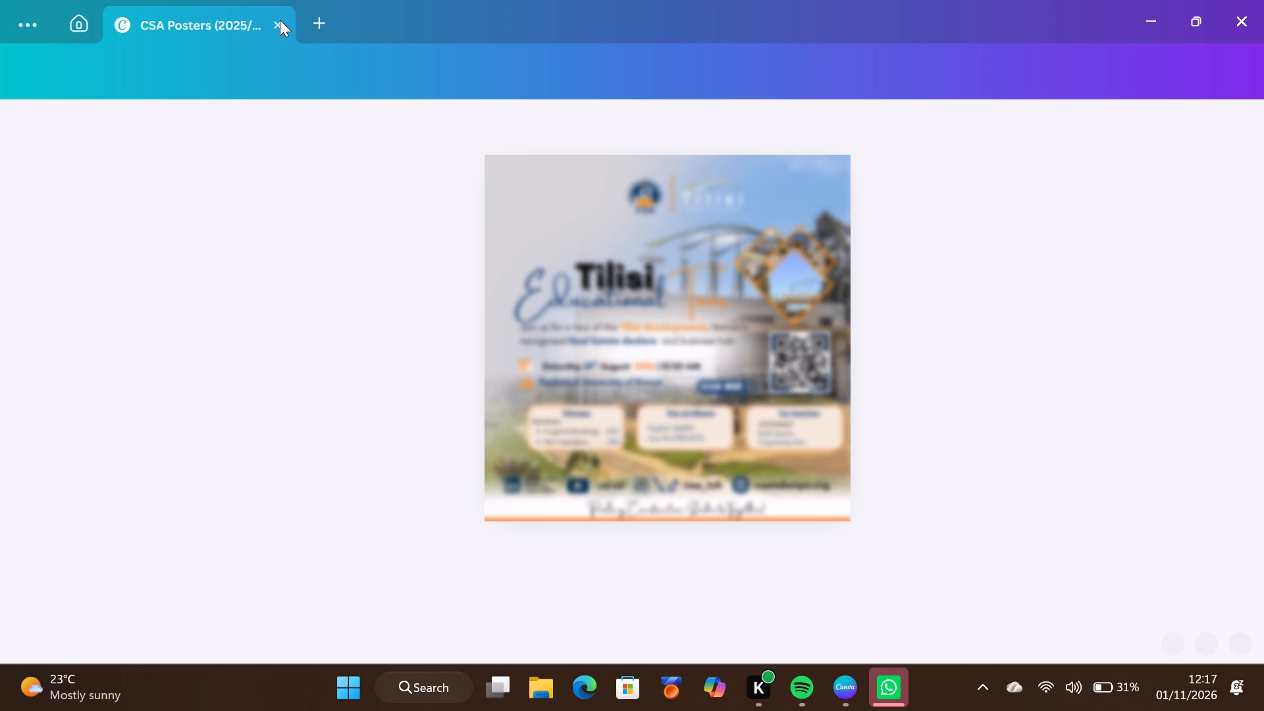
{"action": "left_click", "coordinate": [277, 21]}
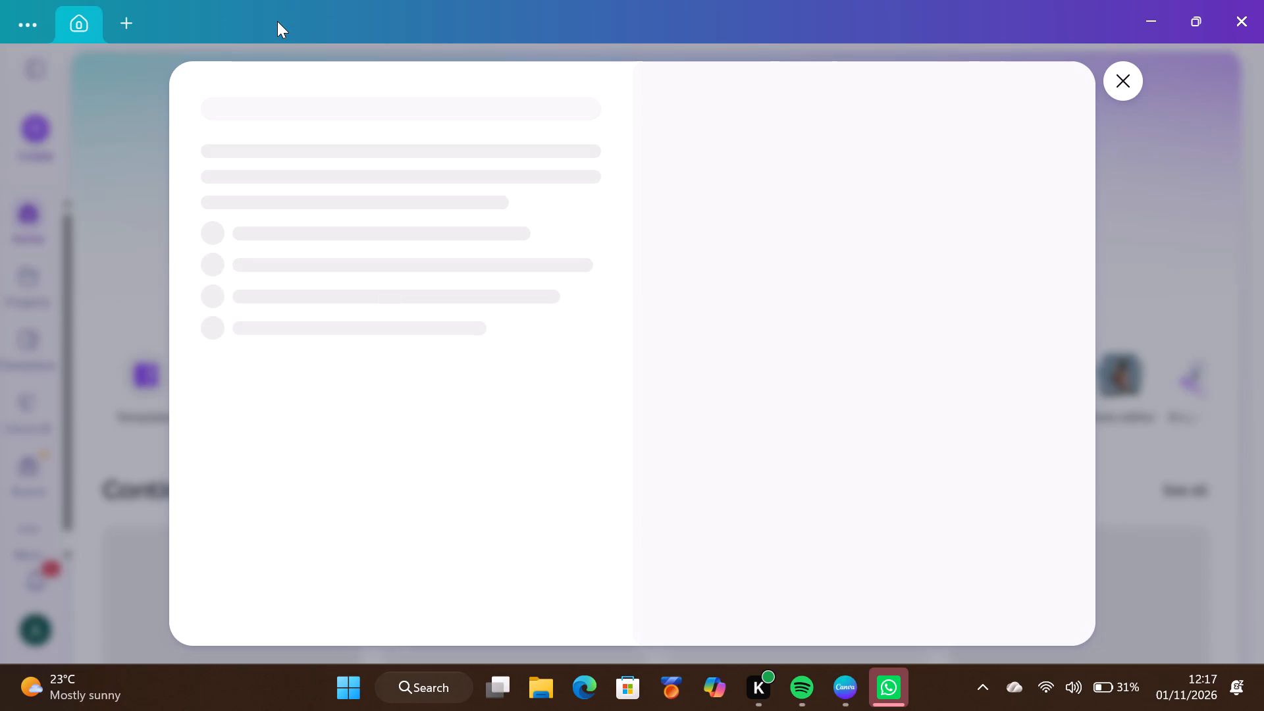
{"action": "left_click", "coordinate": [1124, 89]}
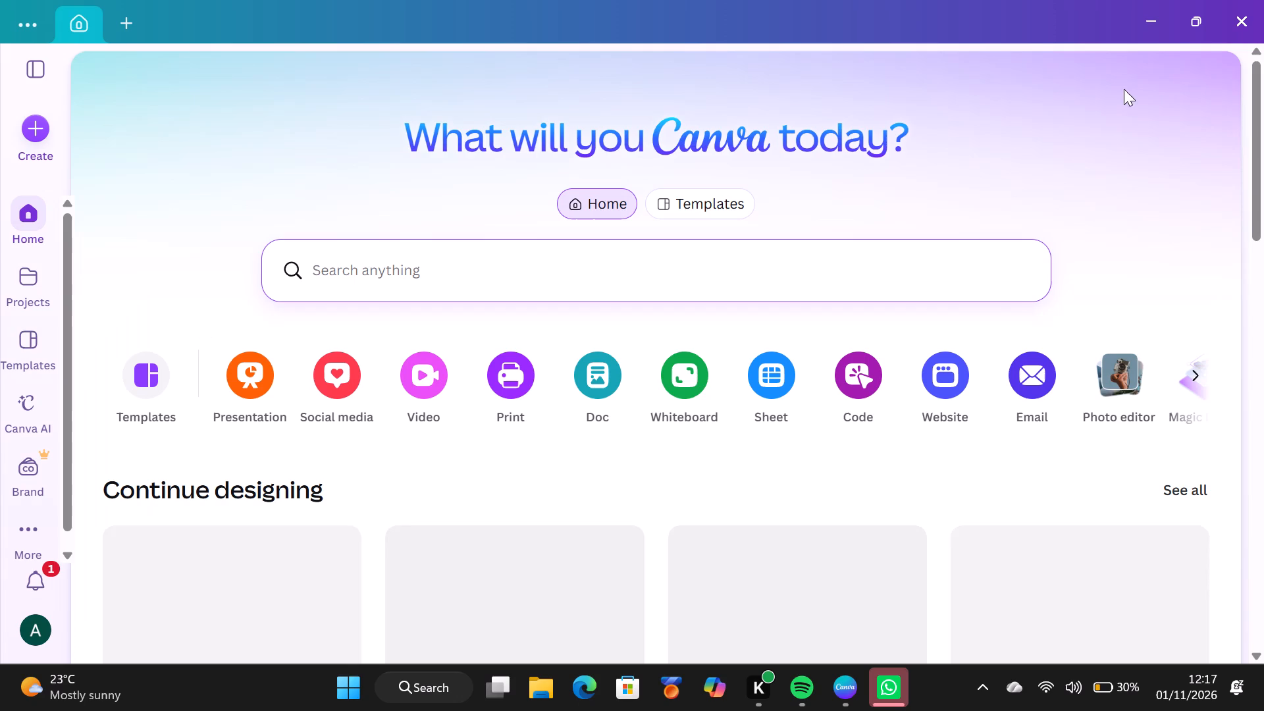
Look through the recent designs under Continue designing on the home page.
{"action": "scroll", "coordinate": [914, 195], "scroll_direction": "down", "scroll_amount": 6}
{"action": "scroll", "coordinate": [895, 261], "scroll_direction": "up", "scroll_amount": 3}
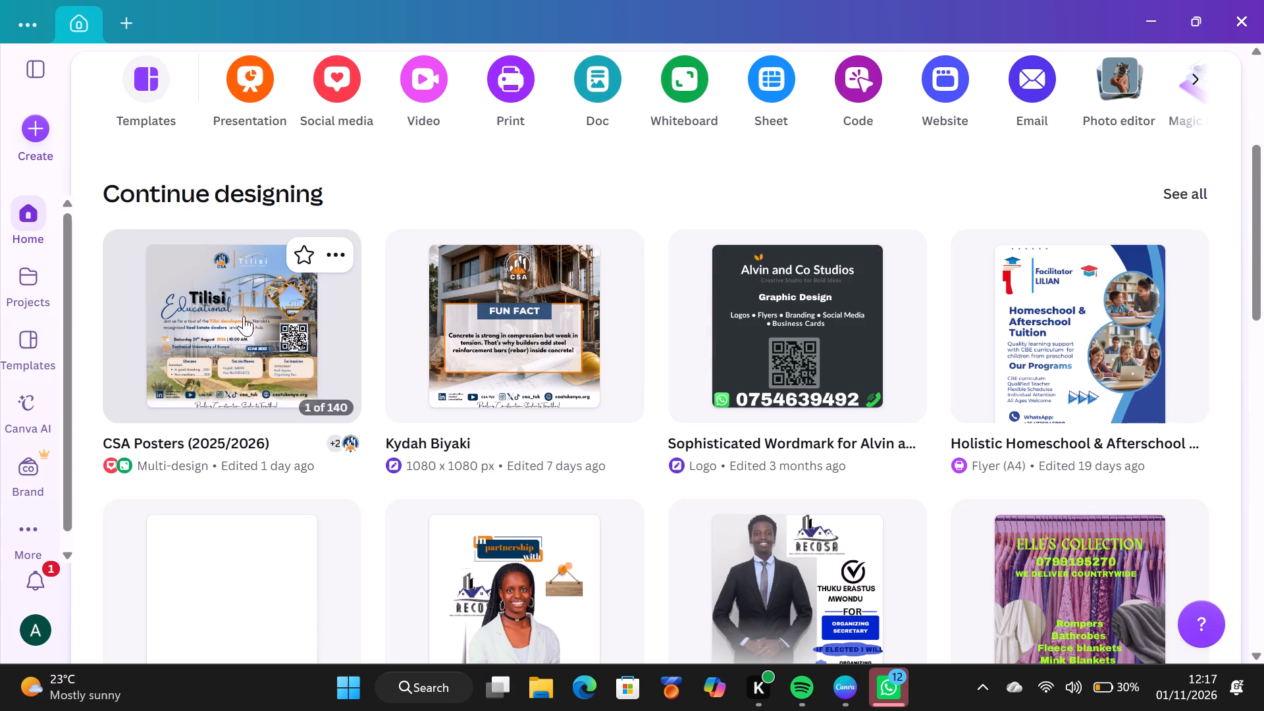
Open the CSA Posters (2025/2026) design from the recent designs.
{"action": "left_click", "coordinate": [255, 344]}
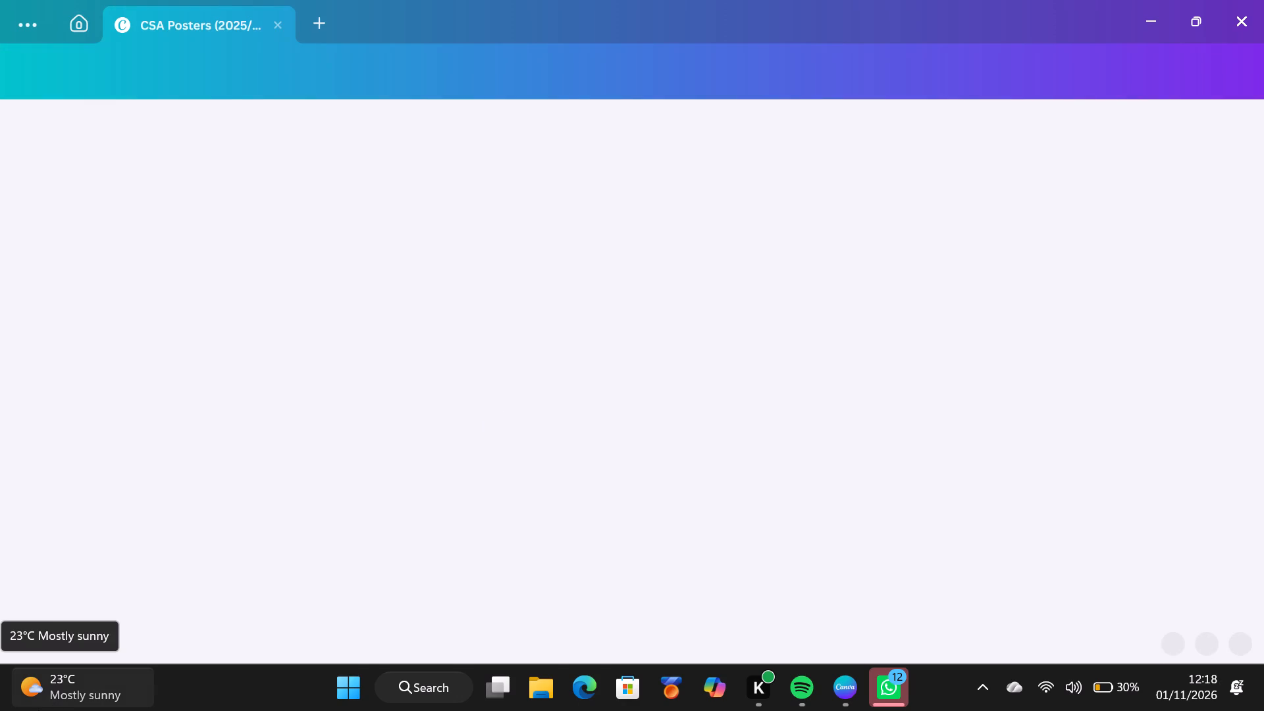
Switch to WhatsApp while the design loads.
{"action": "left_click", "coordinate": [910, 698]}
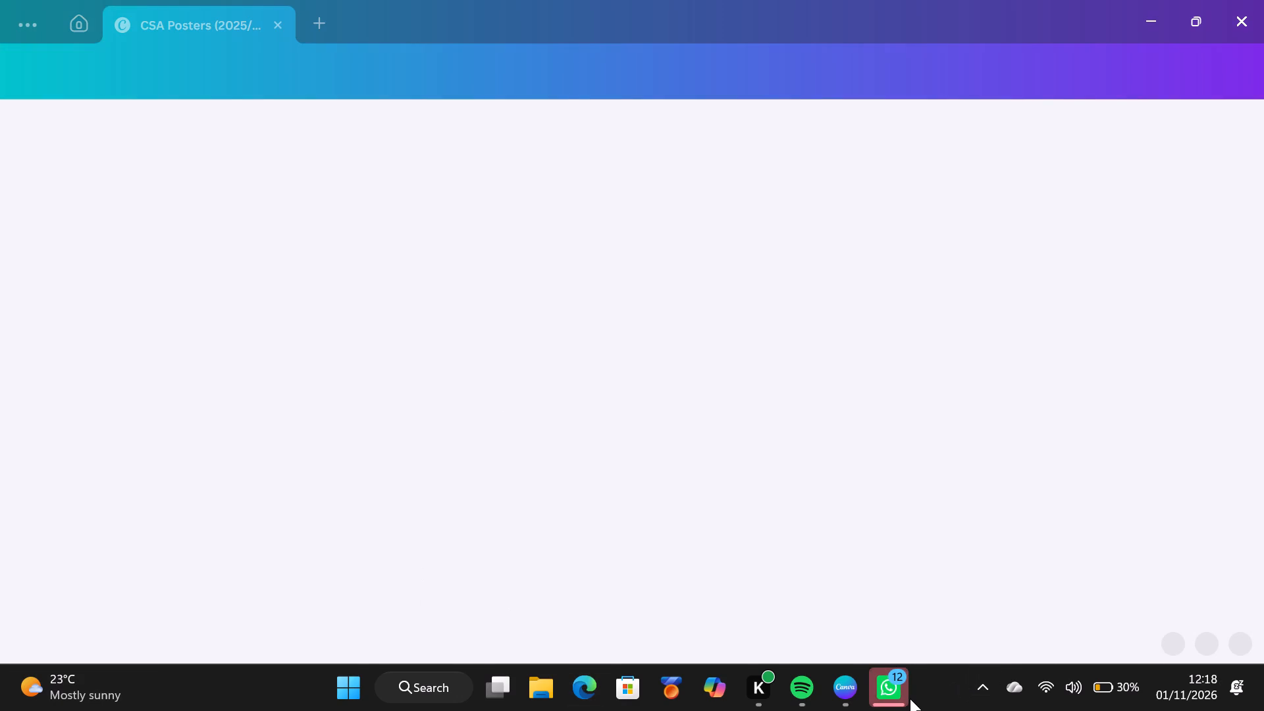
{"action": "left_click", "coordinate": [897, 698]}
{"action": "left_click", "coordinate": [856, 705]}
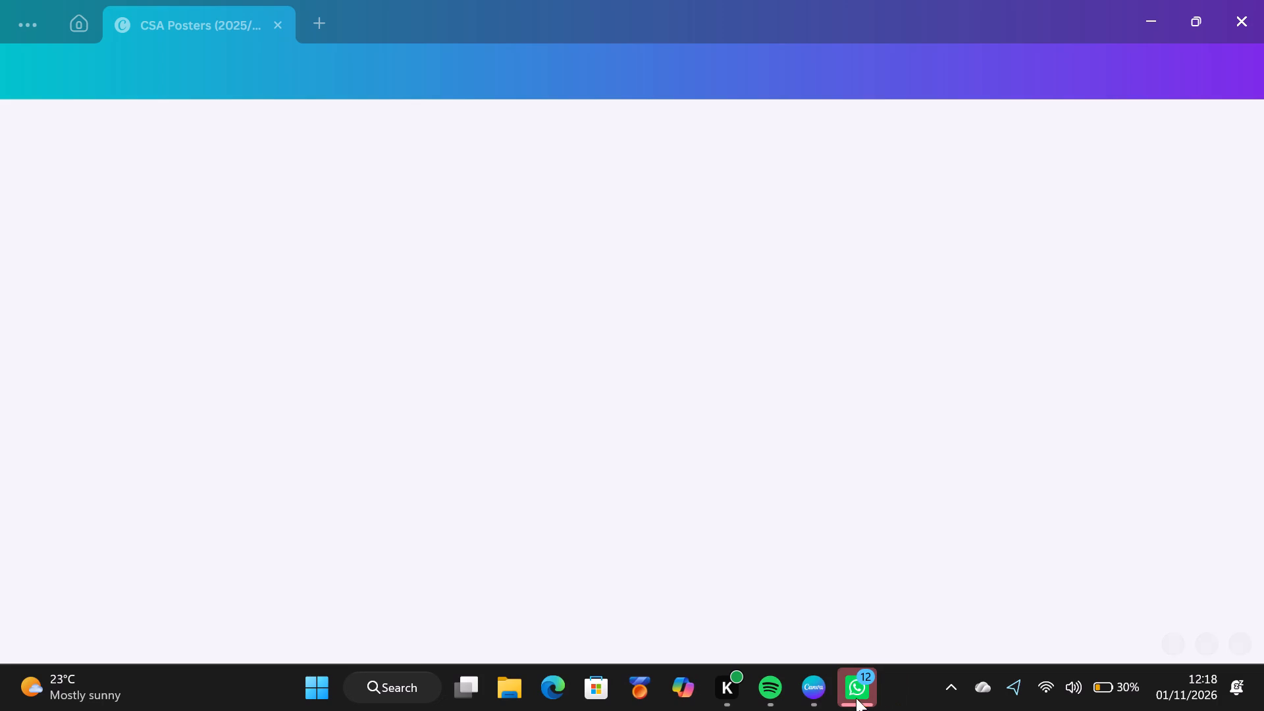
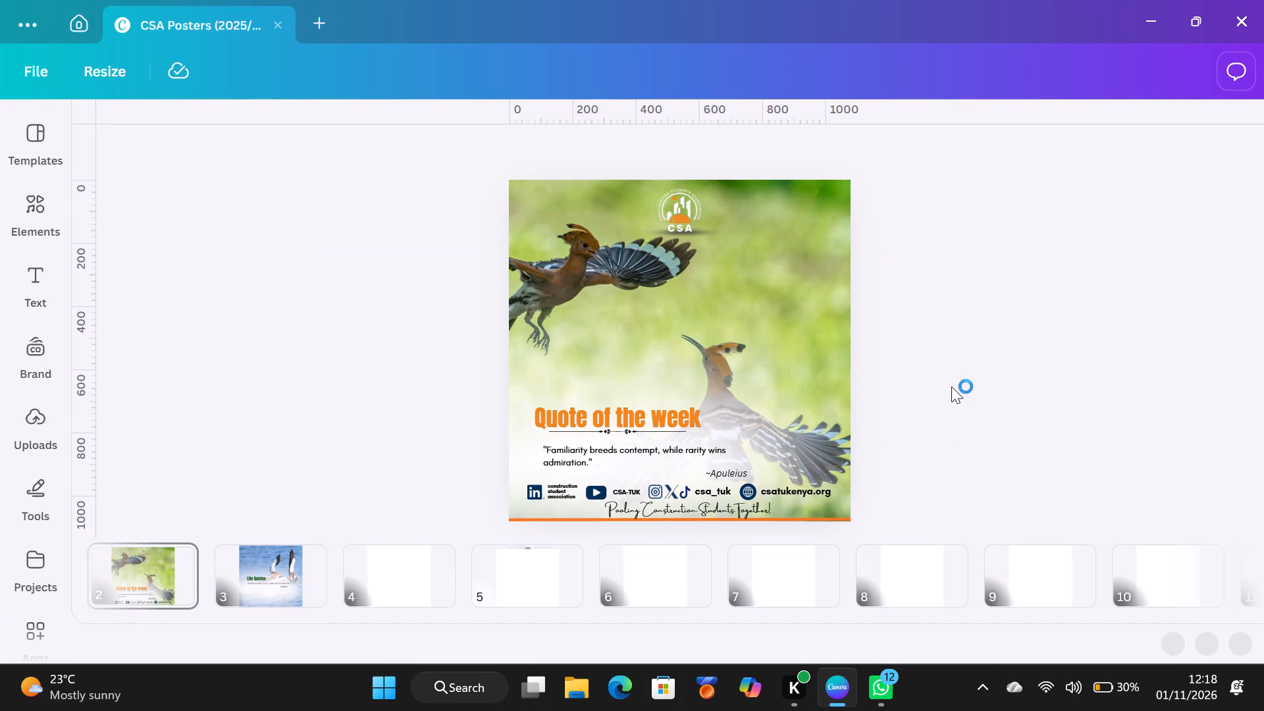
Look through the first posters of the CSA Posters (2025/2026) design, from page 2 to page 8 and back to page 6.
{"action": "scroll", "coordinate": [918, 377], "scroll_direction": "down", "scroll_amount": 1}
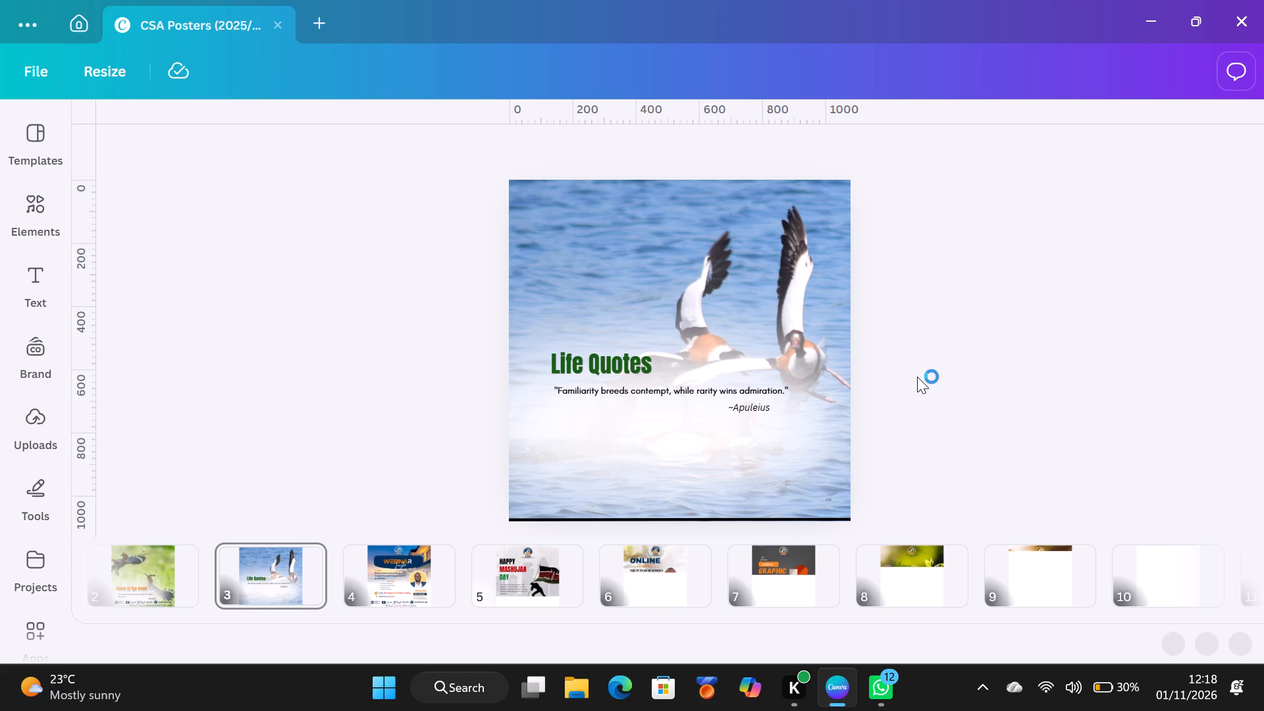
{"action": "scroll", "coordinate": [916, 377], "scroll_direction": "down", "scroll_amount": 2}
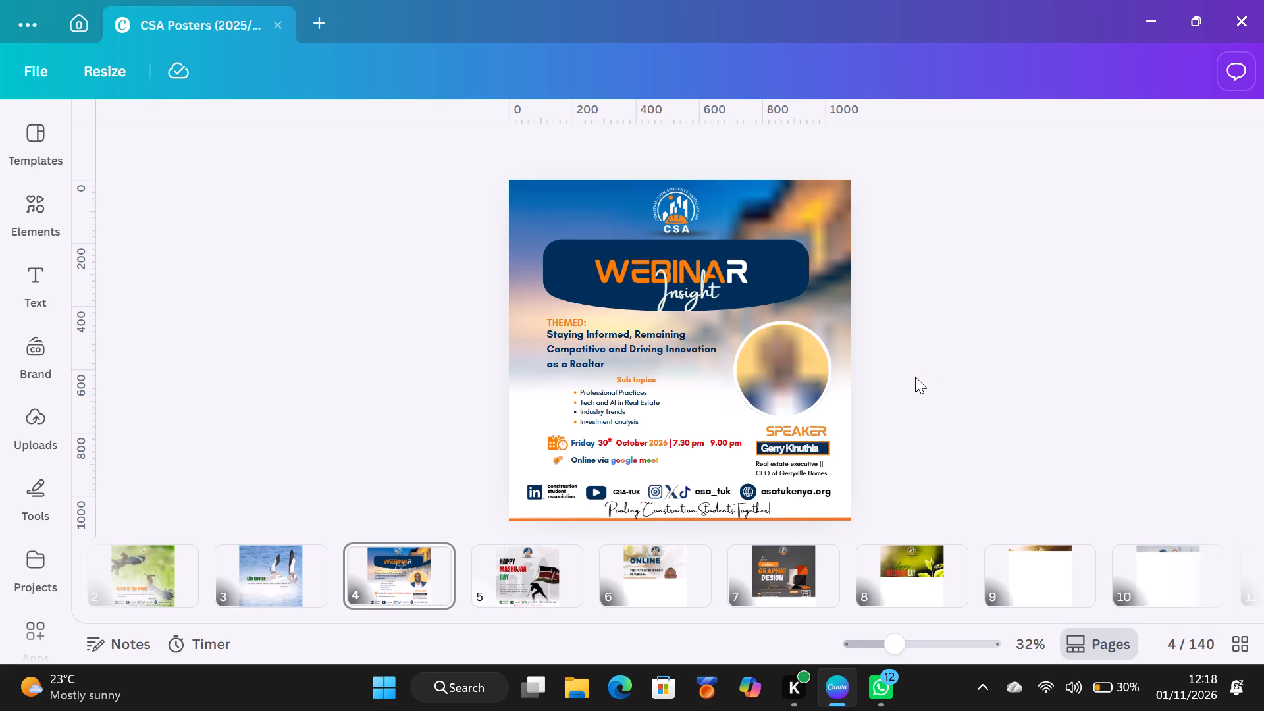
{"action": "scroll", "coordinate": [914, 377], "scroll_direction": "down", "scroll_amount": 1}
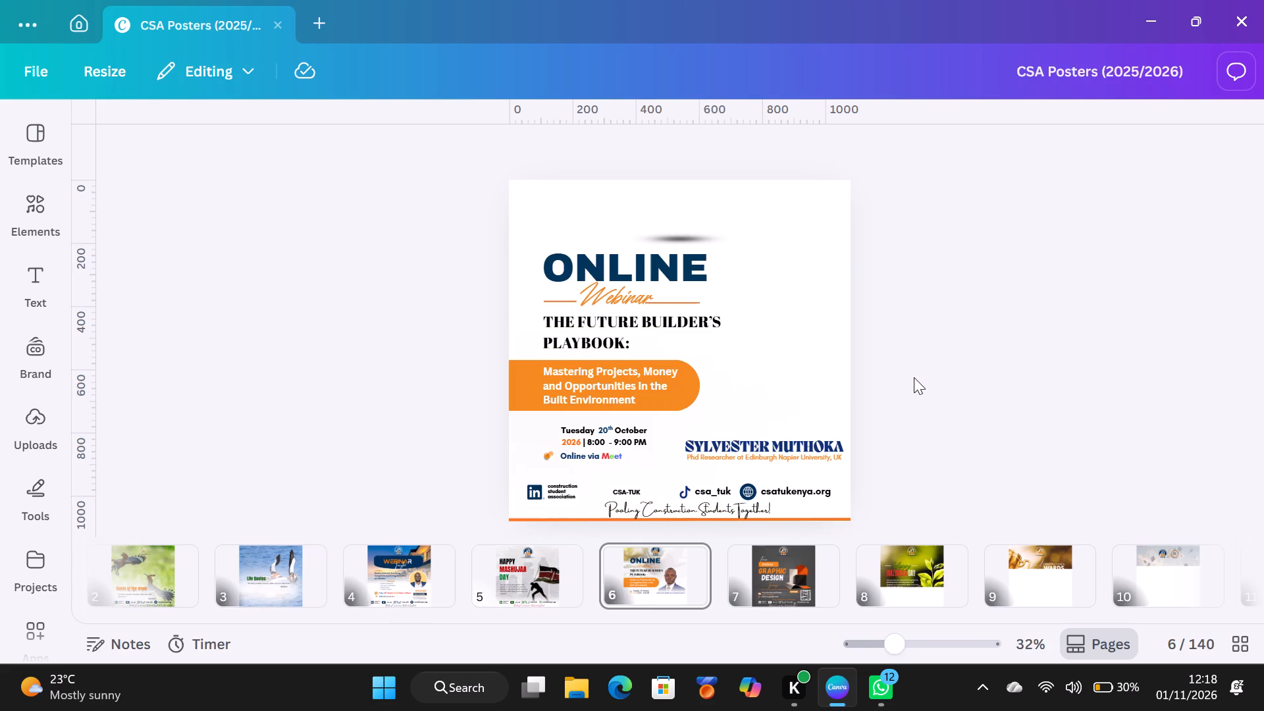
{"action": "scroll", "coordinate": [914, 377], "scroll_direction": "down", "scroll_amount": 2}
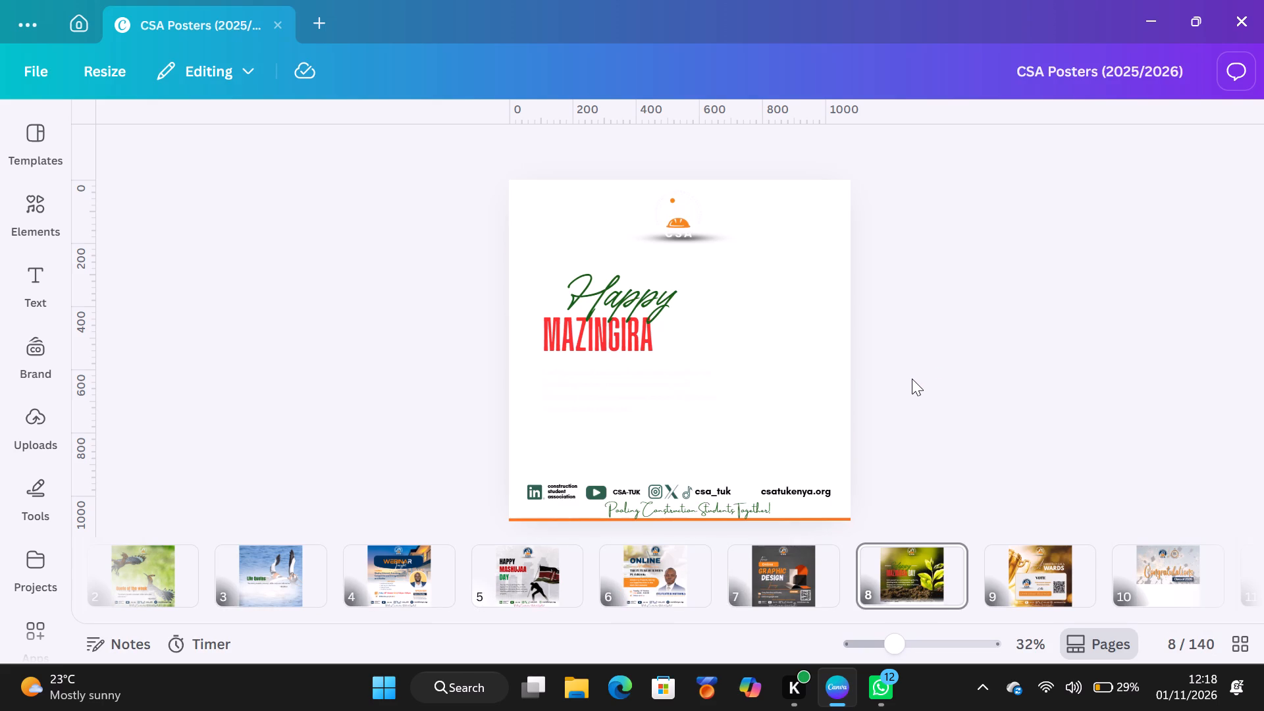
{"action": "scroll", "coordinate": [912, 379], "scroll_direction": "up", "scroll_amount": 1}
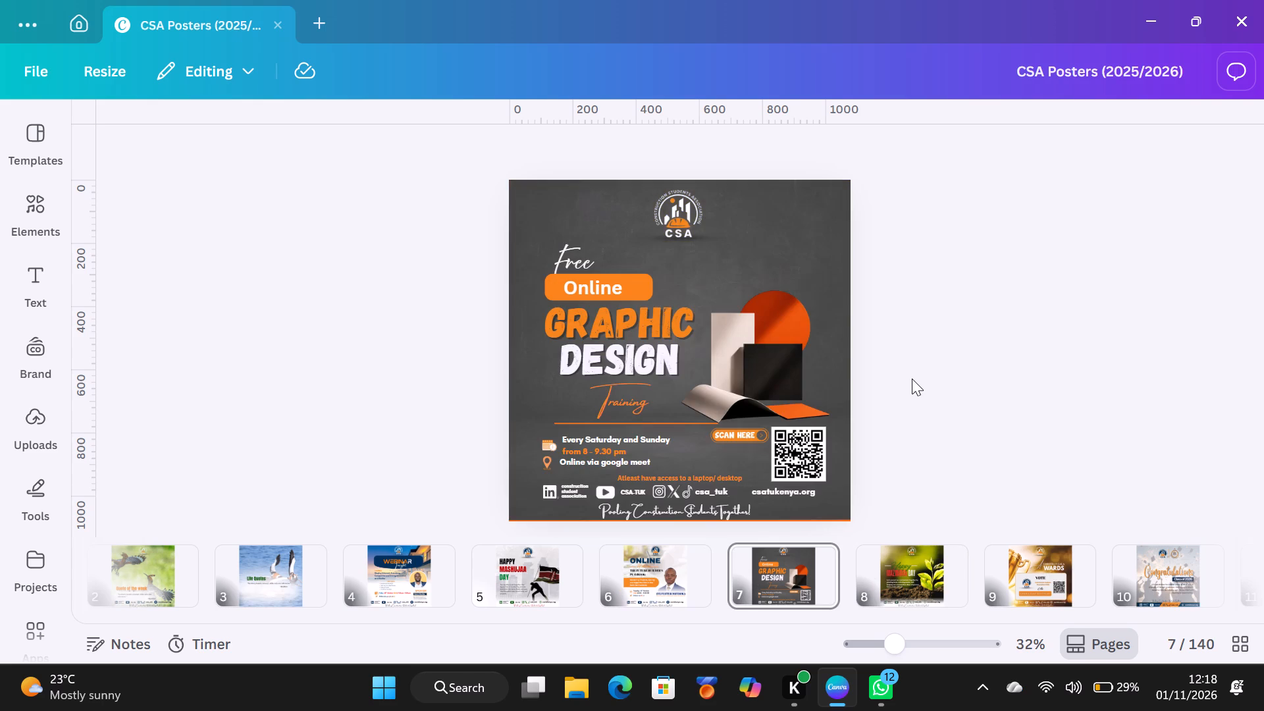
{"action": "scroll", "coordinate": [912, 379], "scroll_direction": "up", "scroll_amount": 1}
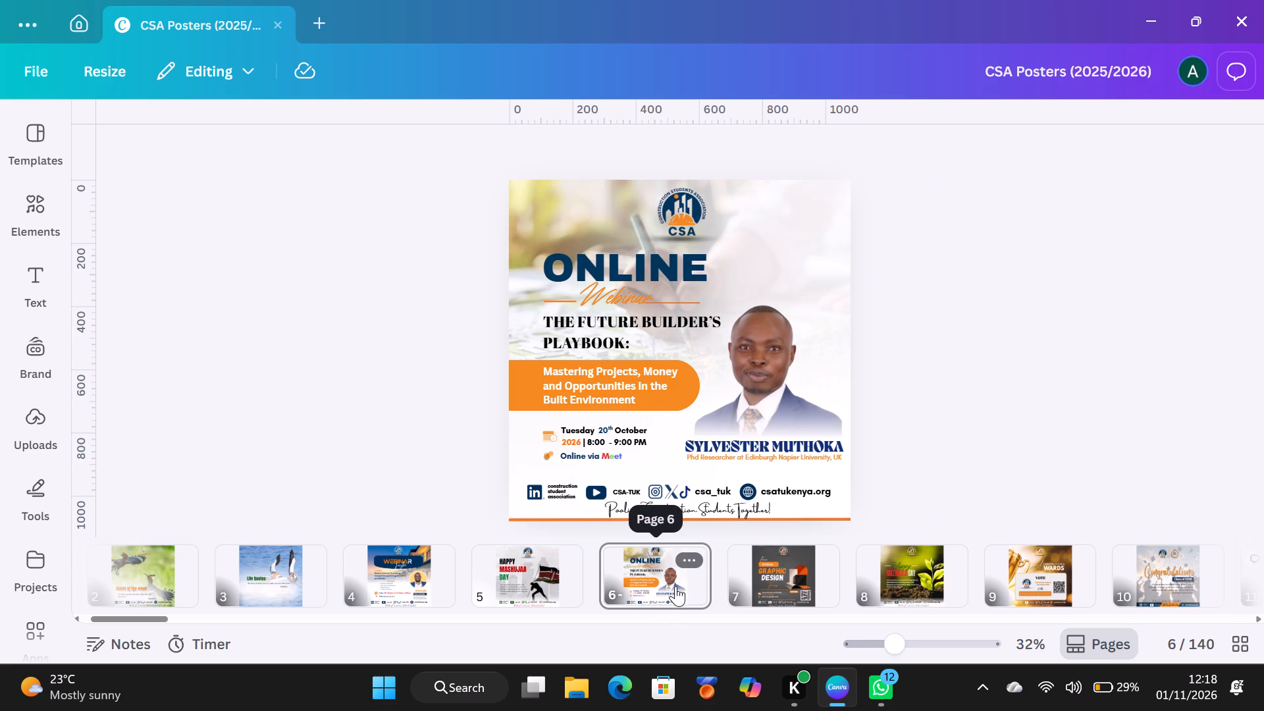
Add a blank page directly after page 6, the Online Webinar poster.
{"action": "left_click", "coordinate": [692, 564]}
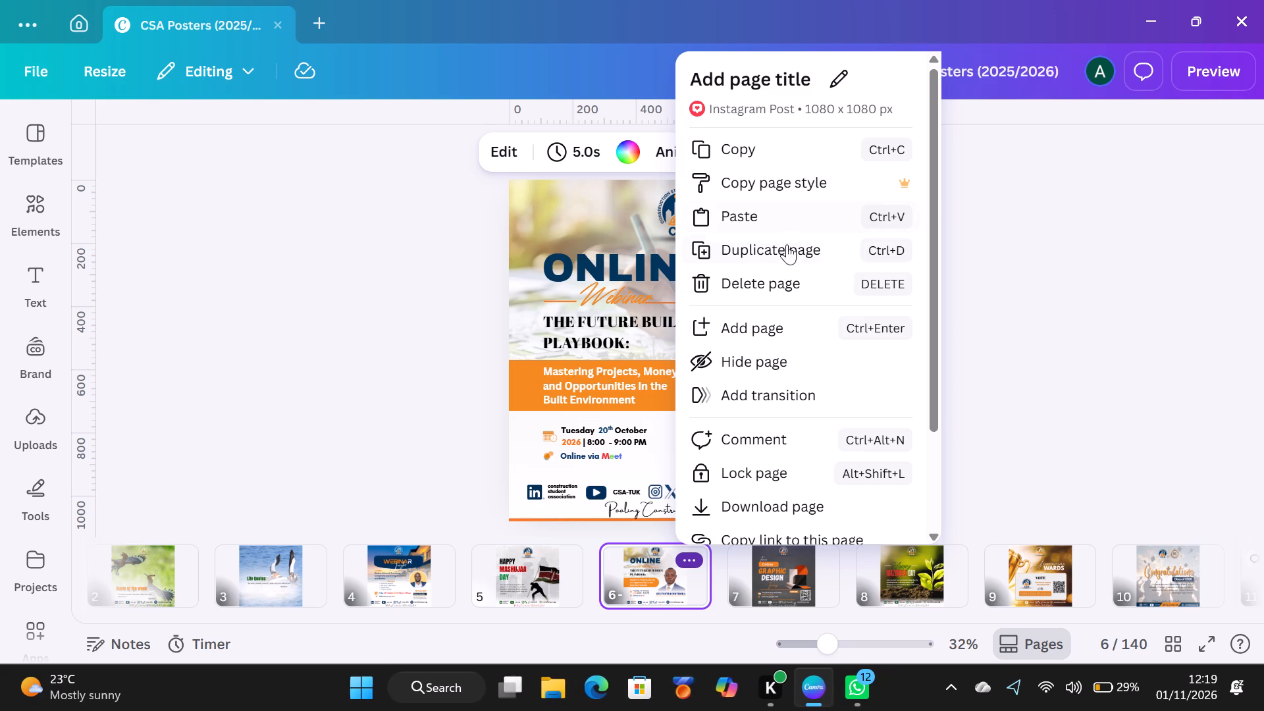
{"action": "left_click", "coordinate": [787, 332]}
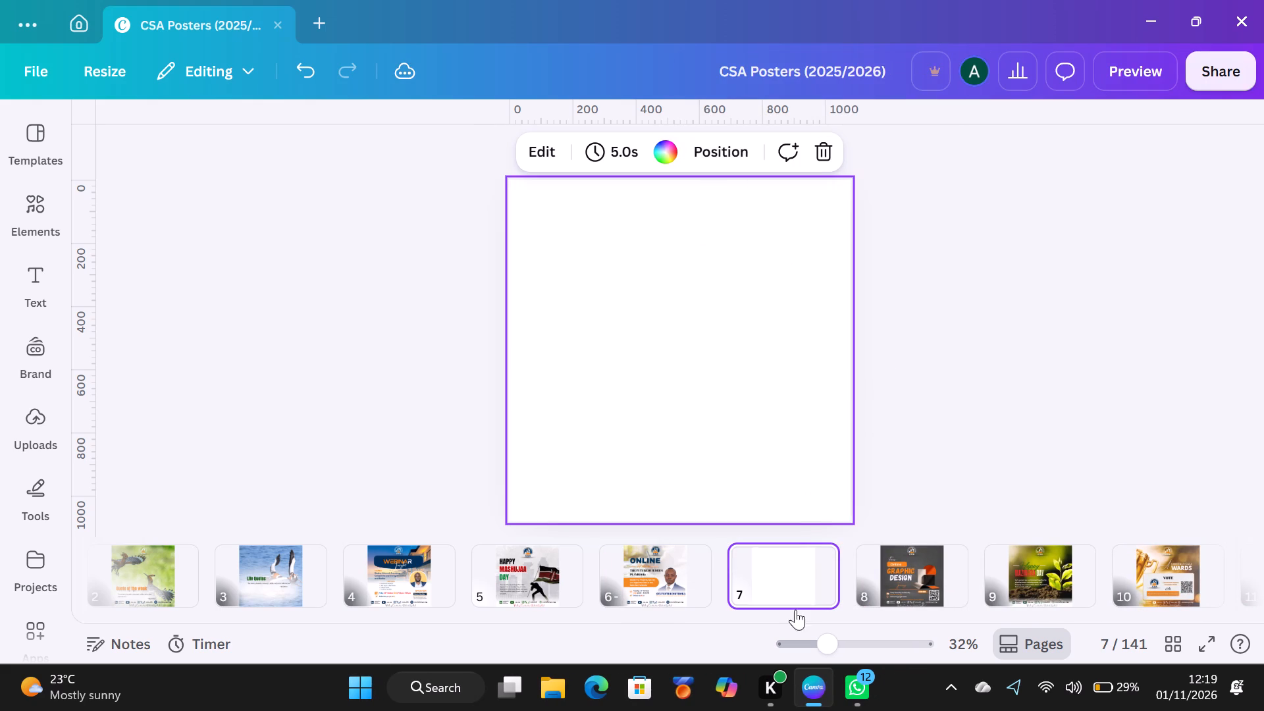
Switch to WhatsApp.
{"action": "left_click", "coordinate": [854, 685]}
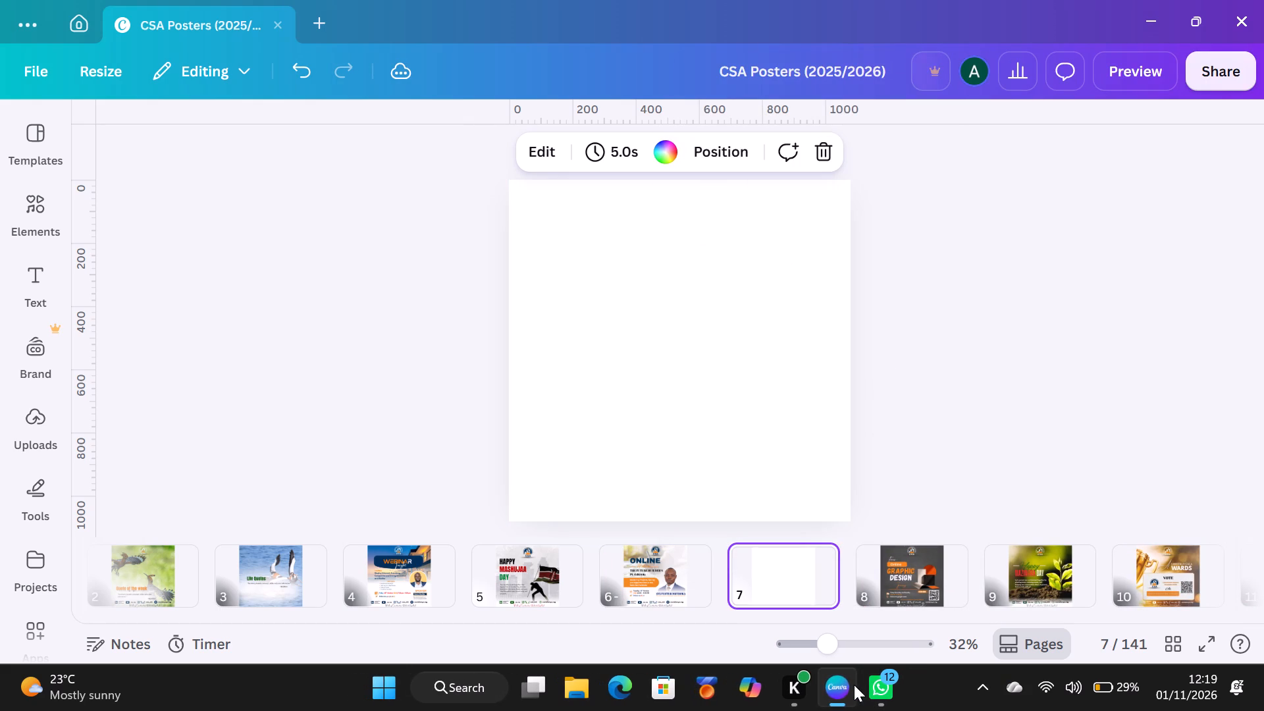
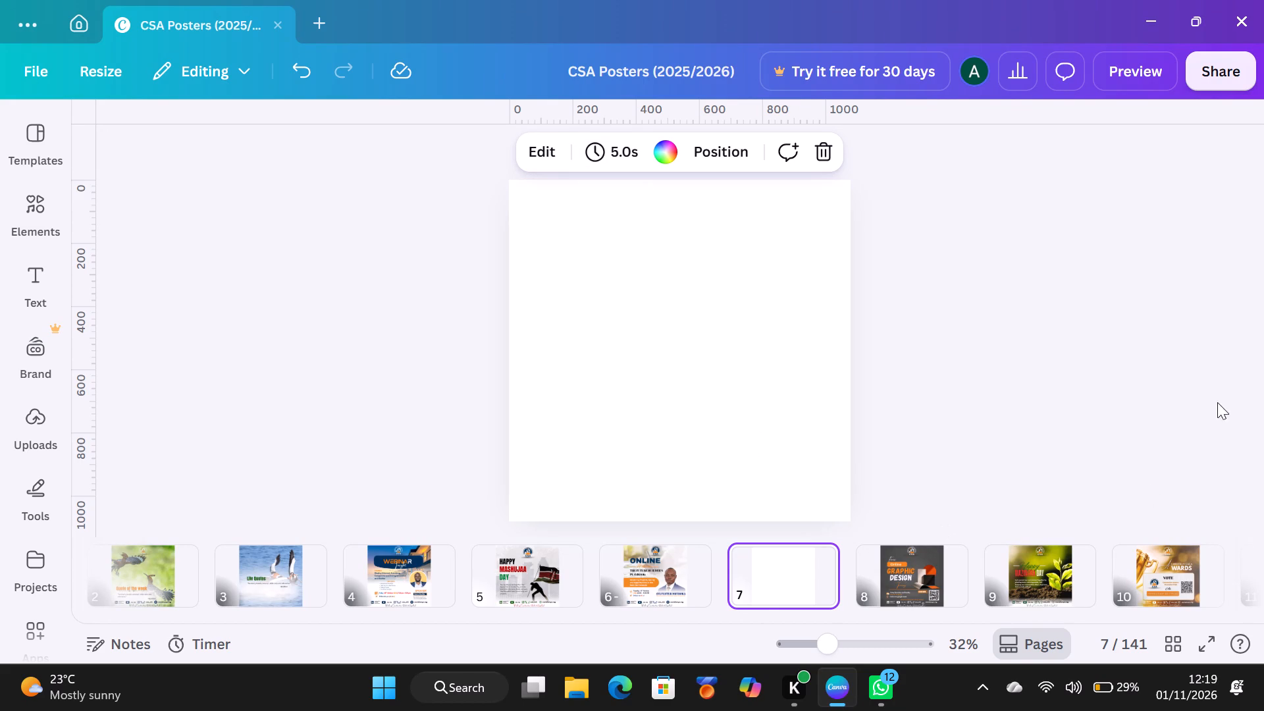
Open page 16, the Happy October poster, from further along in the design.
{"action": "left_click", "coordinate": [1259, 623]}
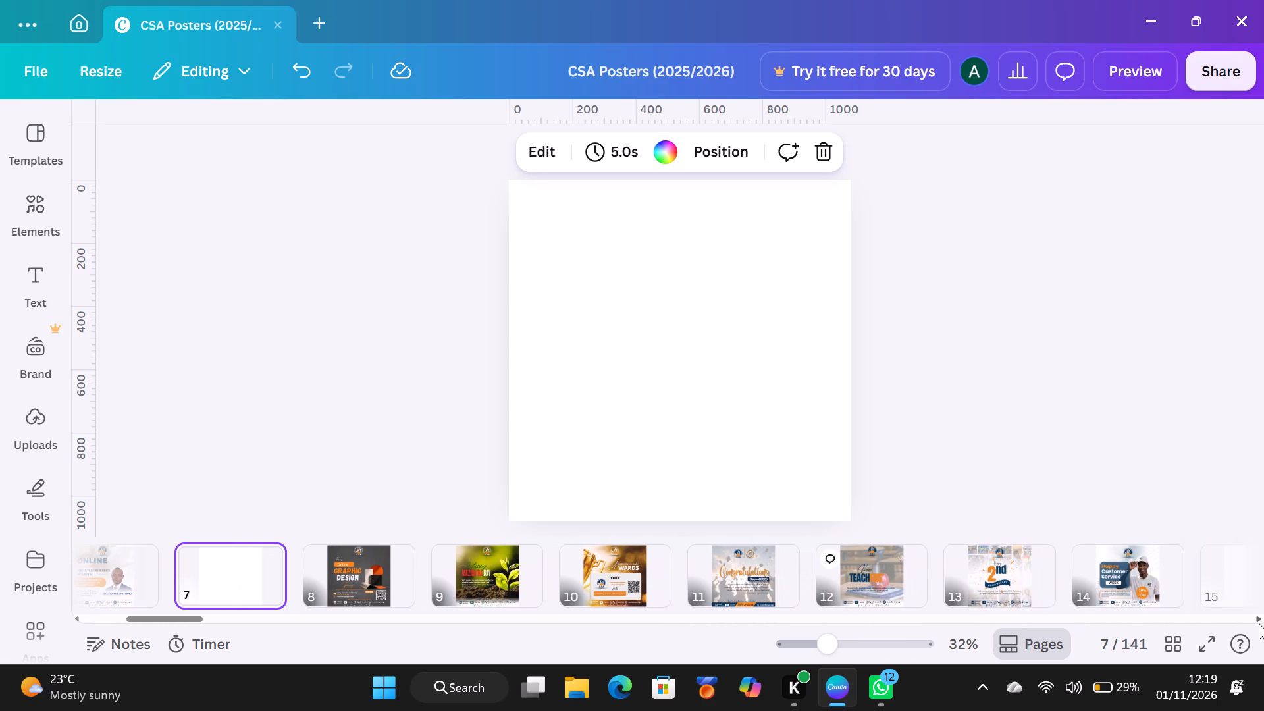
{"action": "left_click", "coordinate": [1259, 623]}
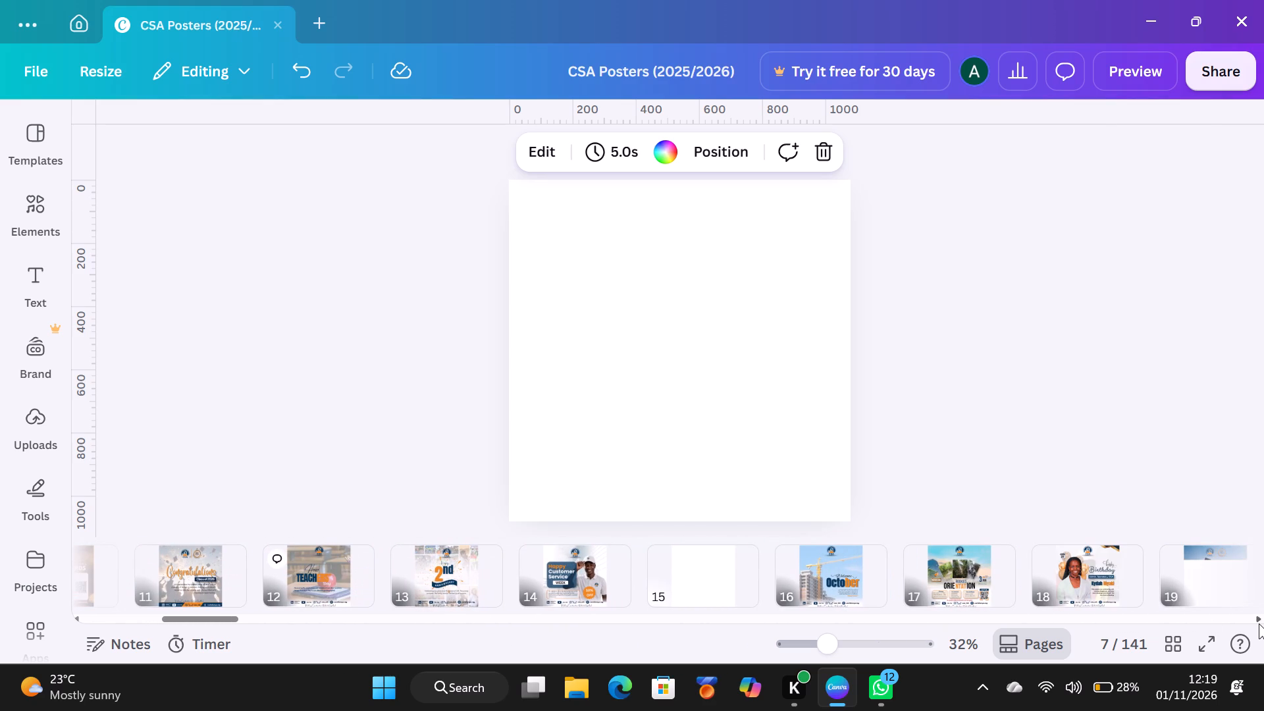
{"action": "left_click", "coordinate": [842, 575]}
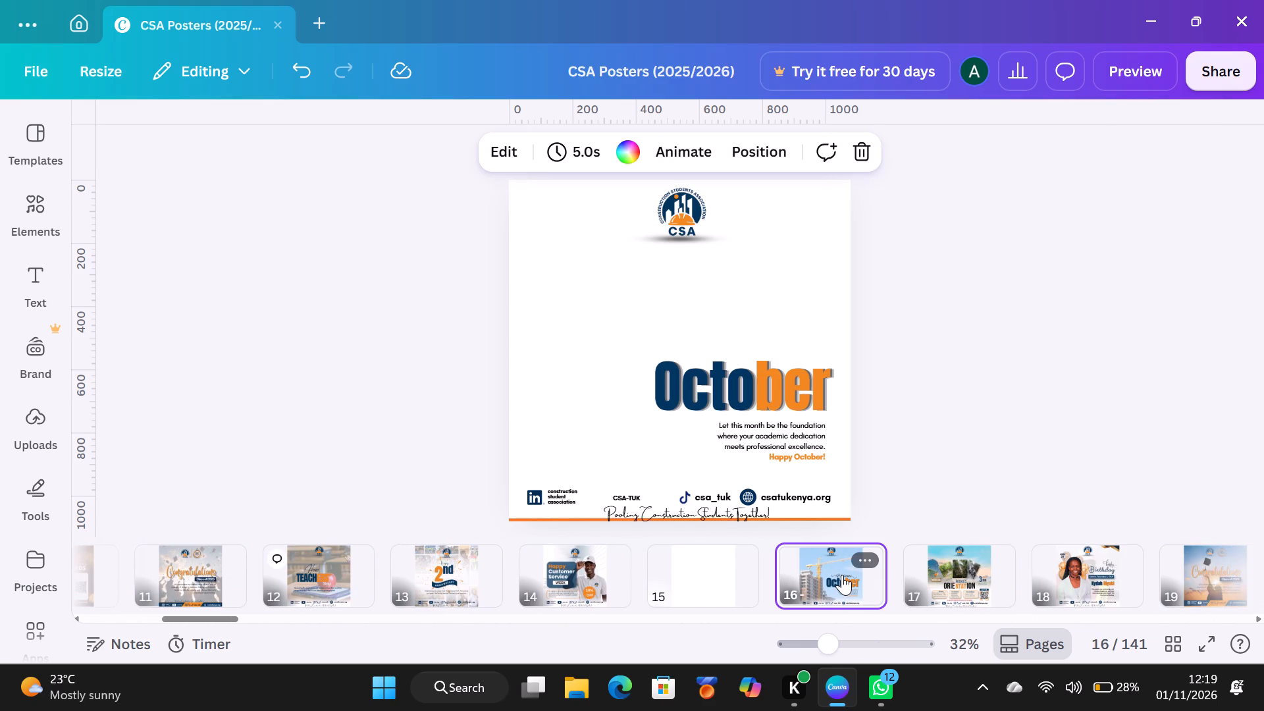
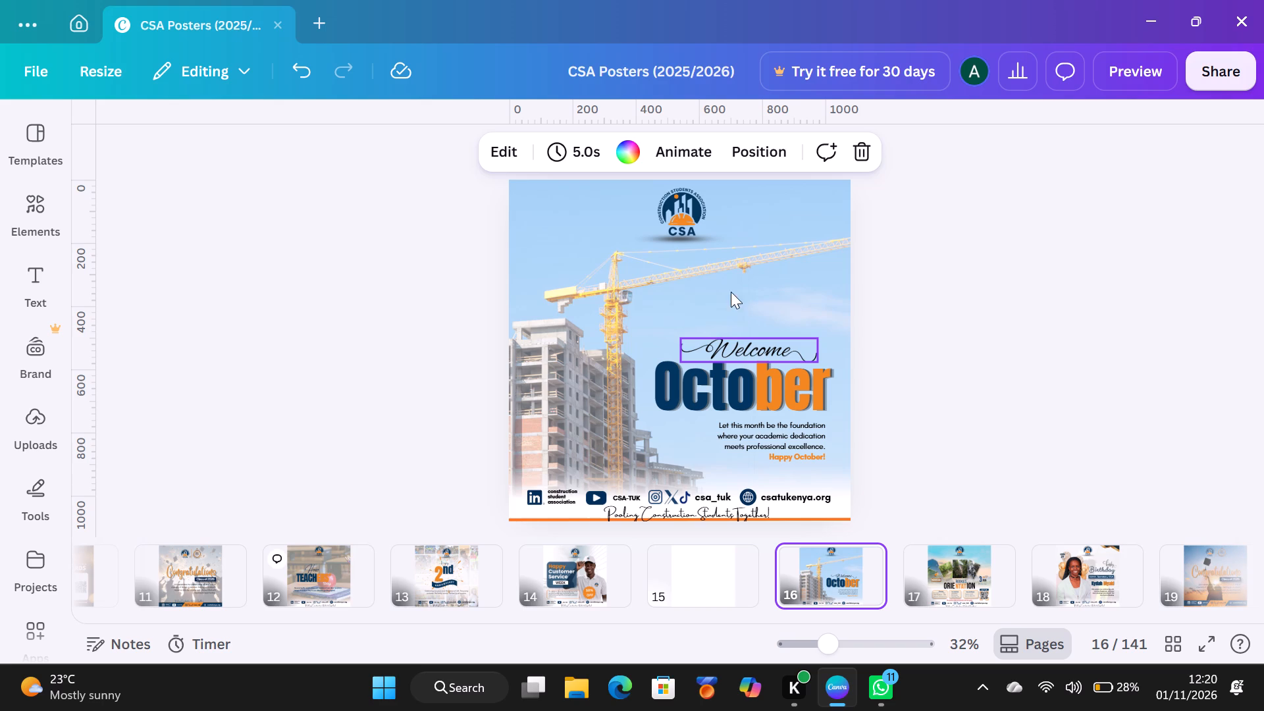
Switch to WhatsApp.
{"action": "left_click", "coordinate": [885, 691]}
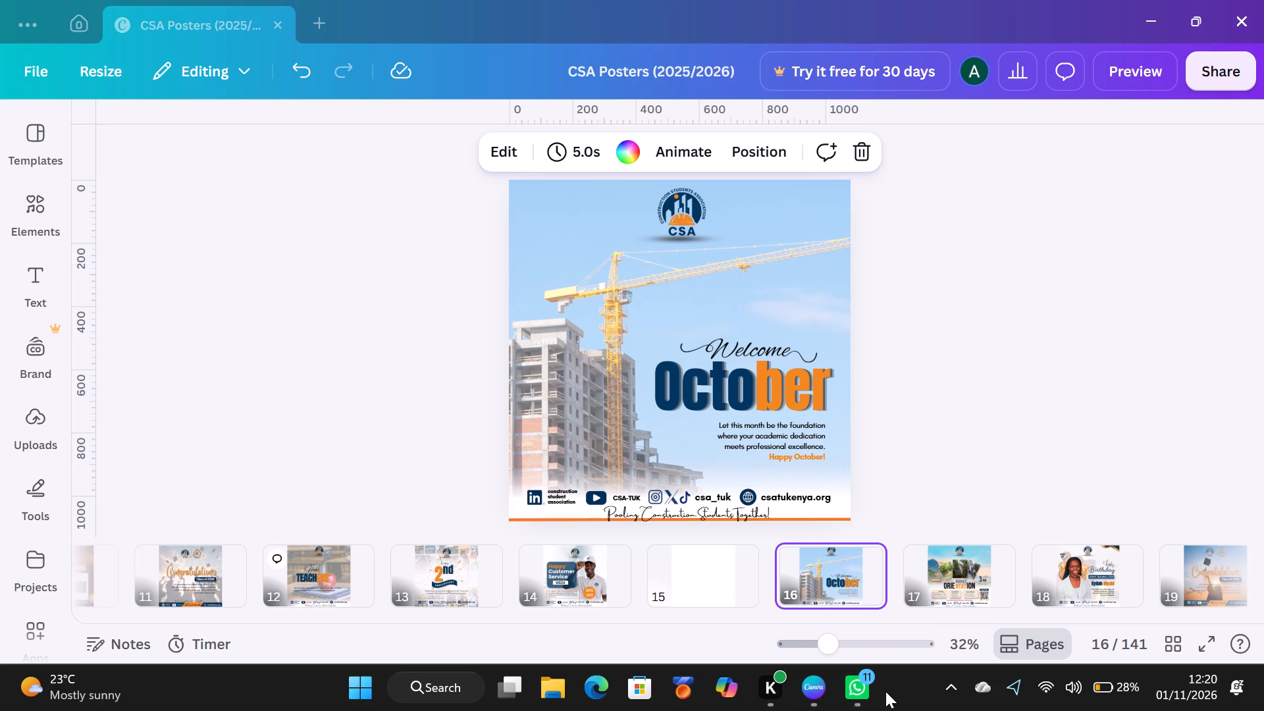
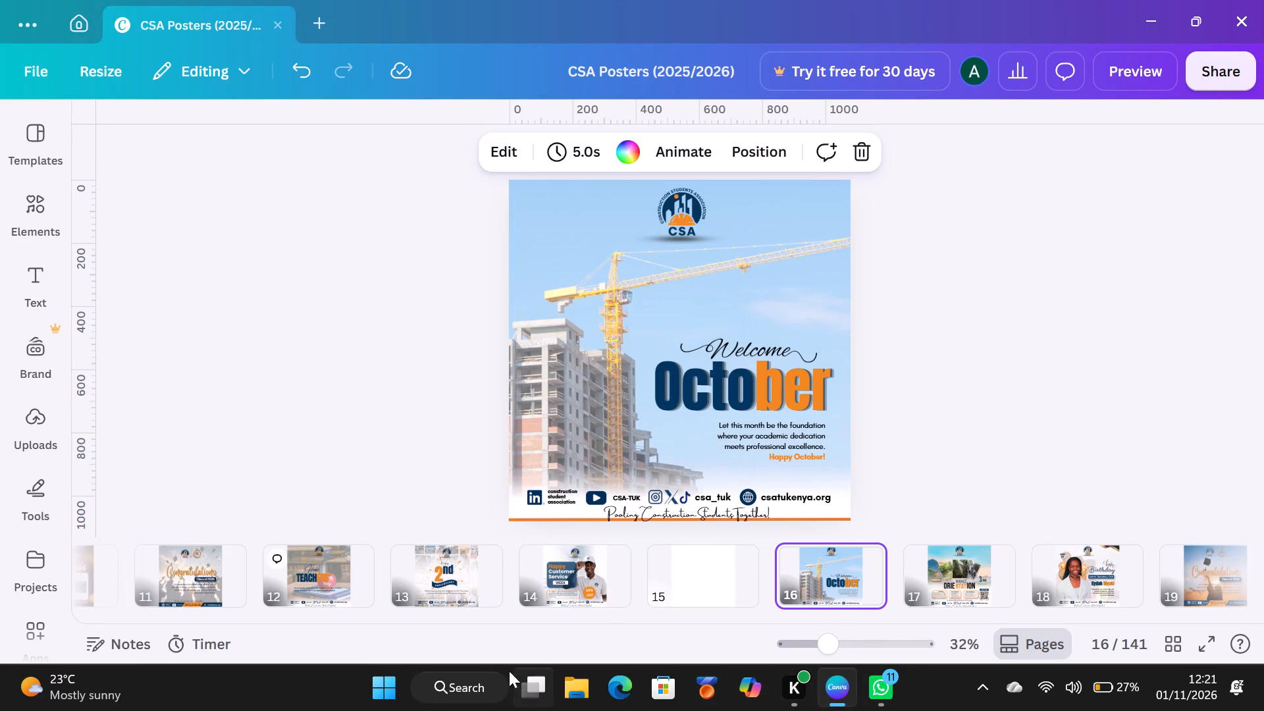
Open the Windows search with its list of recently searched apps.
{"action": "left_click", "coordinate": [473, 676]}
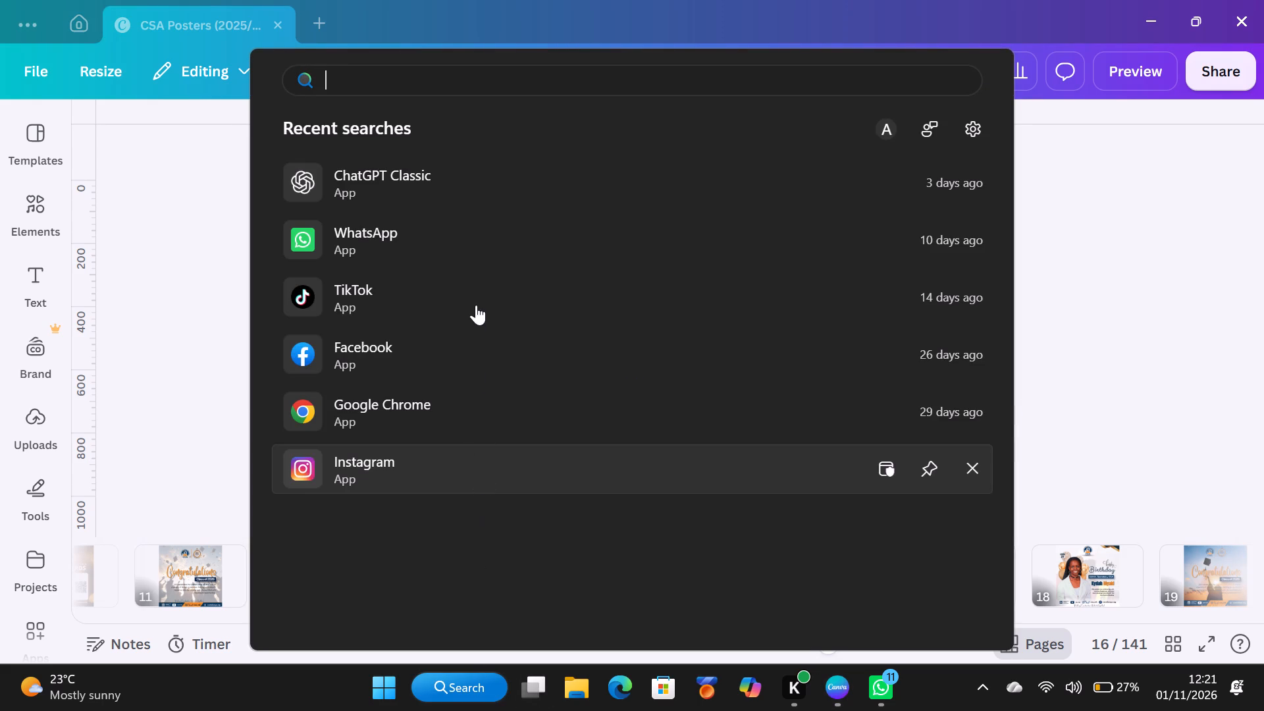
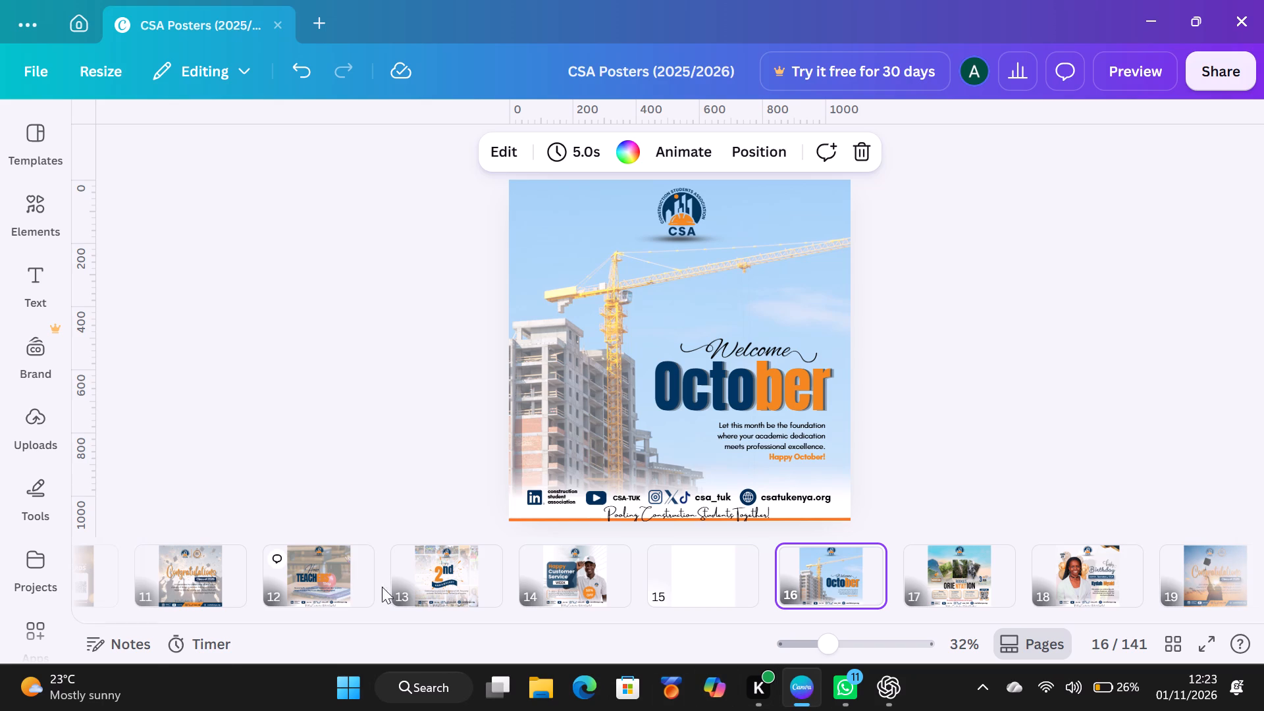
Delete the blank page 7 located between the online training poster and the graphic design training poster.
{"action": "left_click", "coordinate": [75, 618]}
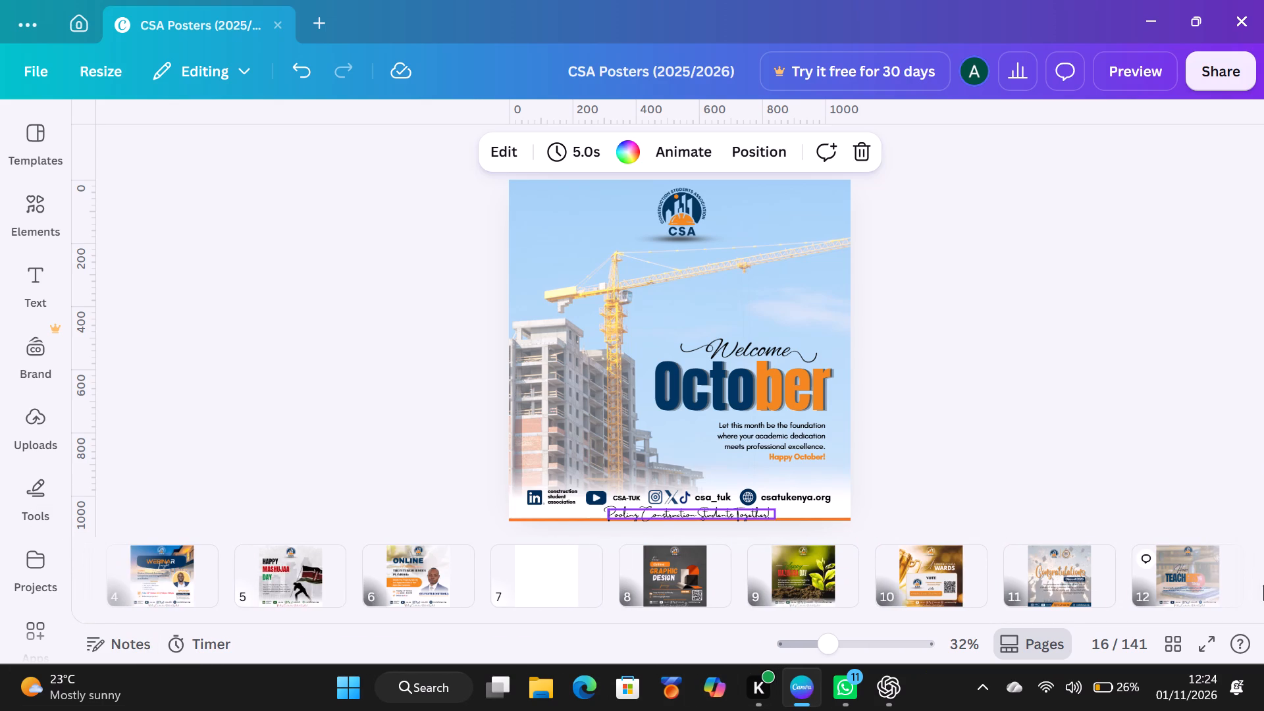
{"action": "left_click", "coordinate": [549, 582]}
{"action": "left_click", "coordinate": [580, 560]}
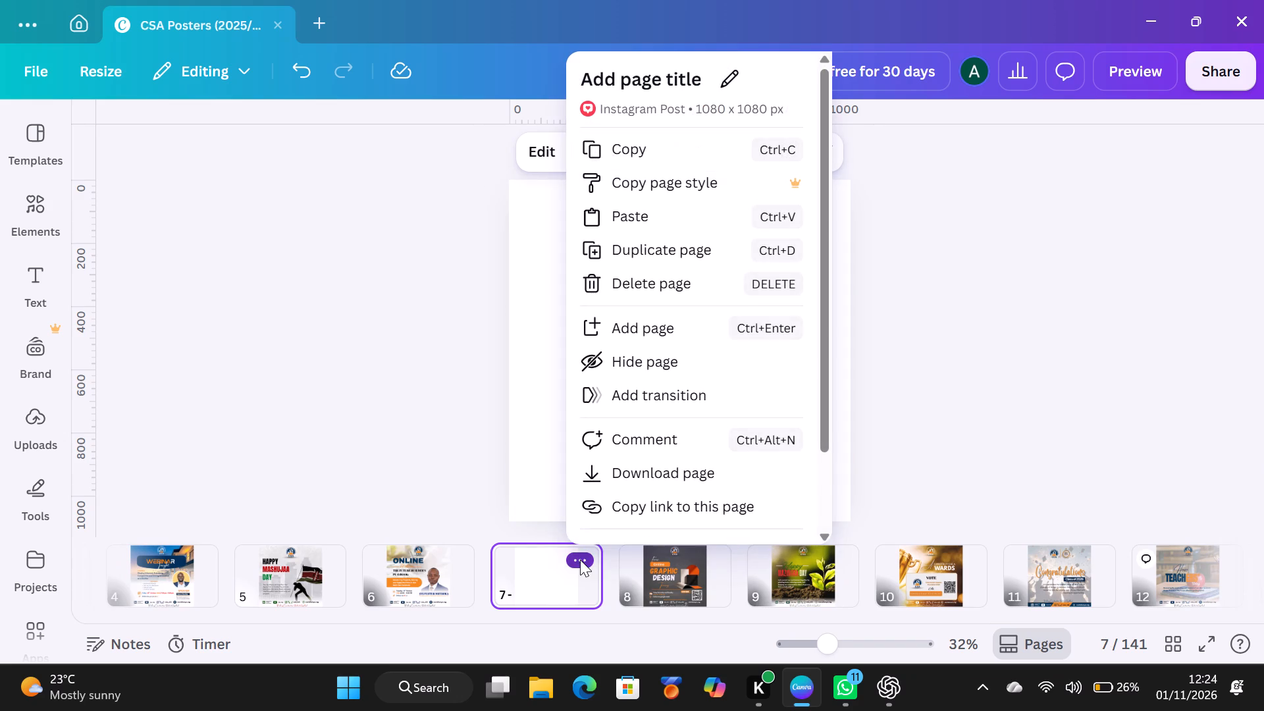
{"action": "left_click", "coordinate": [664, 294]}
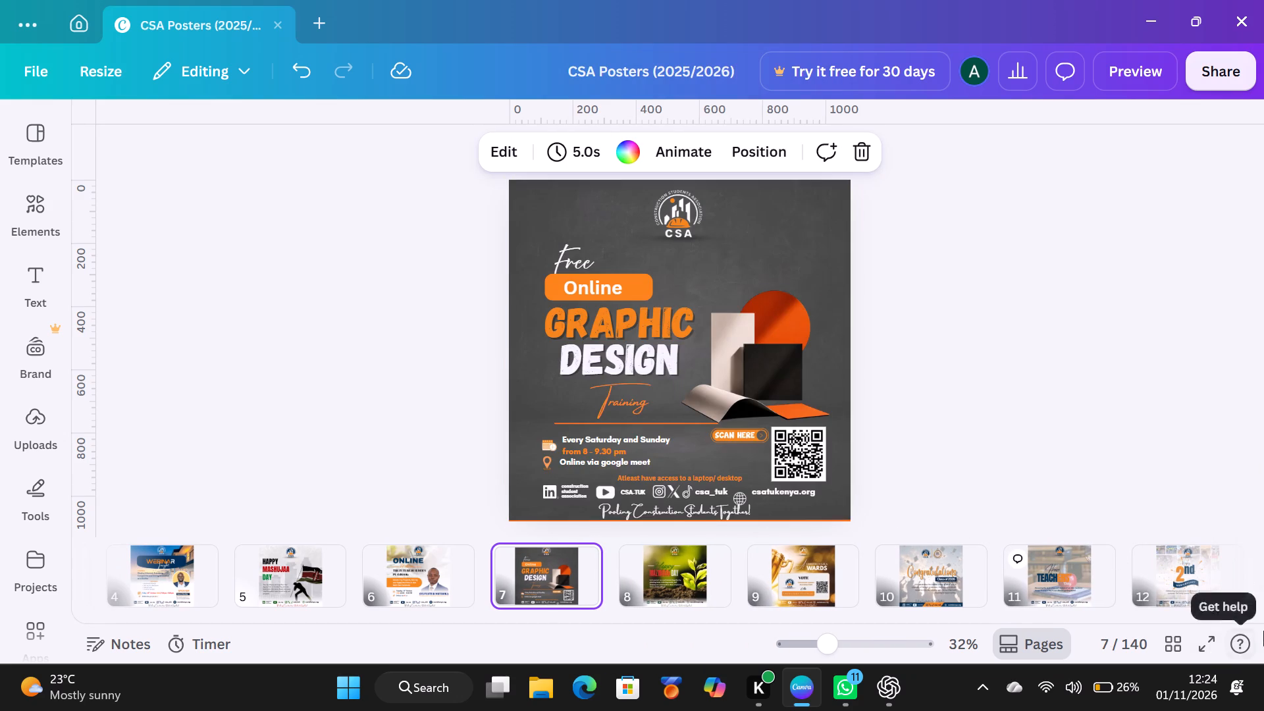
Select the blank page 14 located between the Customer Service poster and the October poster.
{"action": "left_click", "coordinate": [1260, 620]}
{"action": "left_click", "coordinate": [1260, 620]}
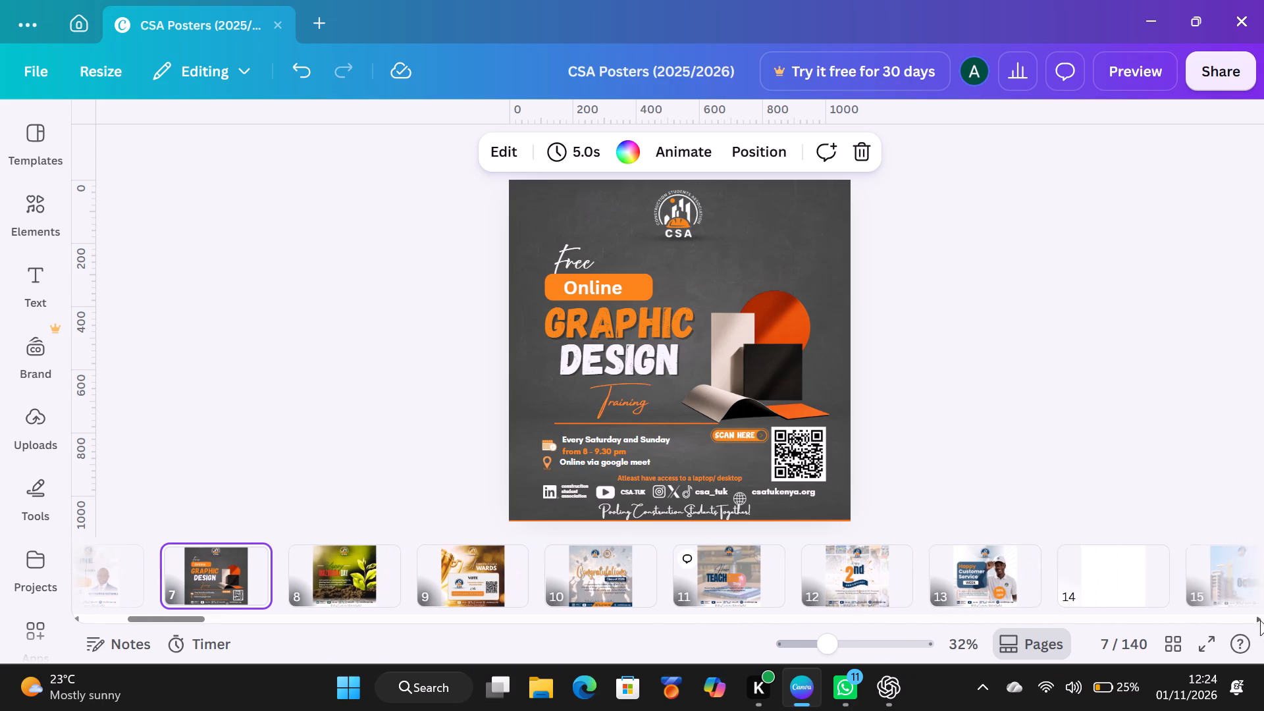
{"action": "left_click", "coordinate": [1085, 567]}
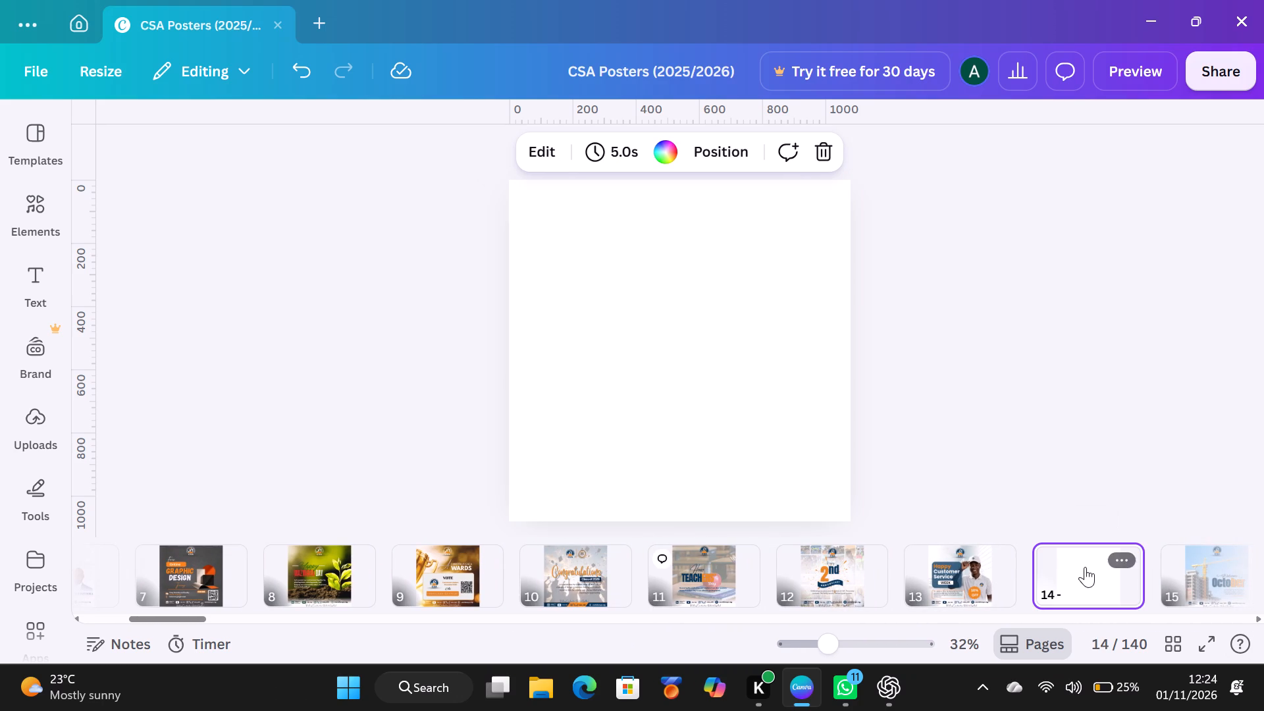
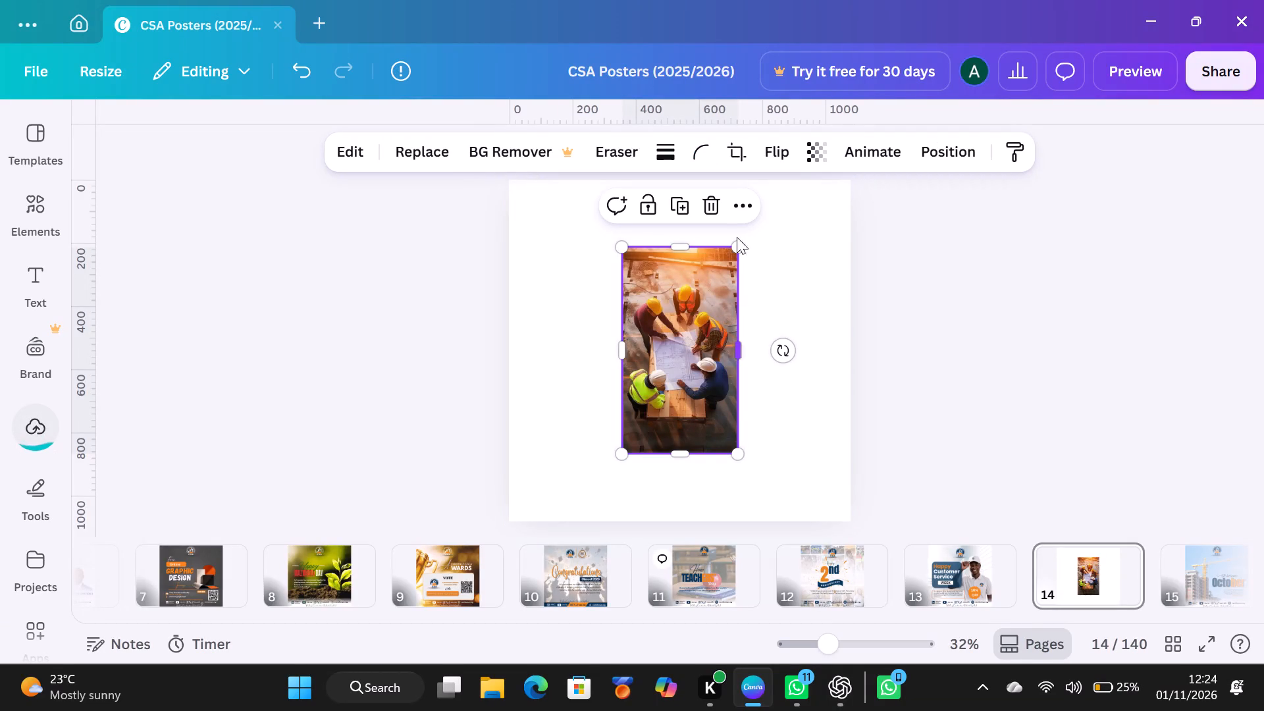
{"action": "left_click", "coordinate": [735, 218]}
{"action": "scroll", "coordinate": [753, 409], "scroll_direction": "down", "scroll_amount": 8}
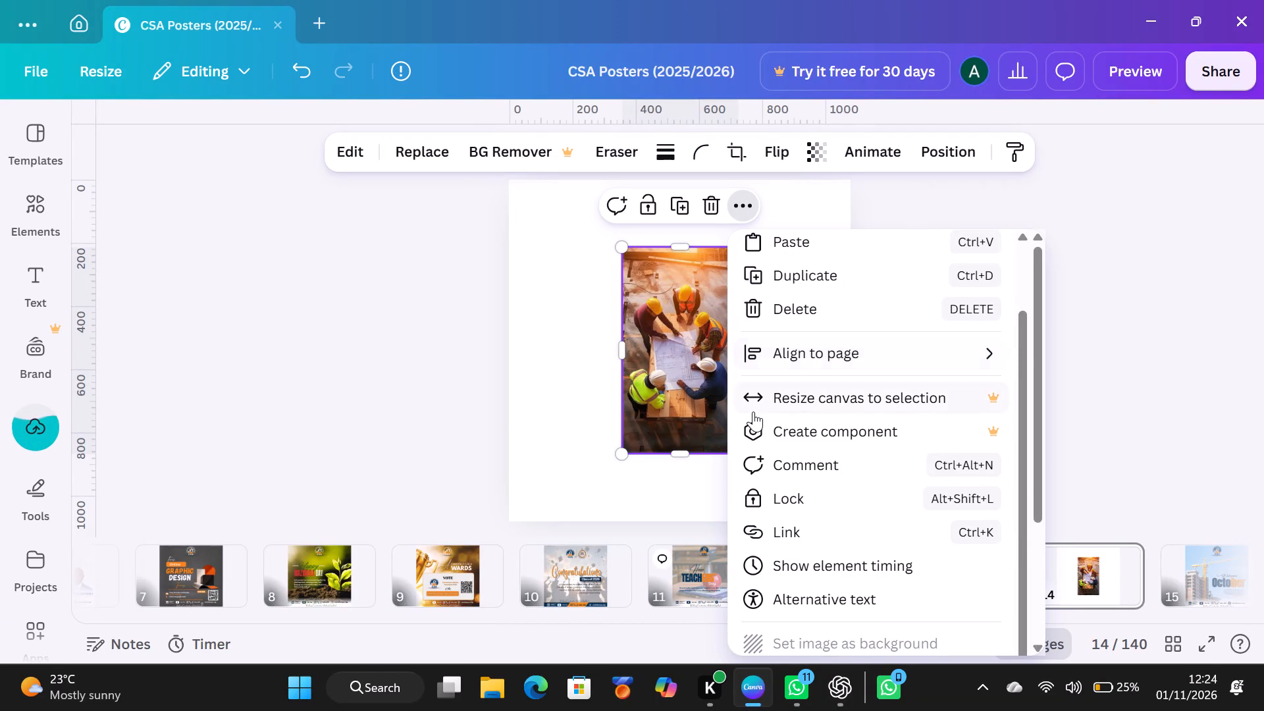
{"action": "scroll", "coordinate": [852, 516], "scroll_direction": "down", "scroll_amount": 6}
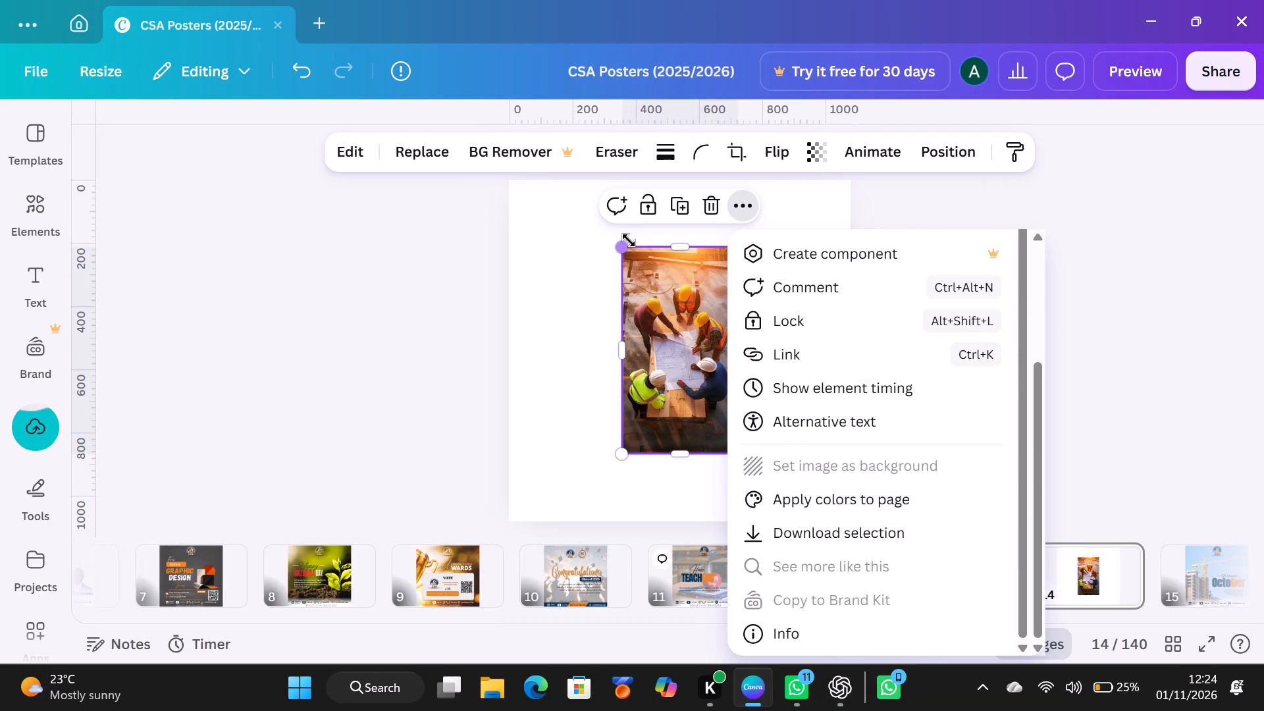
Enlarge the construction team photo on page 14 and widen it to about 769 by 826.
{"action": "left_click_drag", "start_coordinate": [626, 244], "coordinate": [500, 242]}
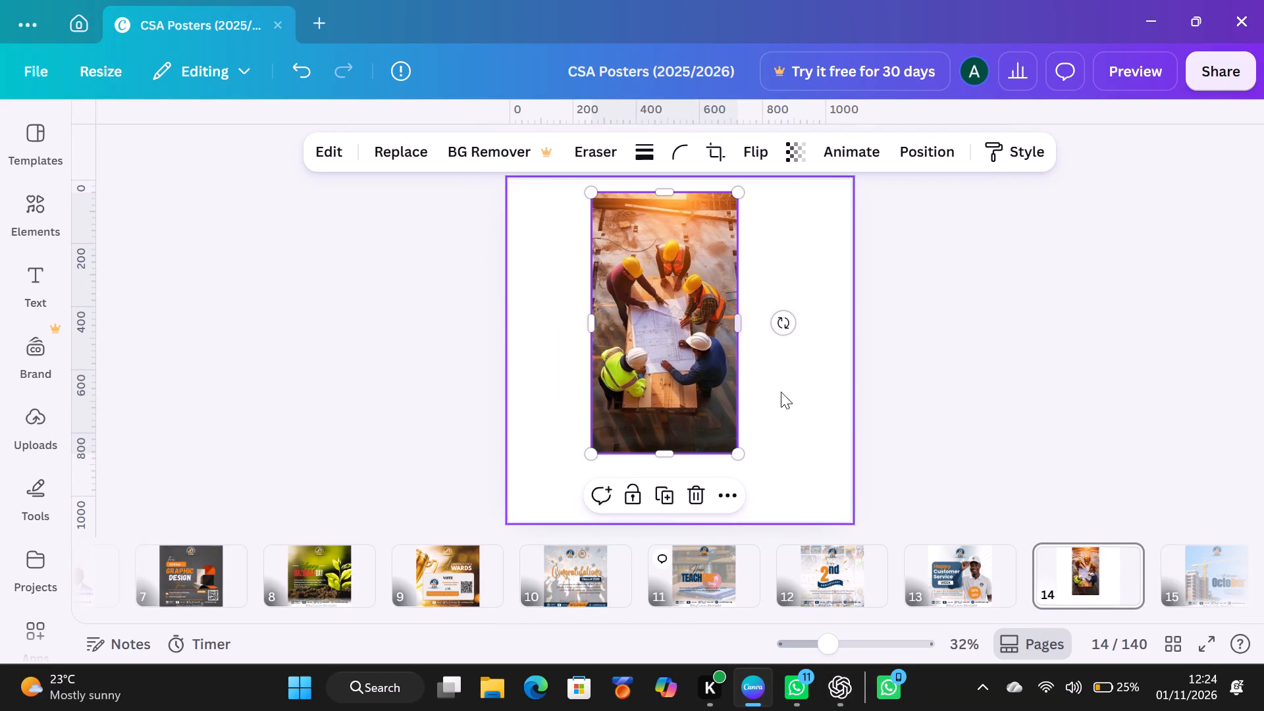
{"action": "left_click_drag", "start_coordinate": [738, 321], "coordinate": [835, 337]}
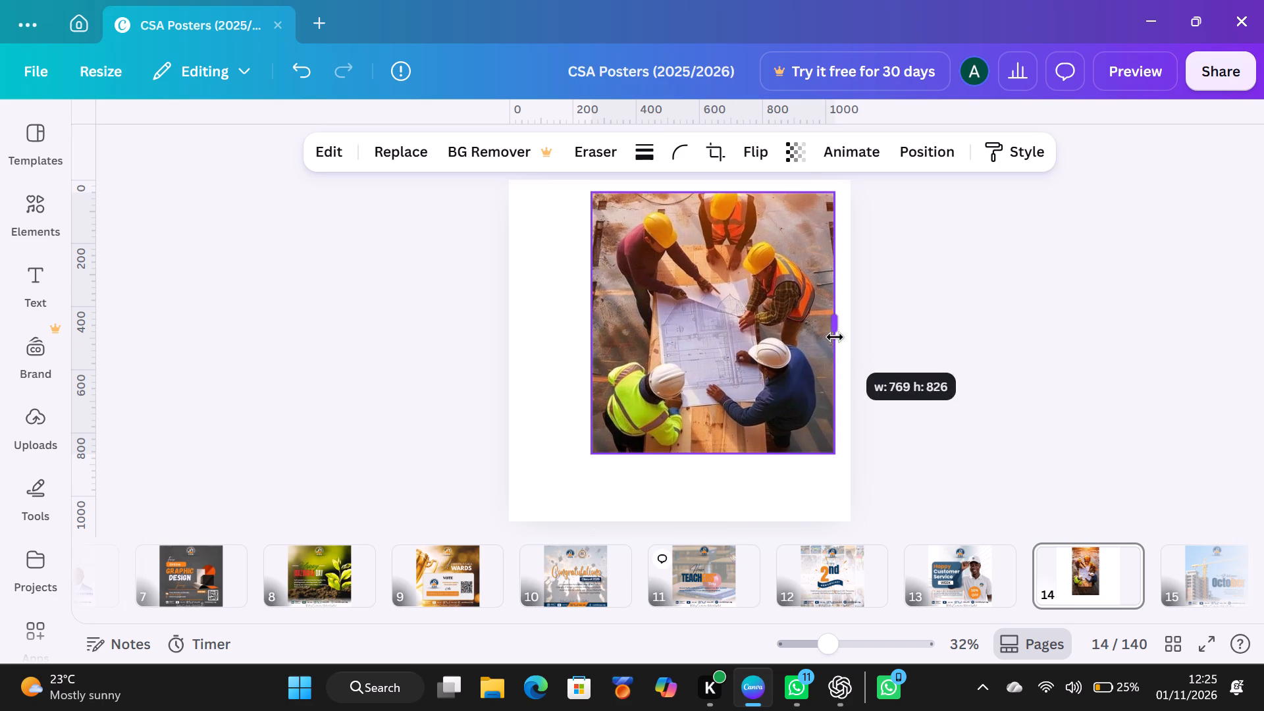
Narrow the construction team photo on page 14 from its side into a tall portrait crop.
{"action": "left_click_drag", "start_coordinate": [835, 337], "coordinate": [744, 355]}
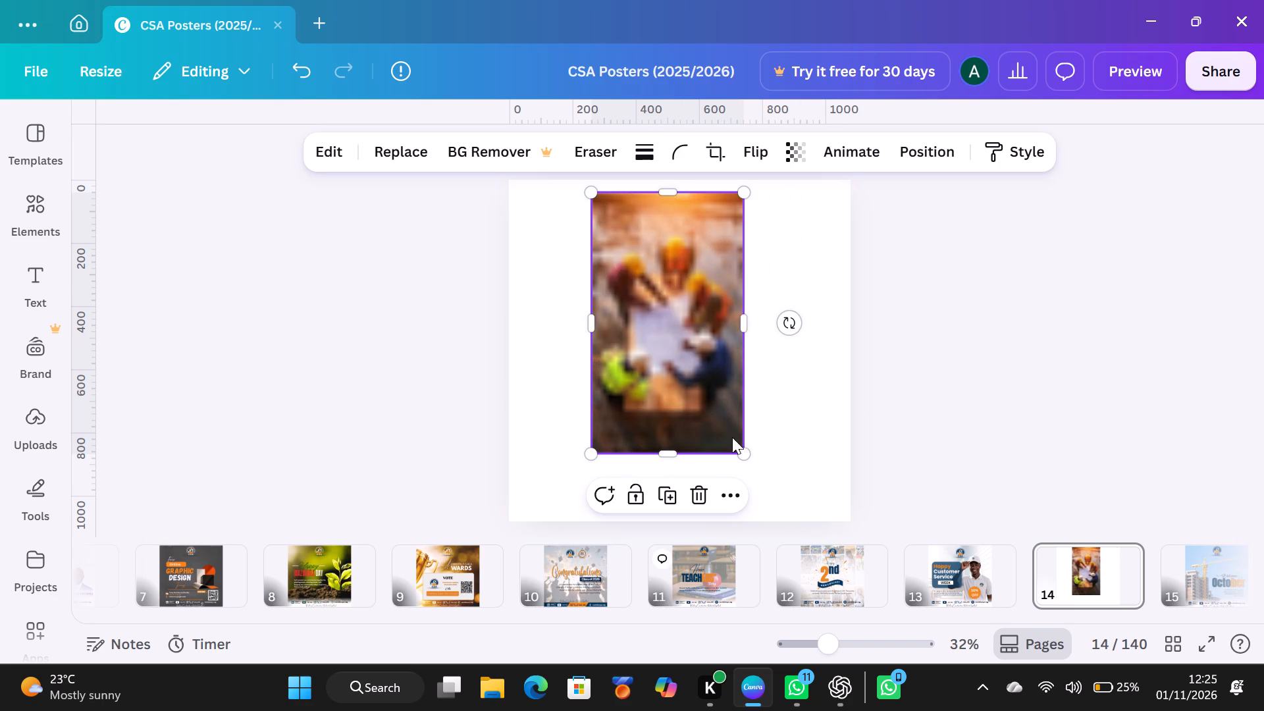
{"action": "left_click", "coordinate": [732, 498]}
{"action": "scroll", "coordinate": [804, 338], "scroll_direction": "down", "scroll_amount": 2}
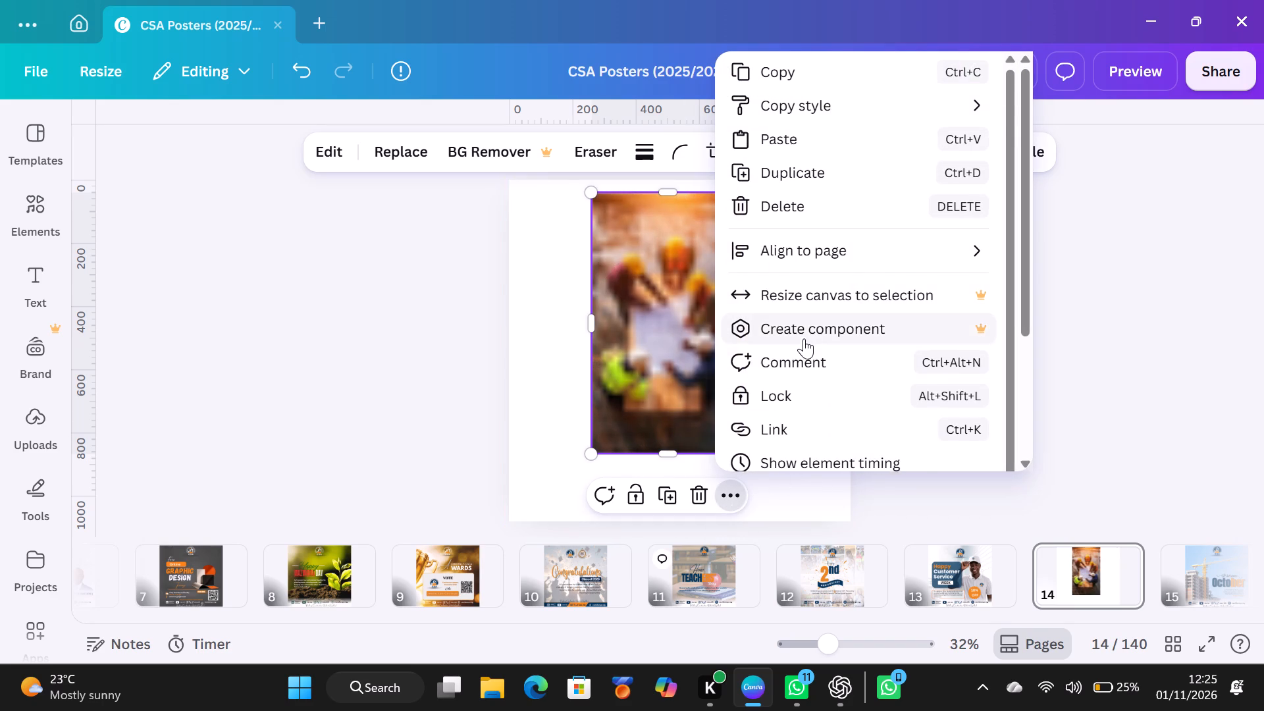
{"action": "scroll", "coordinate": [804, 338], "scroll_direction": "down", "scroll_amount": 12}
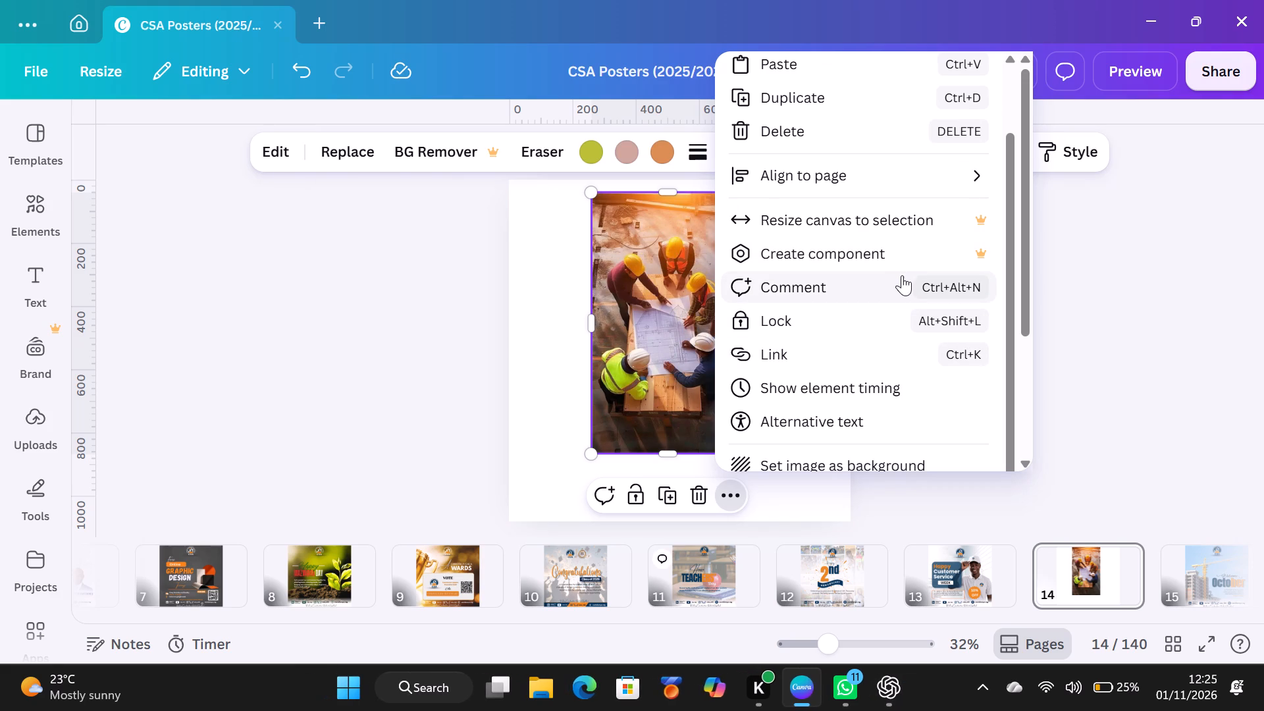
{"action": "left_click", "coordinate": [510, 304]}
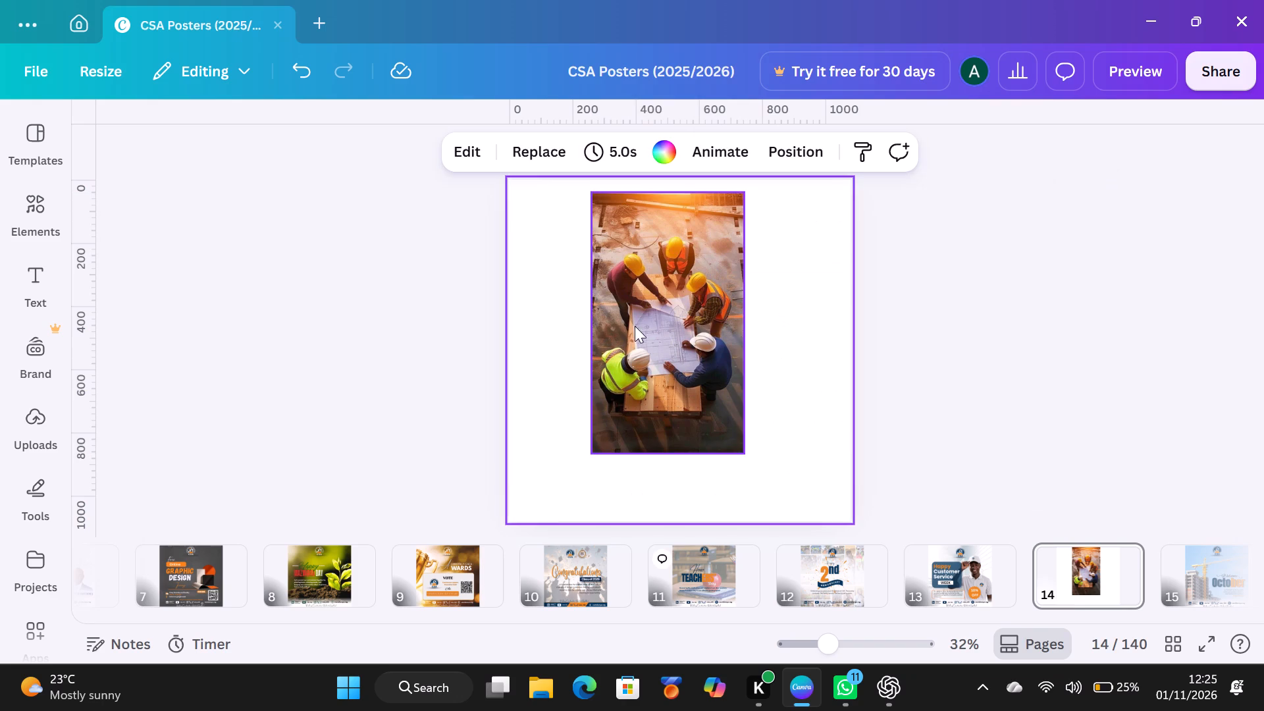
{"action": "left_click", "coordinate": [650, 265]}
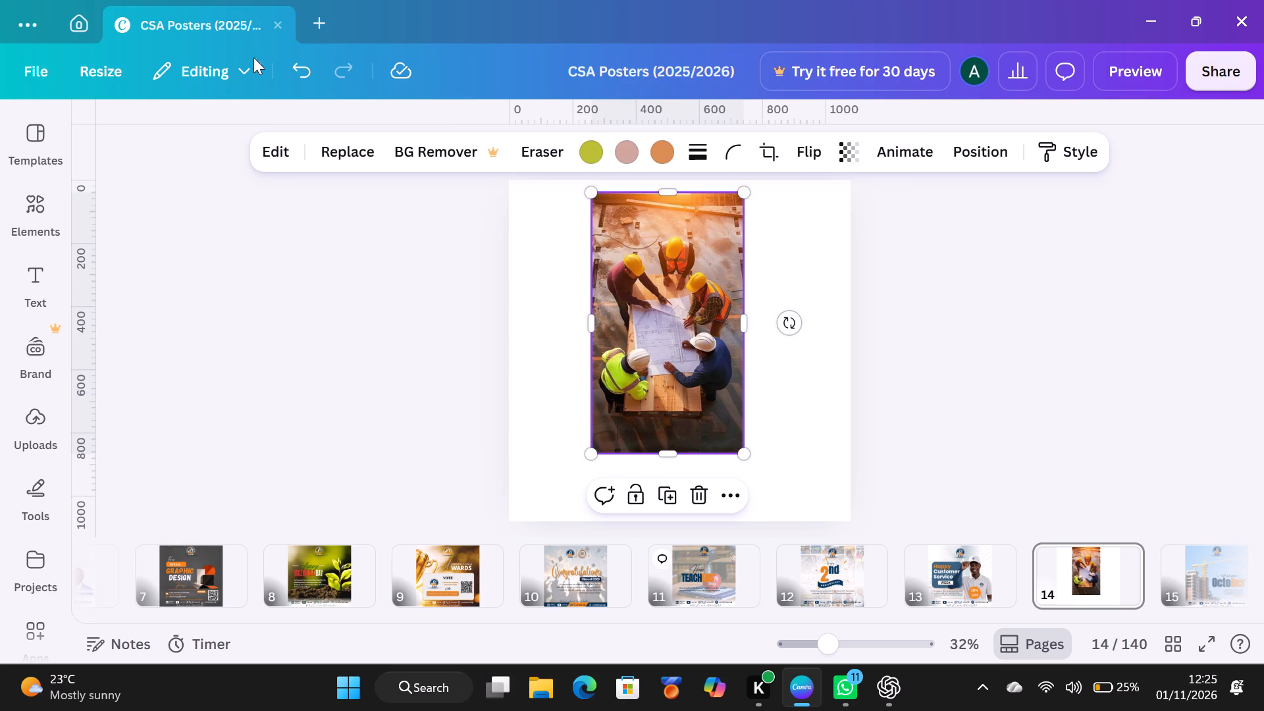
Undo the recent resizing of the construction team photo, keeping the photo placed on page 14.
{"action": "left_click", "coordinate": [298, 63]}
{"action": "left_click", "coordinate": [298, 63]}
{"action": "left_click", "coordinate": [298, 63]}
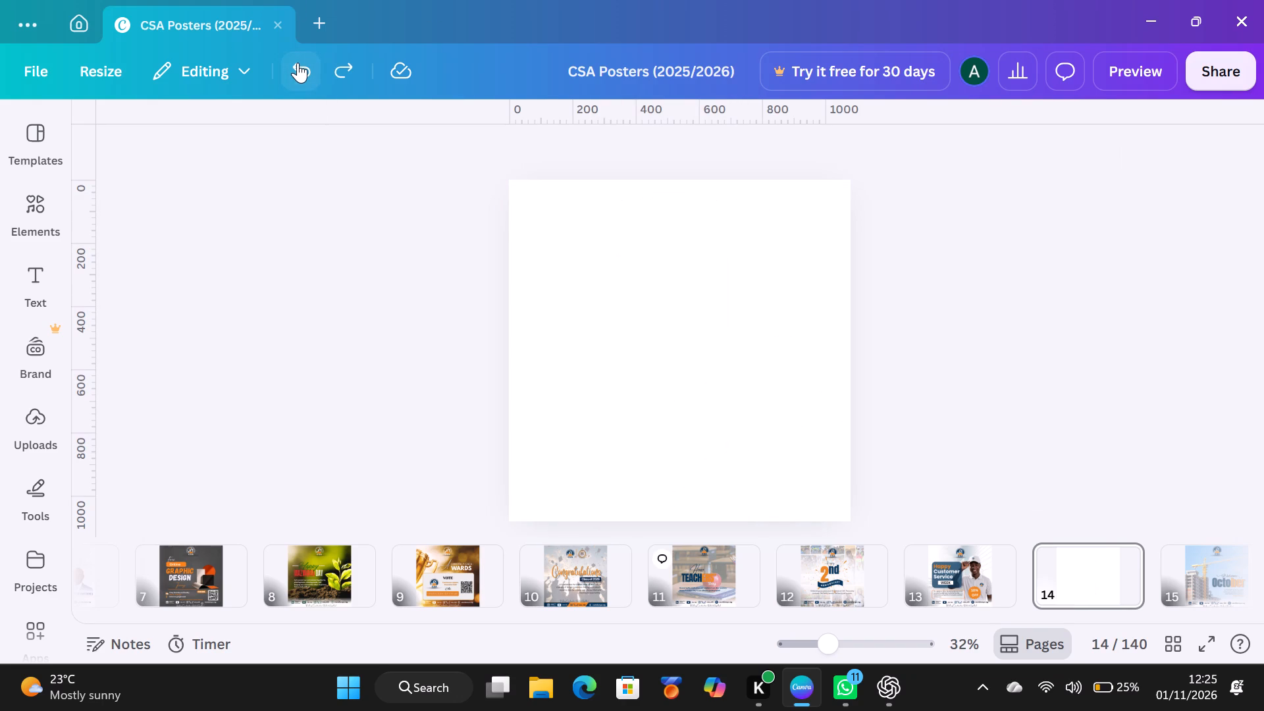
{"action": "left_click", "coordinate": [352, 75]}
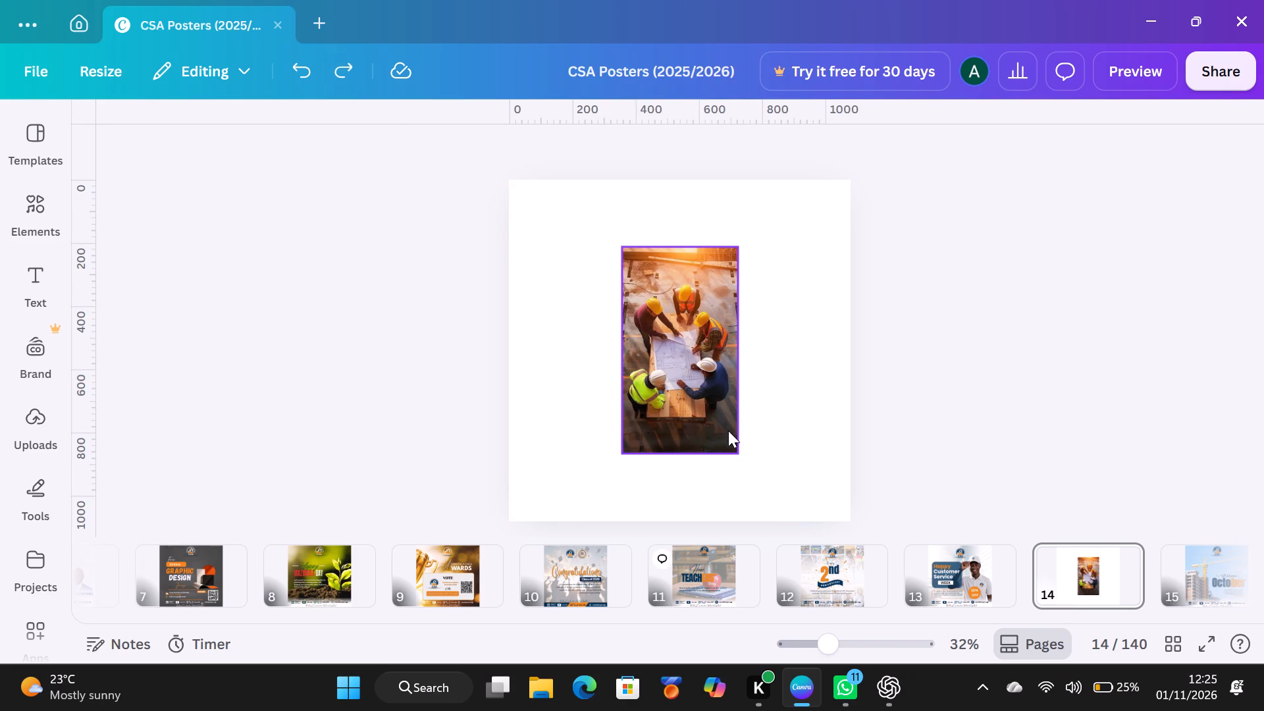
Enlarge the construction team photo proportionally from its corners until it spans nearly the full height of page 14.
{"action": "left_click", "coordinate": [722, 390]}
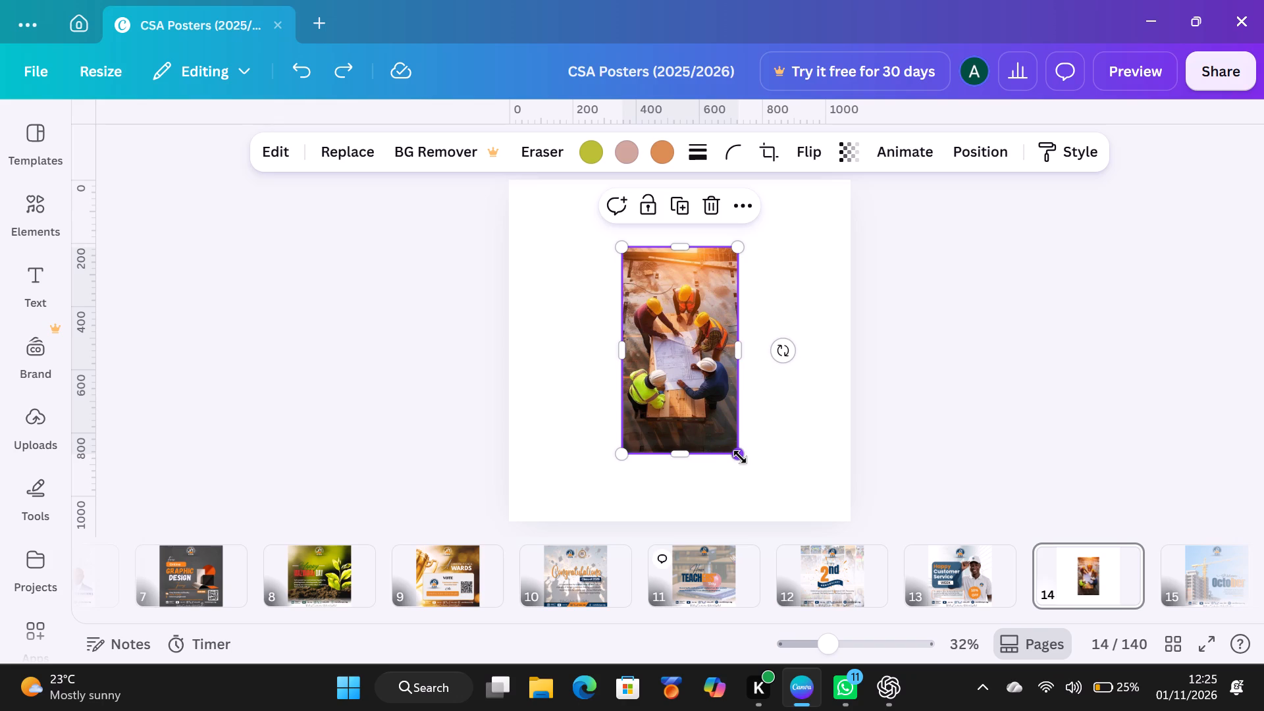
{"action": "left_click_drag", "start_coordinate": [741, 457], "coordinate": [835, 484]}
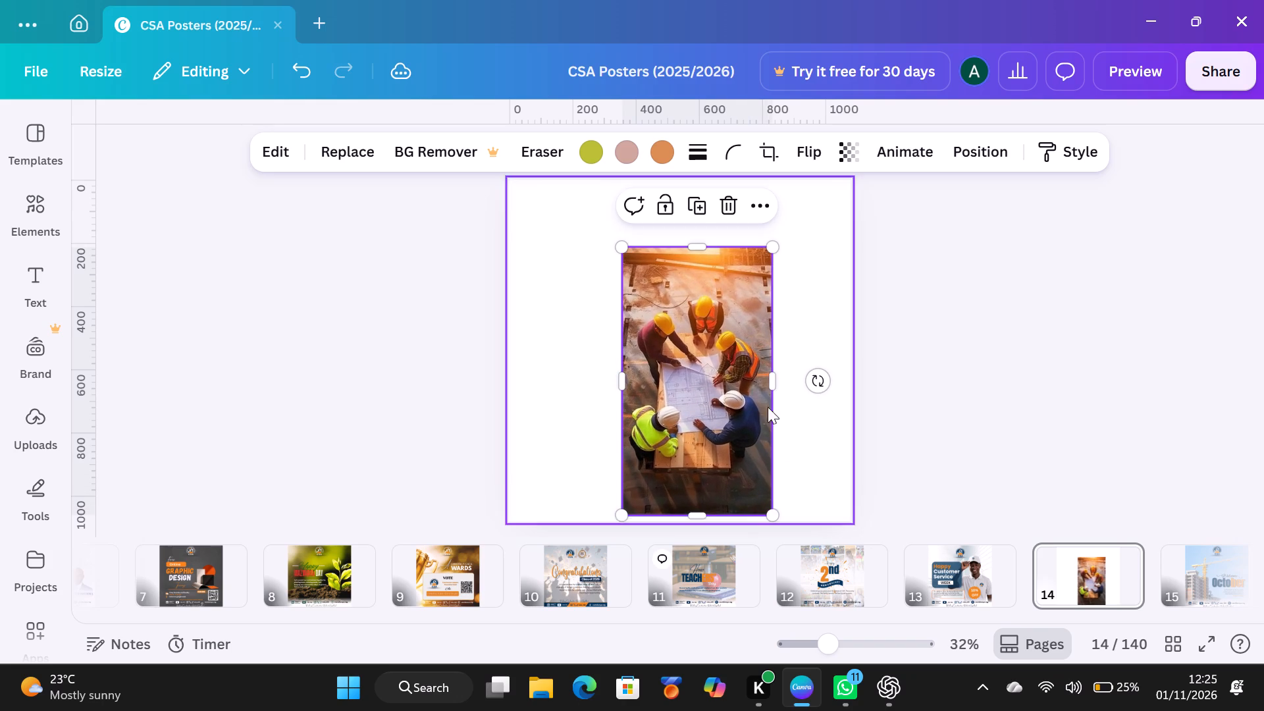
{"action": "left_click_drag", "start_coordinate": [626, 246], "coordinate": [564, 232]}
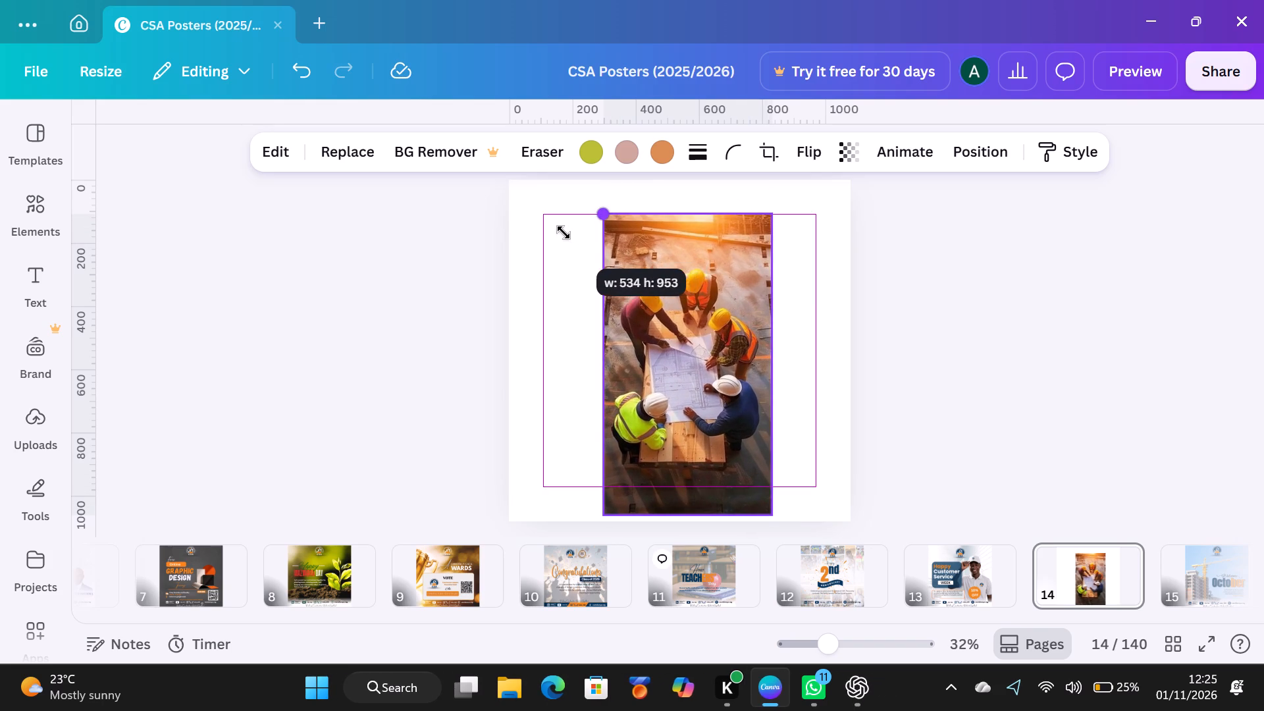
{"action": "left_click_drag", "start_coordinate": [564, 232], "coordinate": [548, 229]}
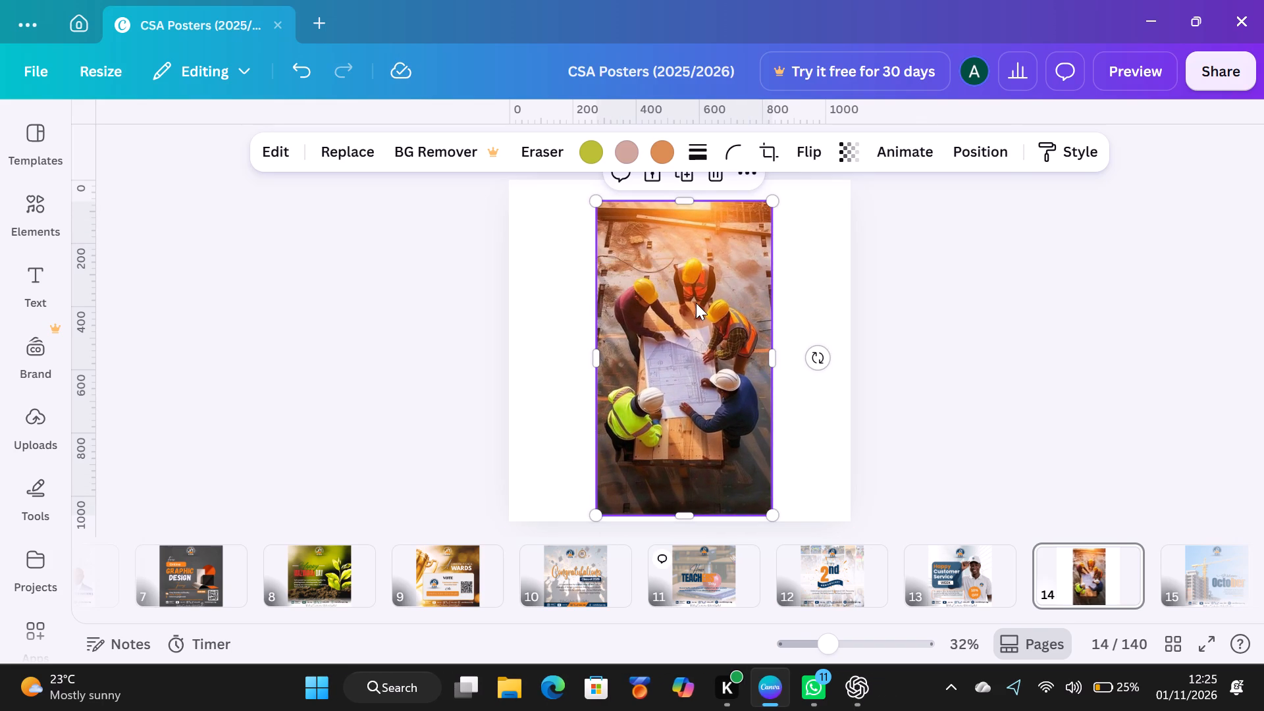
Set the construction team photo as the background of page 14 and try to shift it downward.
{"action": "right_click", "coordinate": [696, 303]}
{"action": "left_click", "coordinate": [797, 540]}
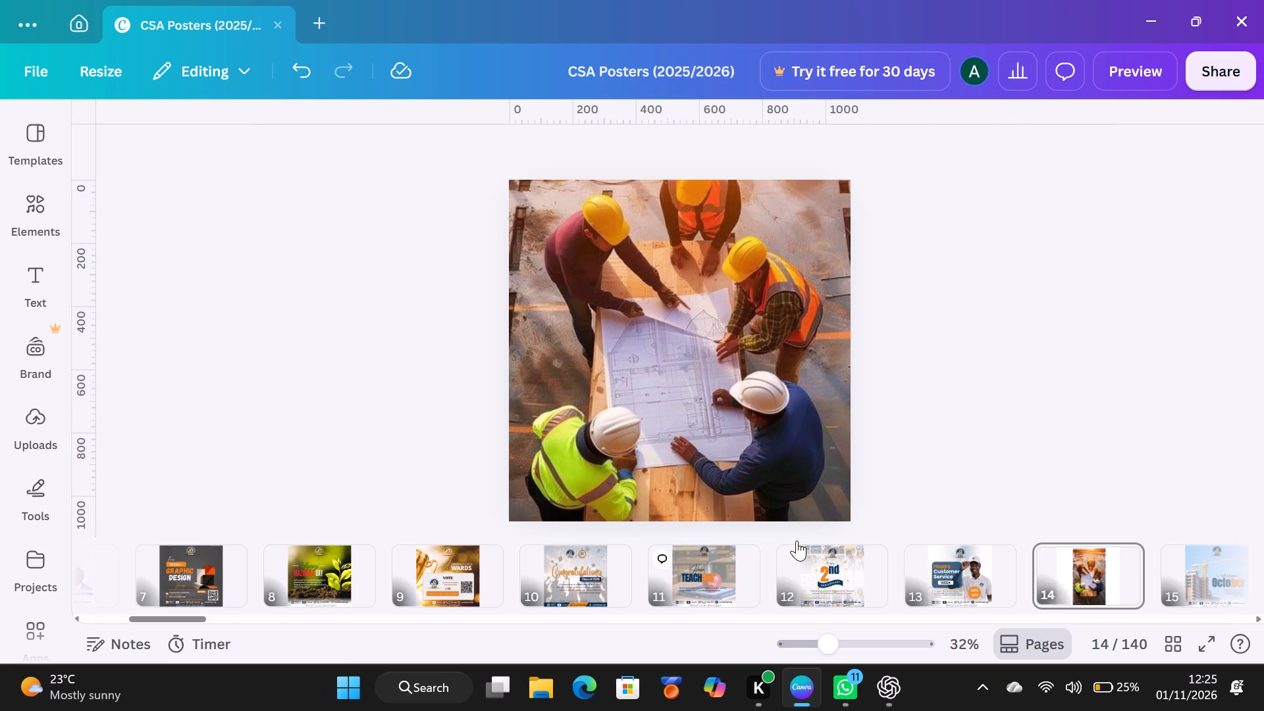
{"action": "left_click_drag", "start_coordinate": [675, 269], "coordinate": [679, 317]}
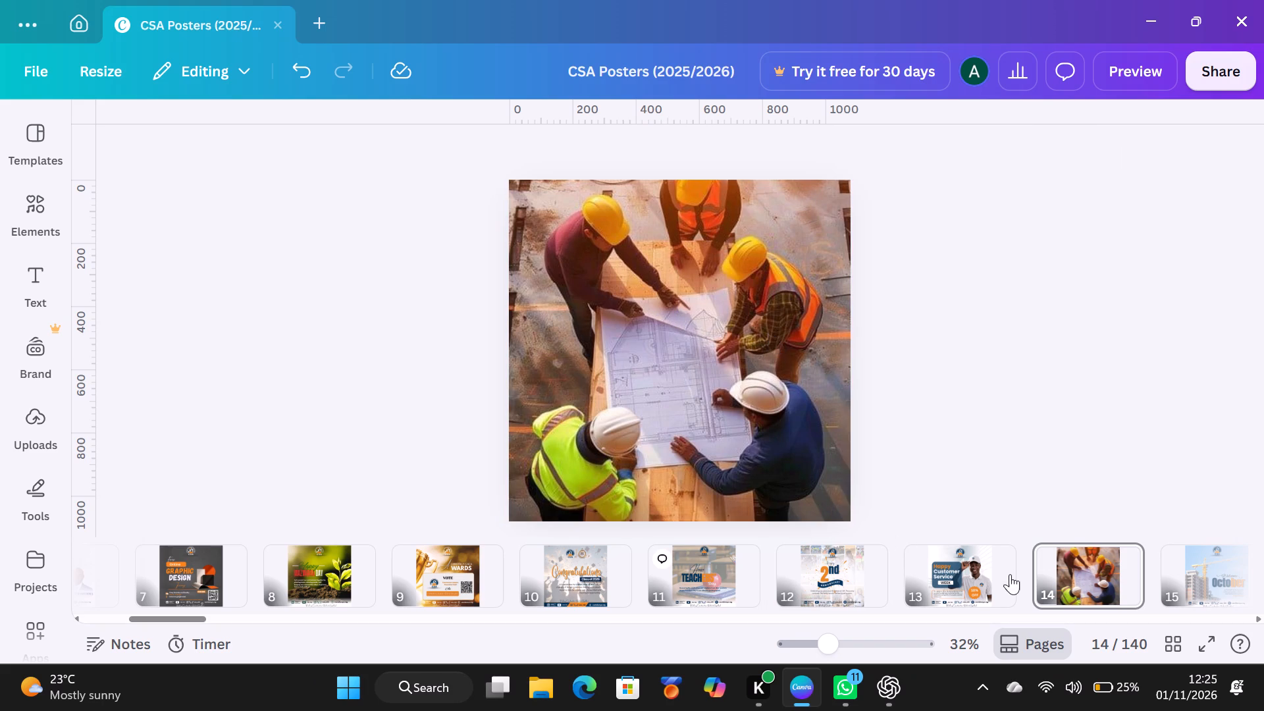
Delete the construction team background photo from page 14.
{"action": "triple_click", "coordinate": [1261, 618]}
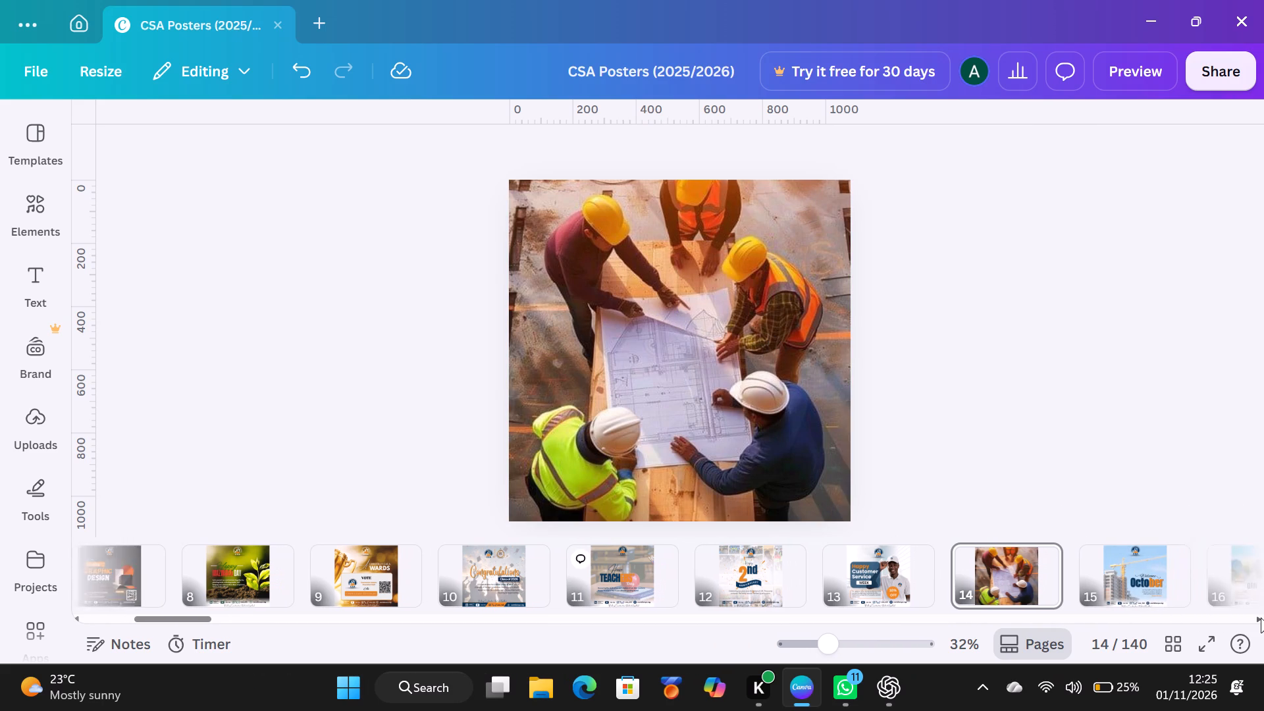
{"action": "left_click", "coordinate": [1261, 618]}
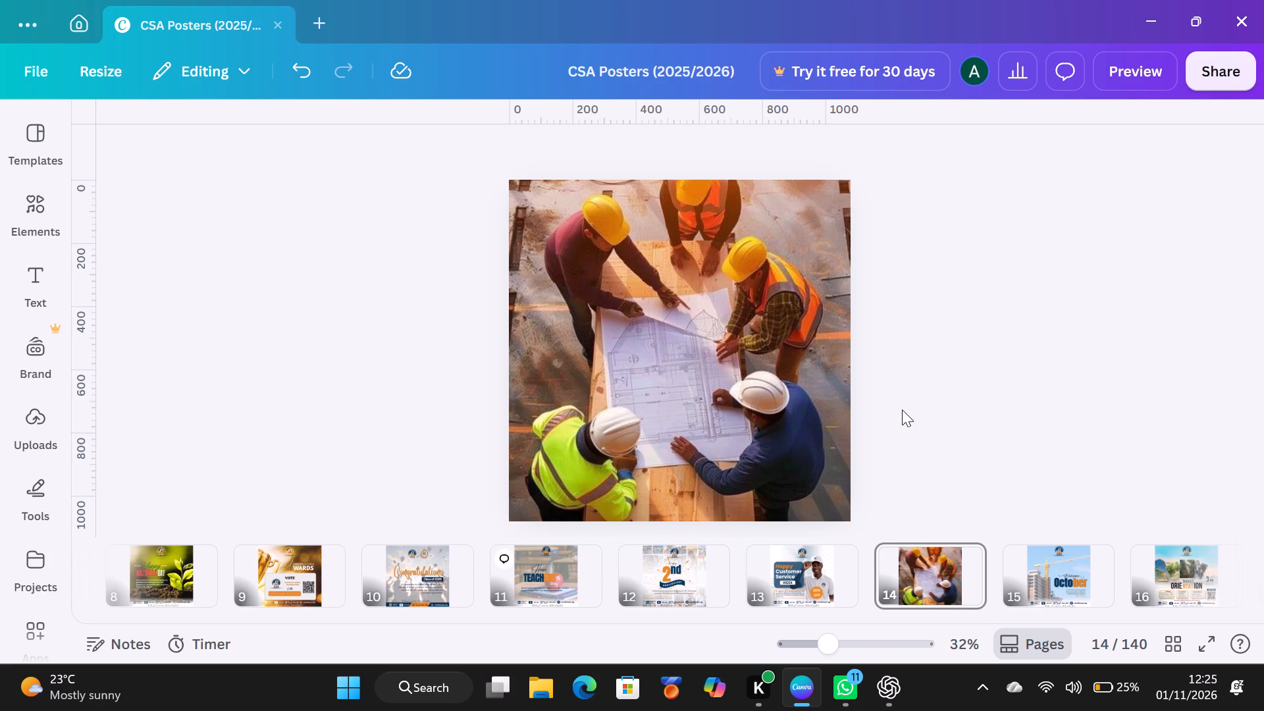
{"action": "left_click", "coordinate": [708, 302]}
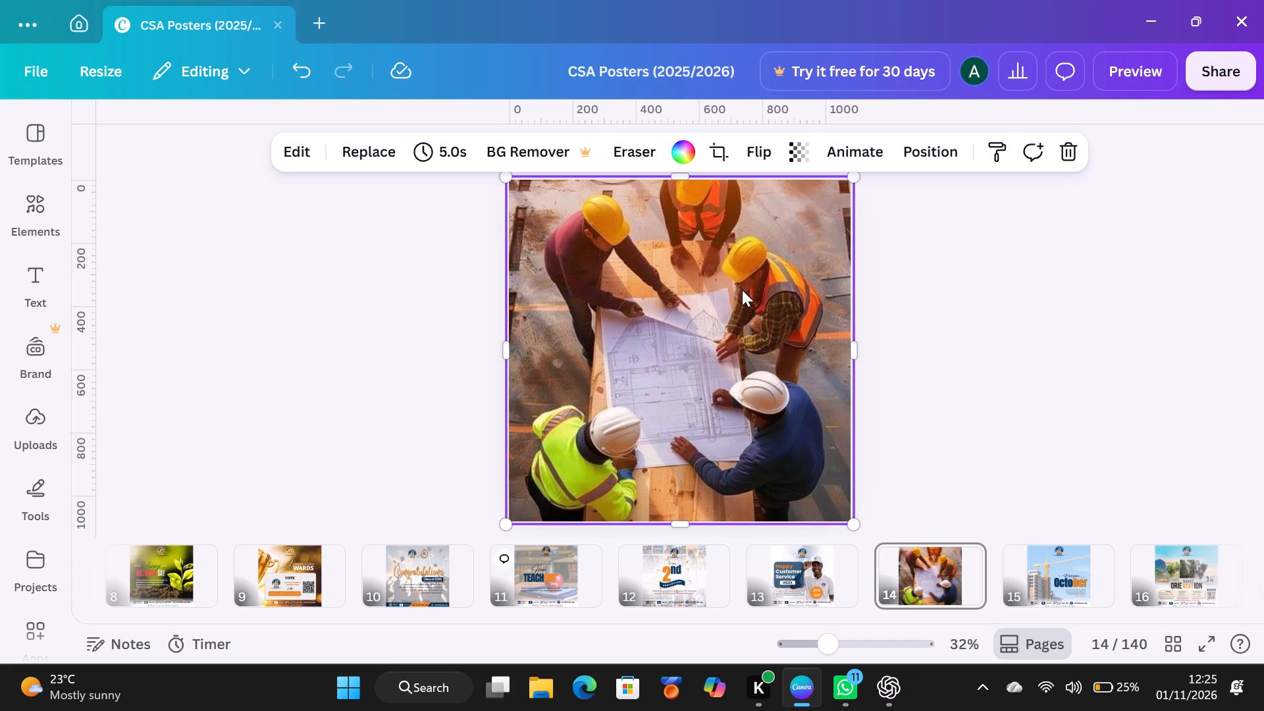
{"action": "key", "text": "BackSpace"}
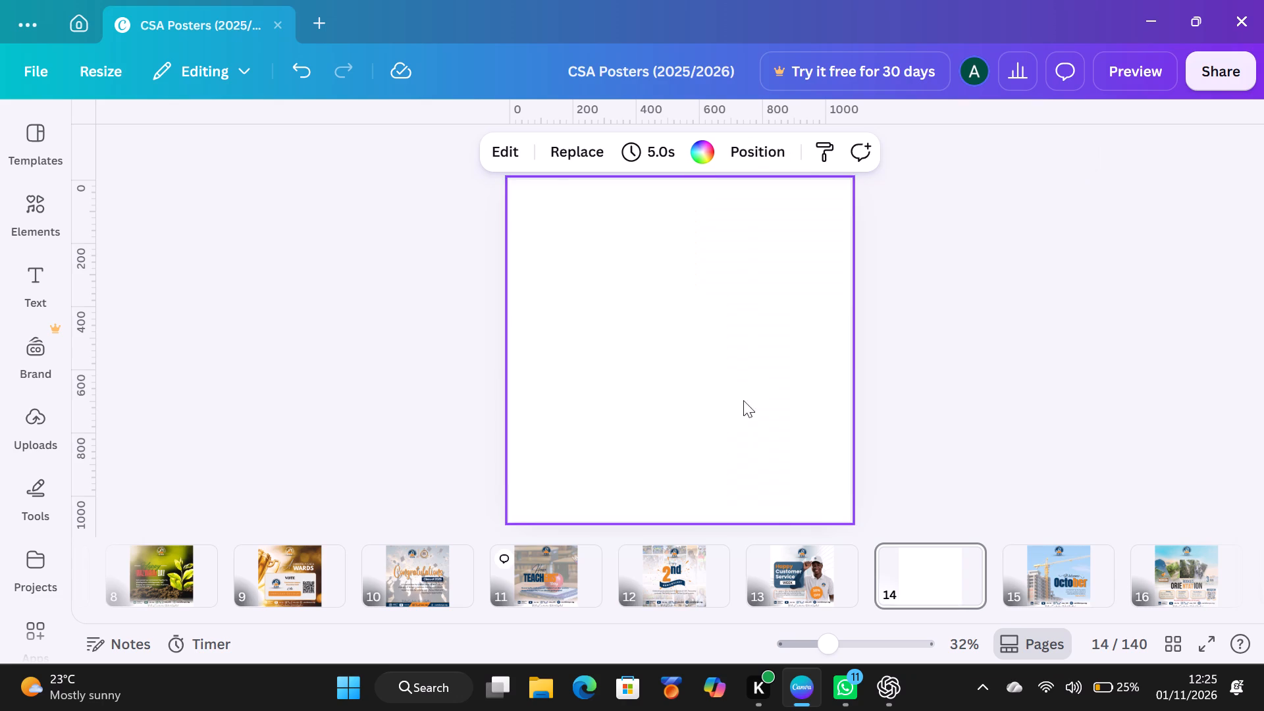
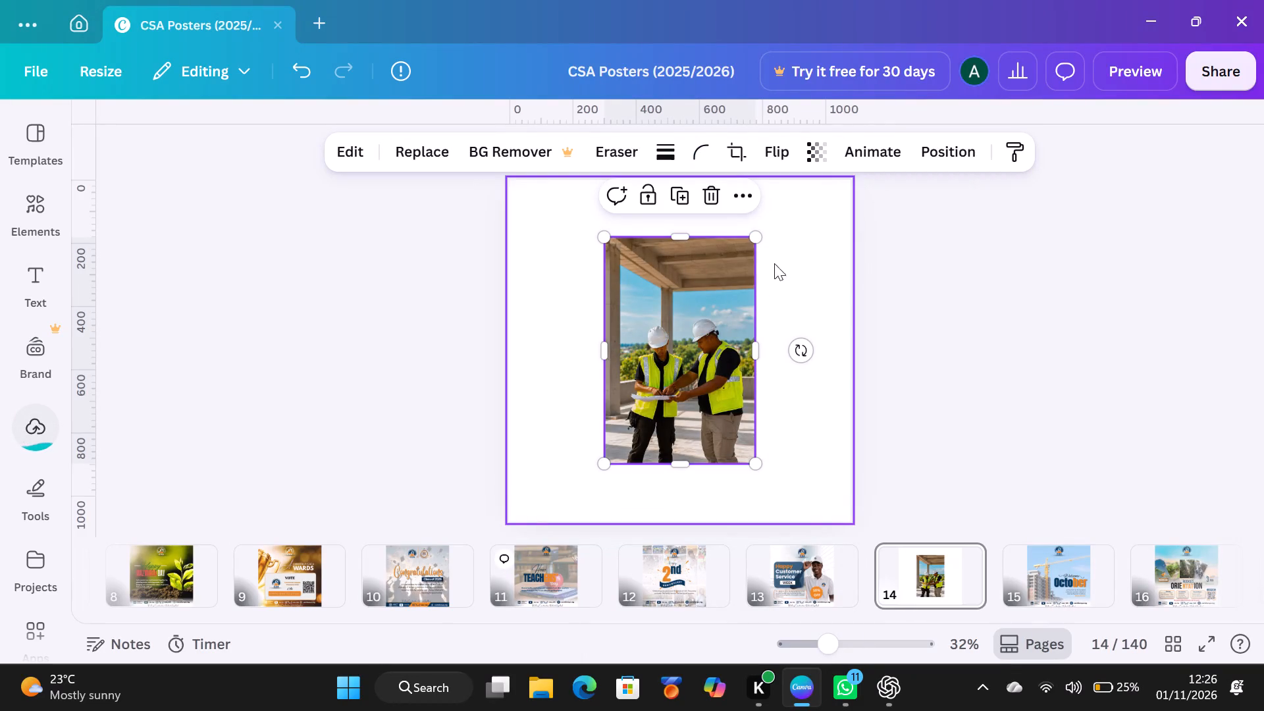
Set the construction team photo as the background of page 14.
{"action": "left_click", "coordinate": [741, 195]}
{"action": "scroll", "coordinate": [770, 327], "scroll_direction": "down", "scroll_amount": 7}
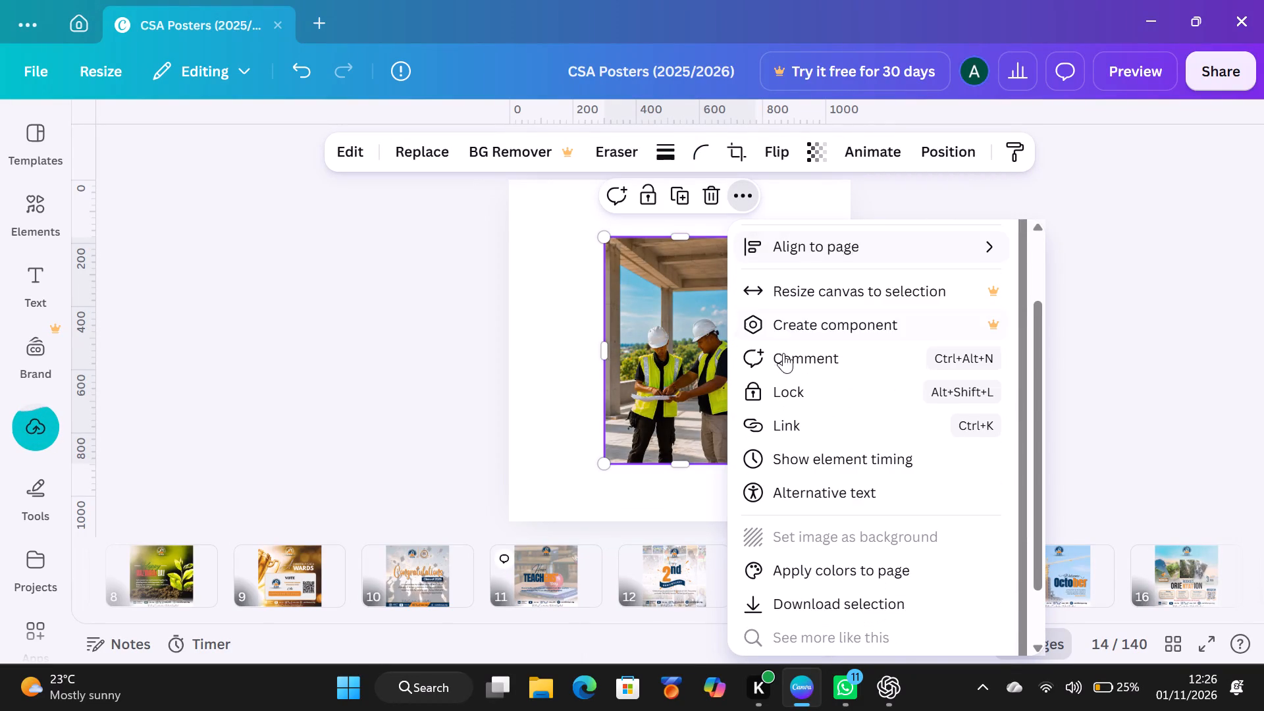
{"action": "left_click", "coordinate": [566, 267]}
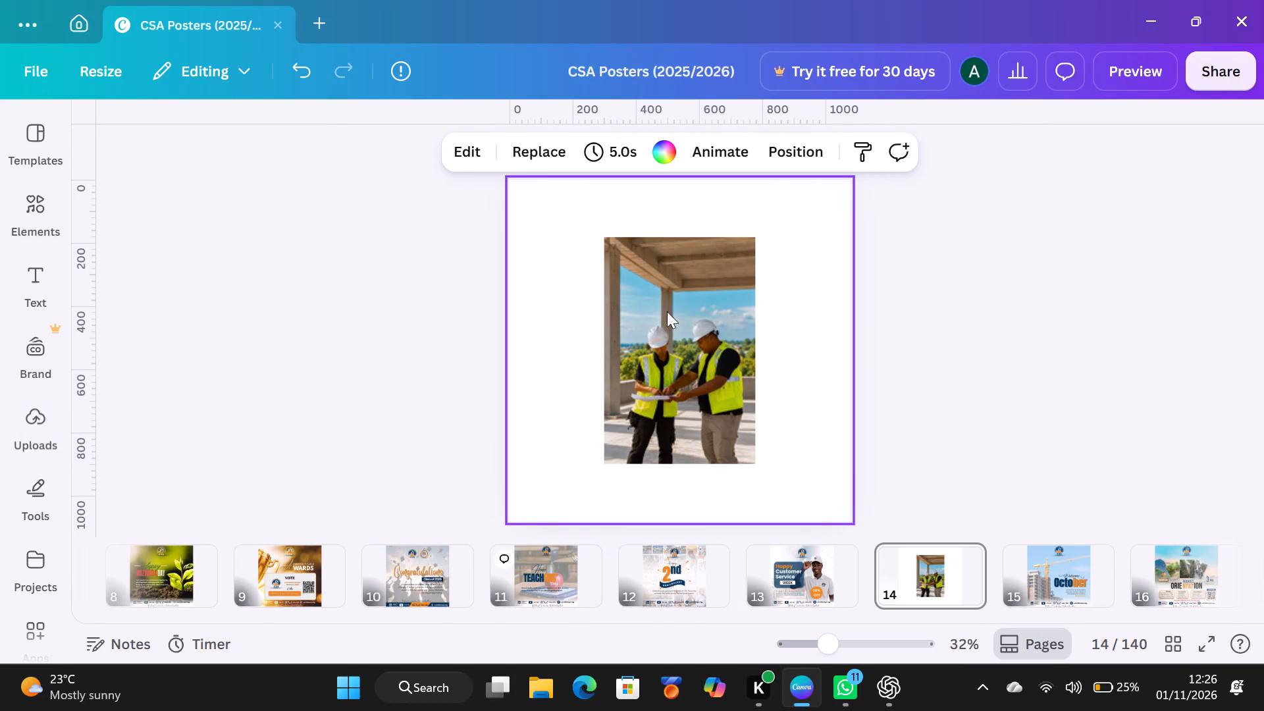
{"action": "left_click", "coordinate": [689, 323]}
{"action": "left_click", "coordinate": [745, 198]}
{"action": "scroll", "coordinate": [785, 437], "scroll_direction": "down", "scroll_amount": 1}
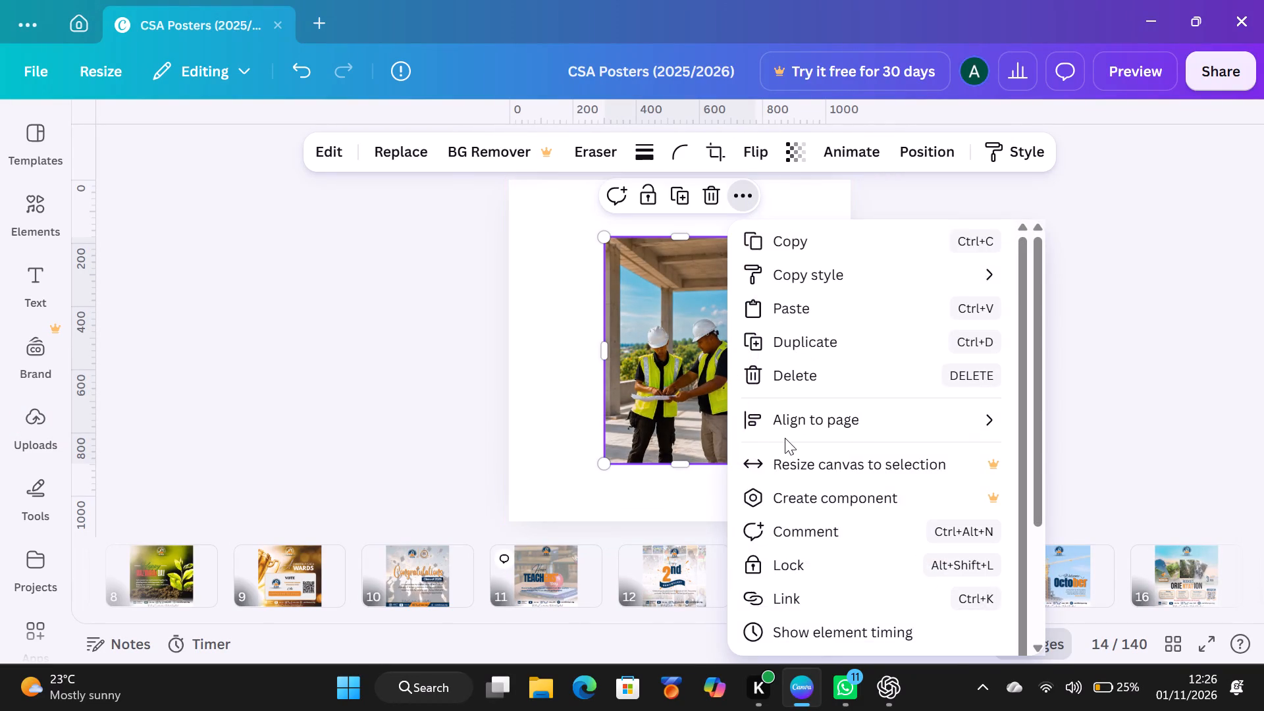
{"action": "scroll", "coordinate": [785, 438], "scroll_direction": "down", "scroll_amount": 4}
{"action": "left_click", "coordinate": [862, 624]}
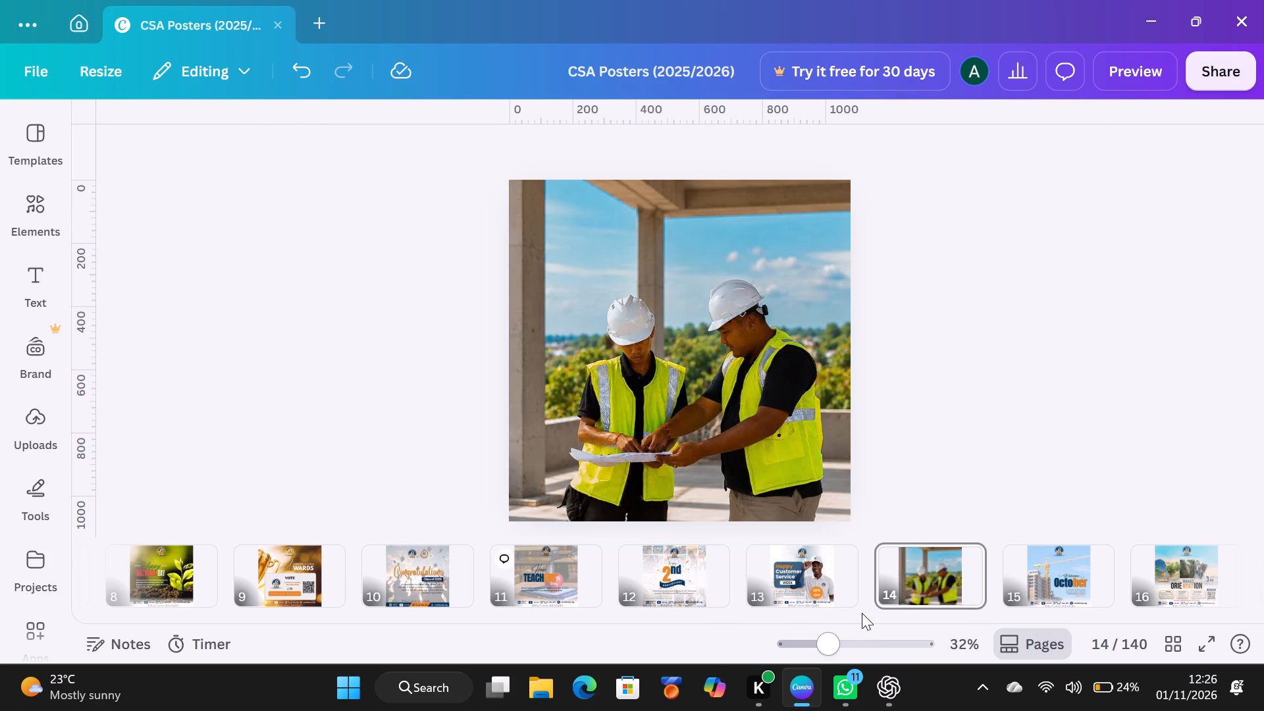
{"action": "left_click_drag", "start_coordinate": [689, 373], "coordinate": [657, 348]}
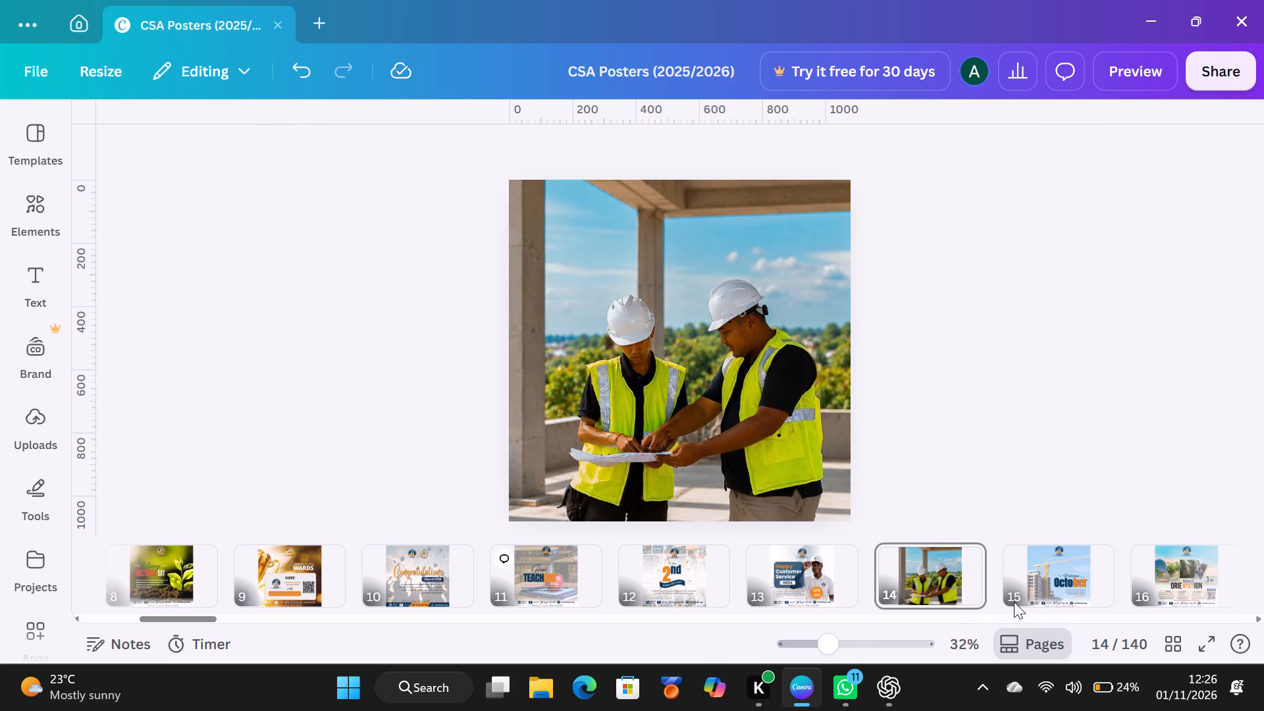
Copy the CSA logo from the October poster on page 15 onto page 14 and lower it slightly at the top centre.
{"action": "left_click", "coordinate": [1041, 574]}
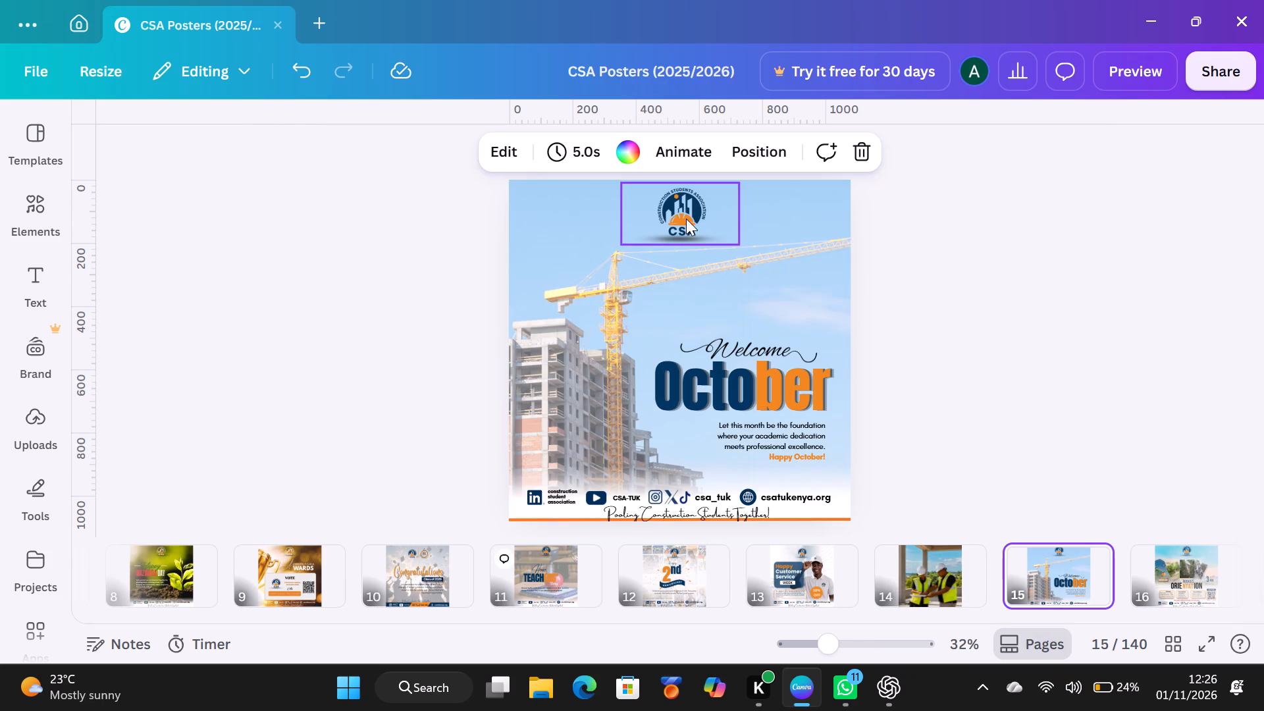
{"action": "left_click", "coordinate": [689, 203]}
{"action": "left_click", "coordinate": [774, 294]}
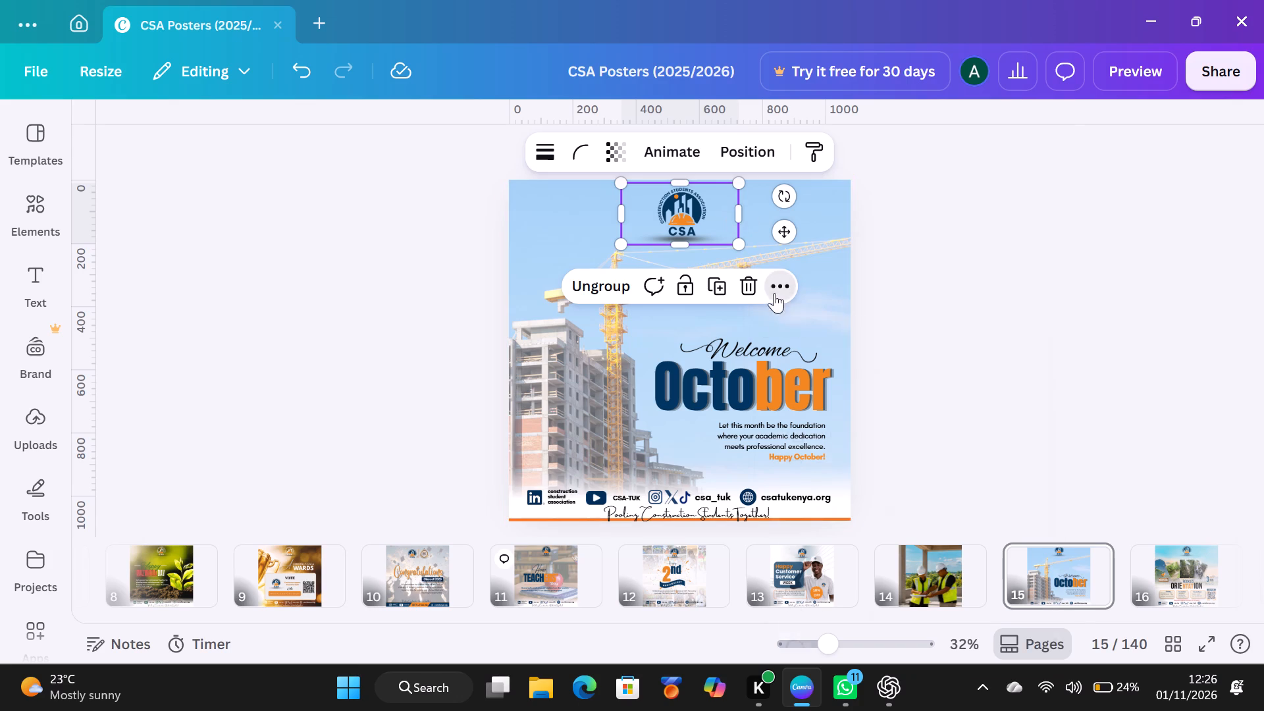
{"action": "left_click", "coordinate": [849, 330]}
{"action": "left_click", "coordinate": [913, 583]}
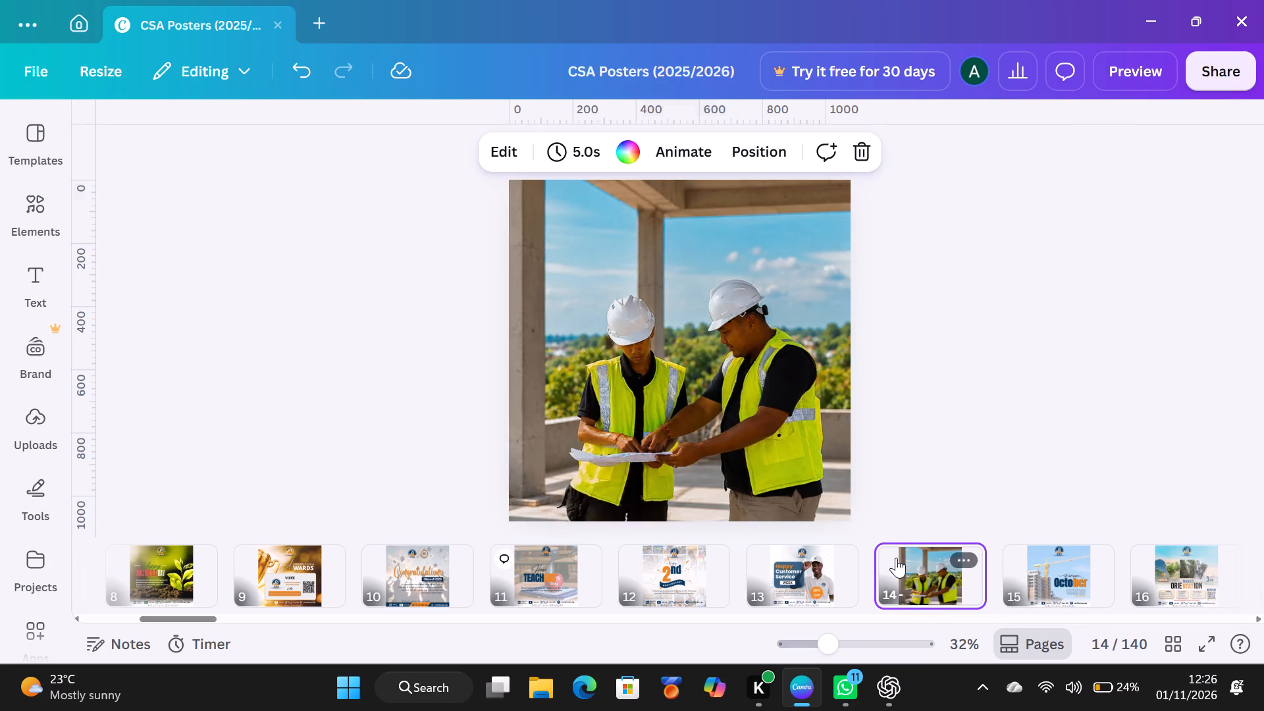
{"action": "right_click", "coordinate": [640, 327]}
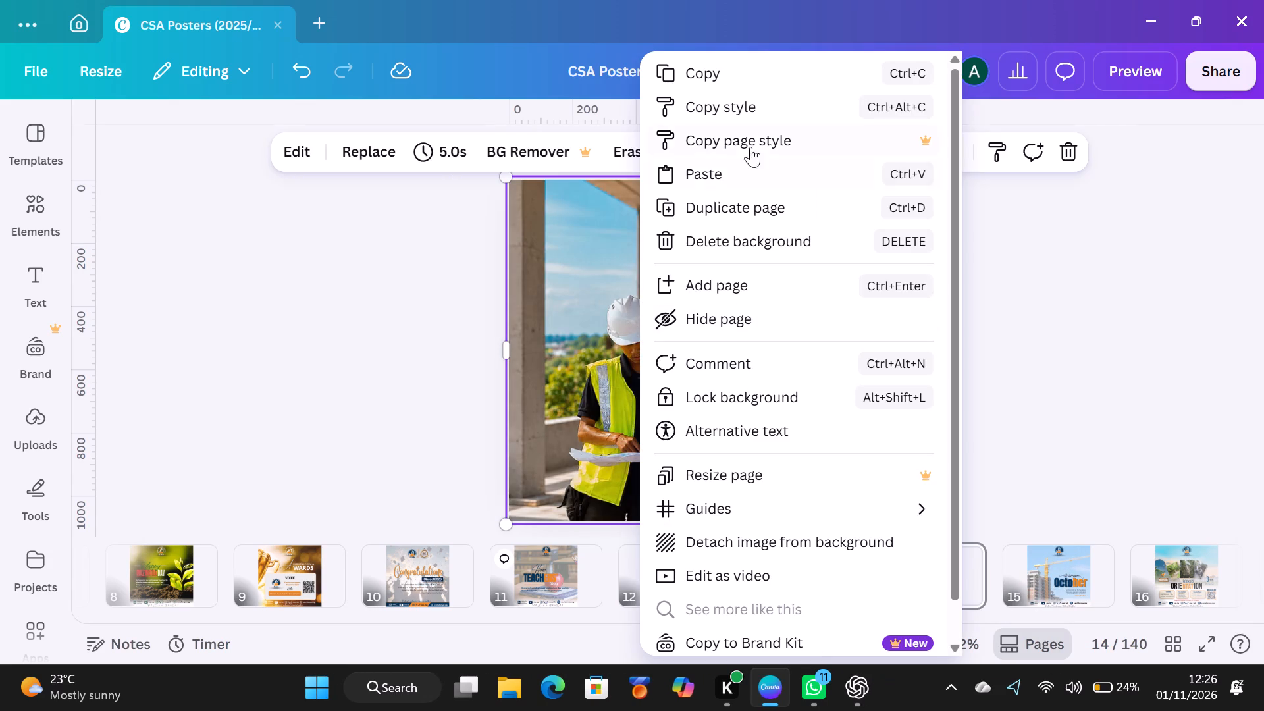
{"action": "left_click", "coordinate": [749, 168]}
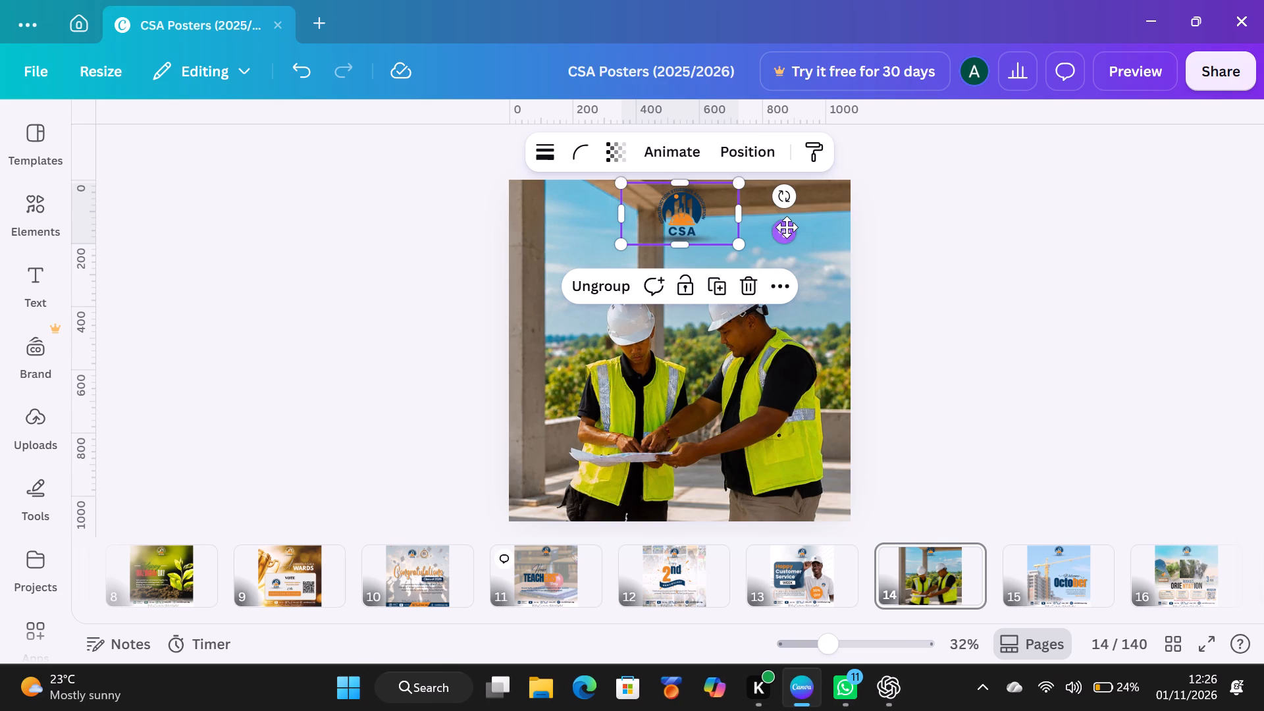
{"action": "left_click_drag", "start_coordinate": [787, 227], "coordinate": [791, 236]}
{"action": "left_click", "coordinate": [882, 280]}
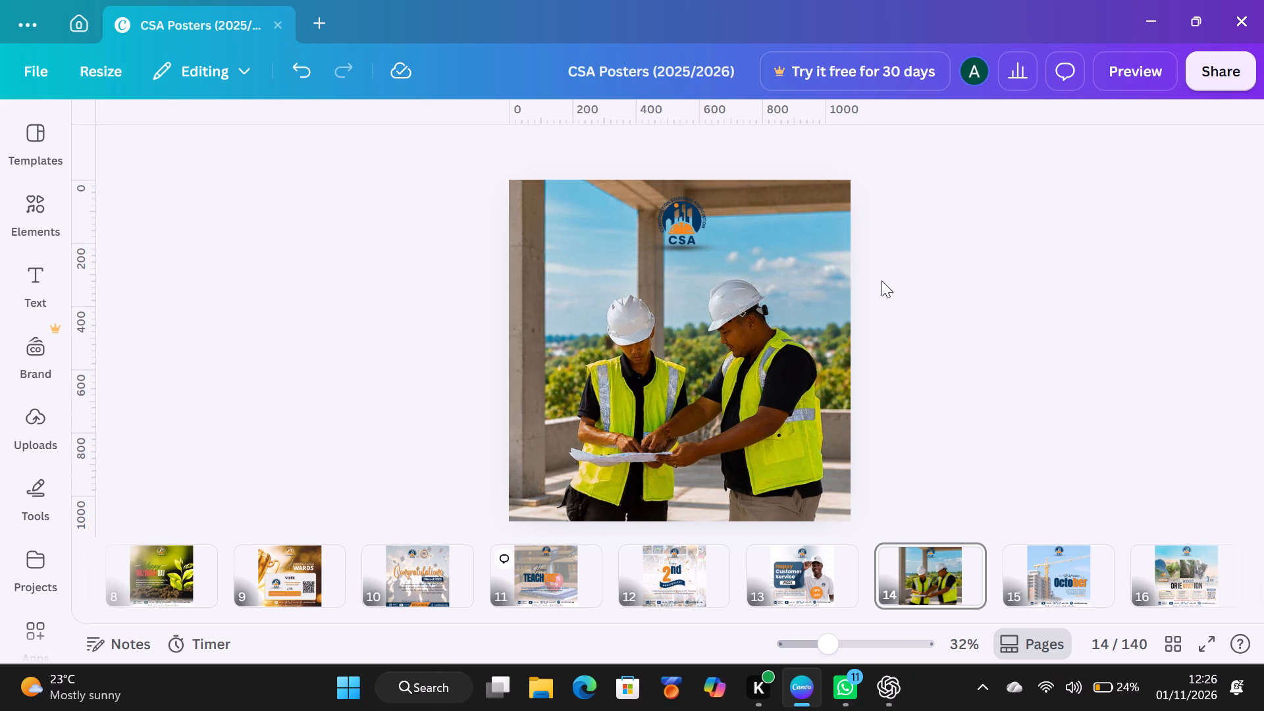
Paste a second CSA logo on page 14, shrink it to about half size, and place it on the left worker's hard hat.
{"action": "right_click", "coordinate": [622, 334]}
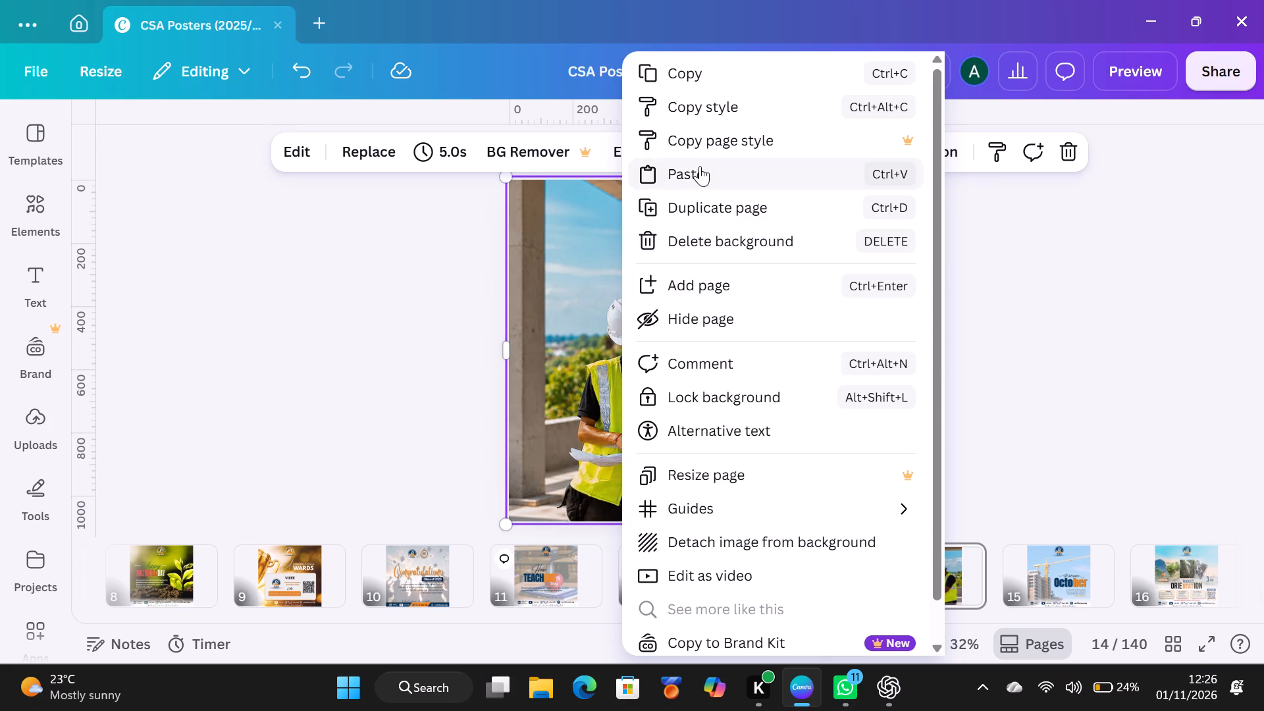
{"action": "left_click", "coordinate": [700, 167]}
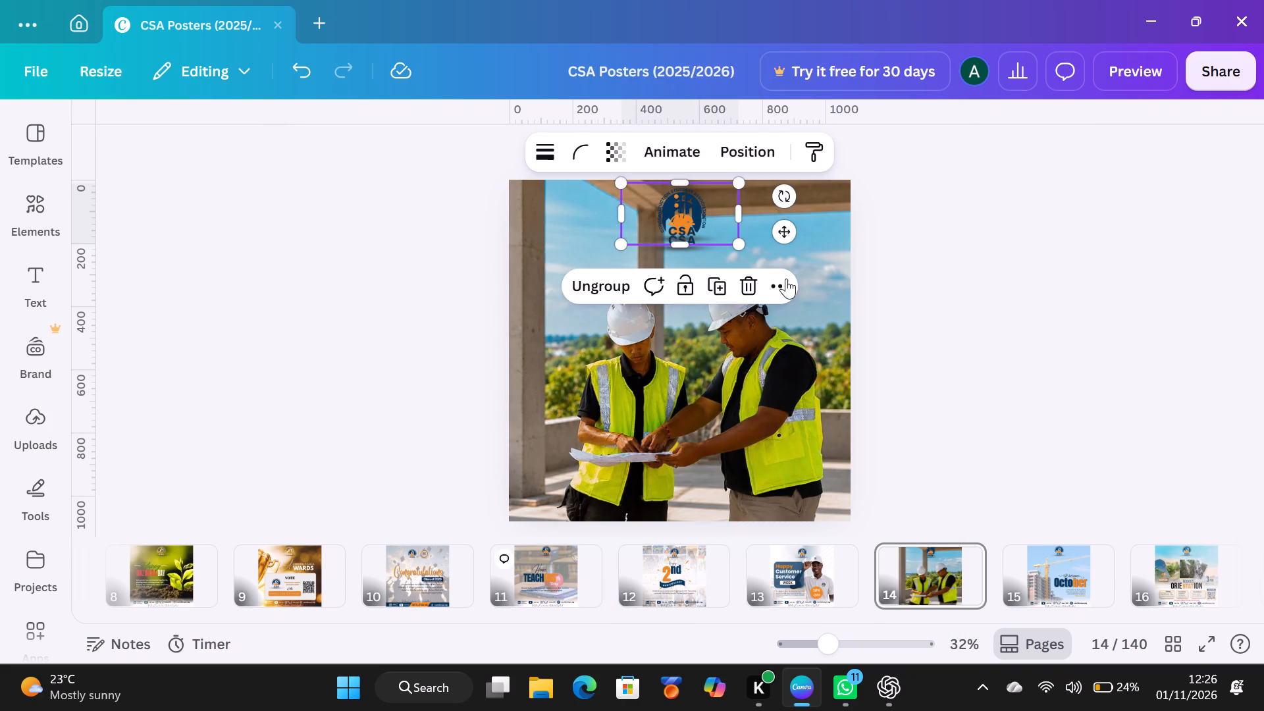
{"action": "left_click_drag", "start_coordinate": [786, 223], "coordinate": [722, 323]}
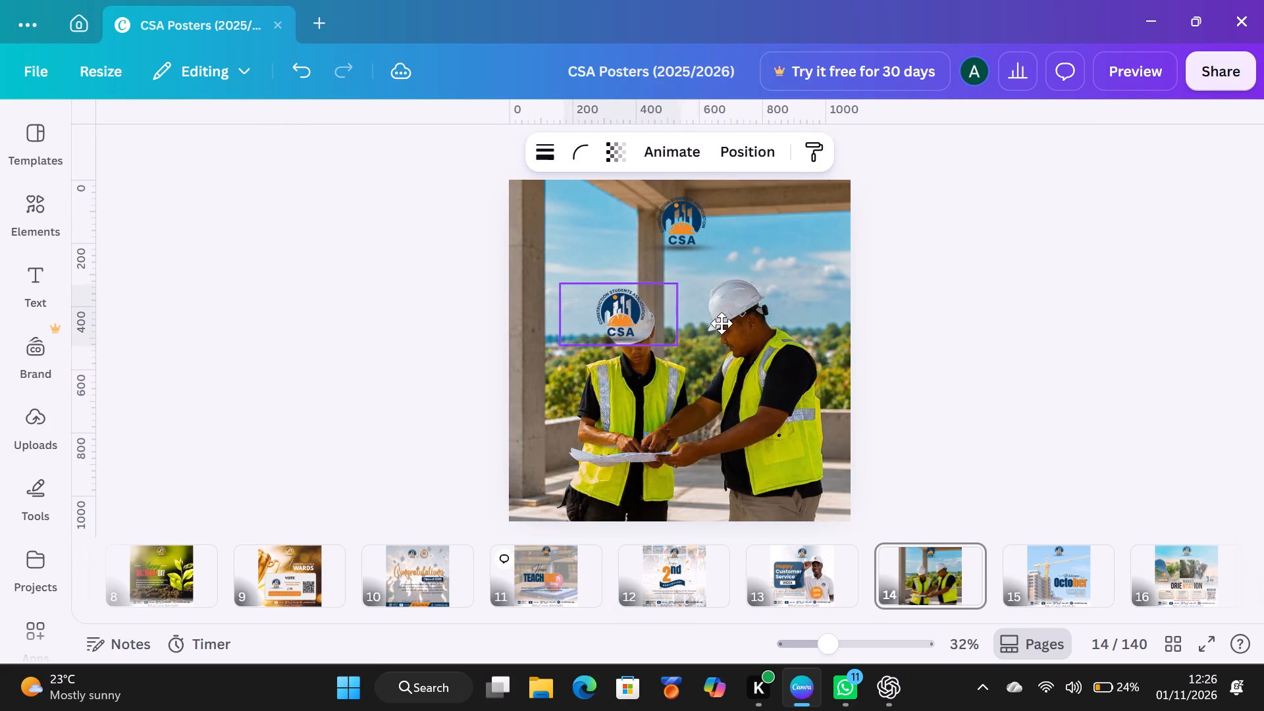
{"action": "left_click_drag", "start_coordinate": [722, 323], "coordinate": [708, 298]}
{"action": "left_click_drag", "start_coordinate": [664, 253], "coordinate": [657, 263]}
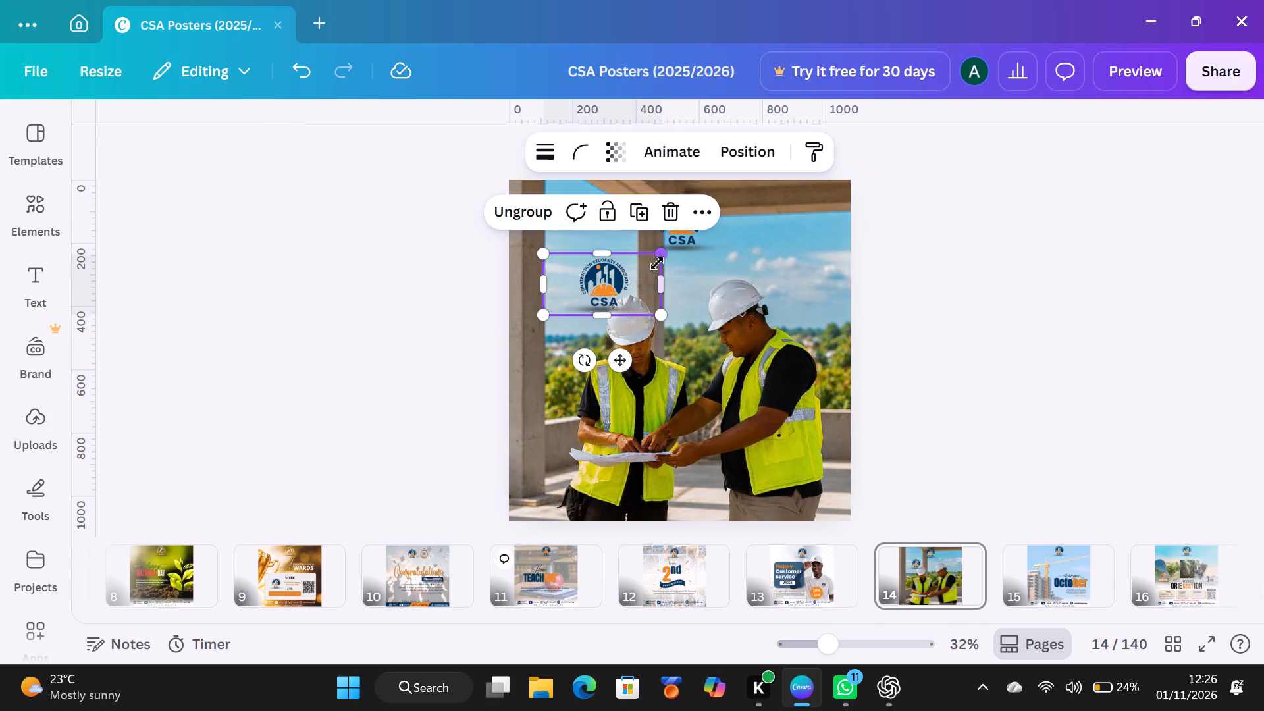
{"action": "left_click_drag", "start_coordinate": [657, 263], "coordinate": [608, 317]}
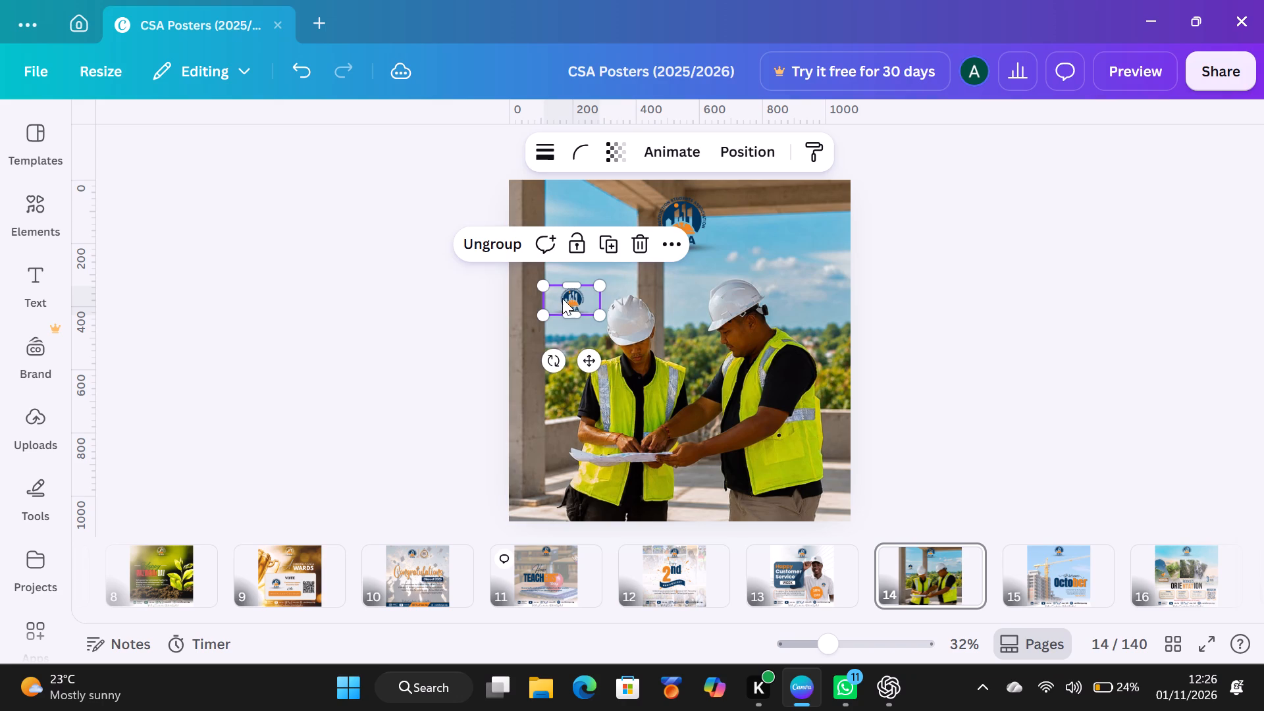
{"action": "left_click_drag", "start_coordinate": [562, 297], "coordinate": [618, 320]}
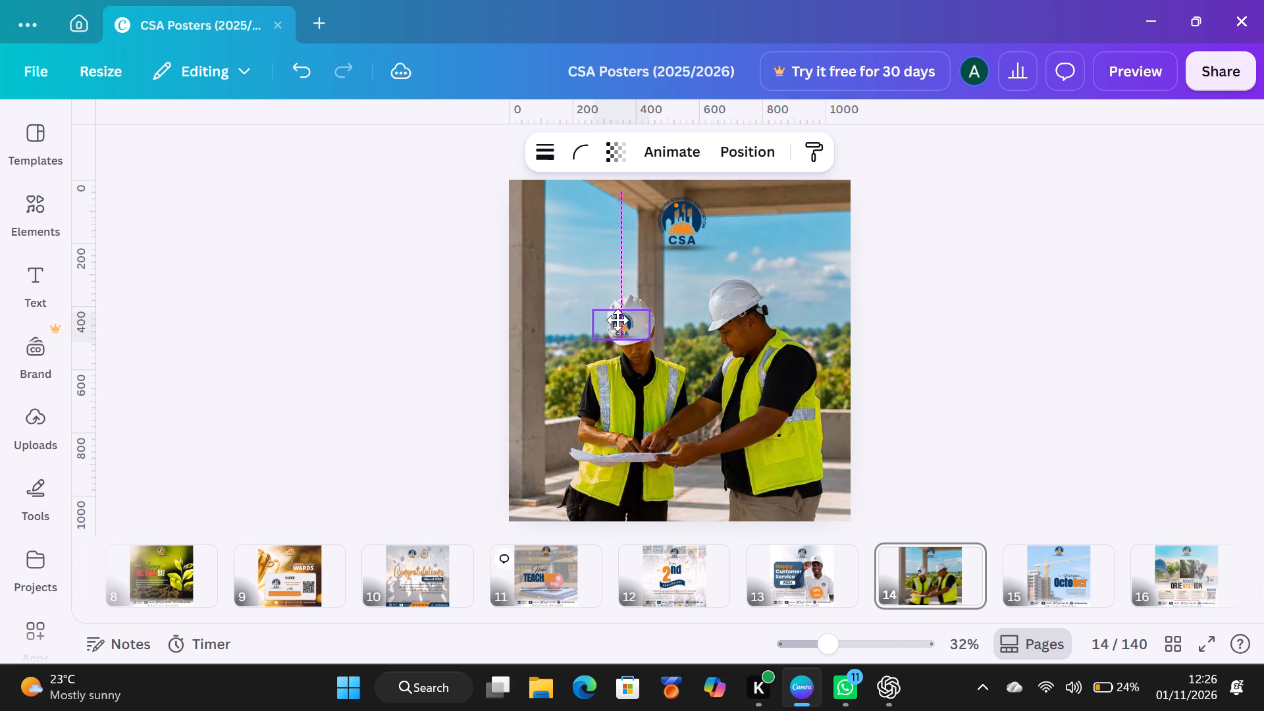
{"action": "left_click_drag", "start_coordinate": [618, 320], "coordinate": [616, 316]}
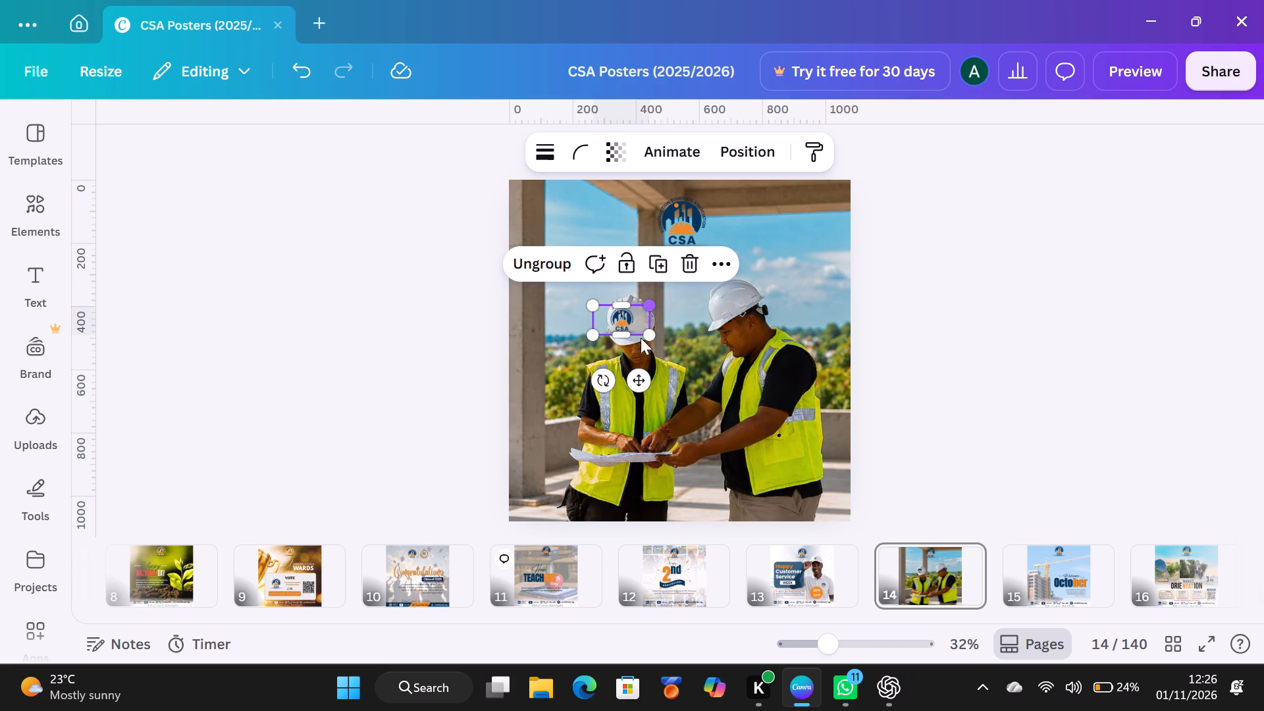
Tilt the hard-hat logo slightly counterclockwise, reduce it a little, and centre it on the front of the left worker's helmet.
{"action": "left_click_drag", "start_coordinate": [602, 375], "coordinate": [610, 375]}
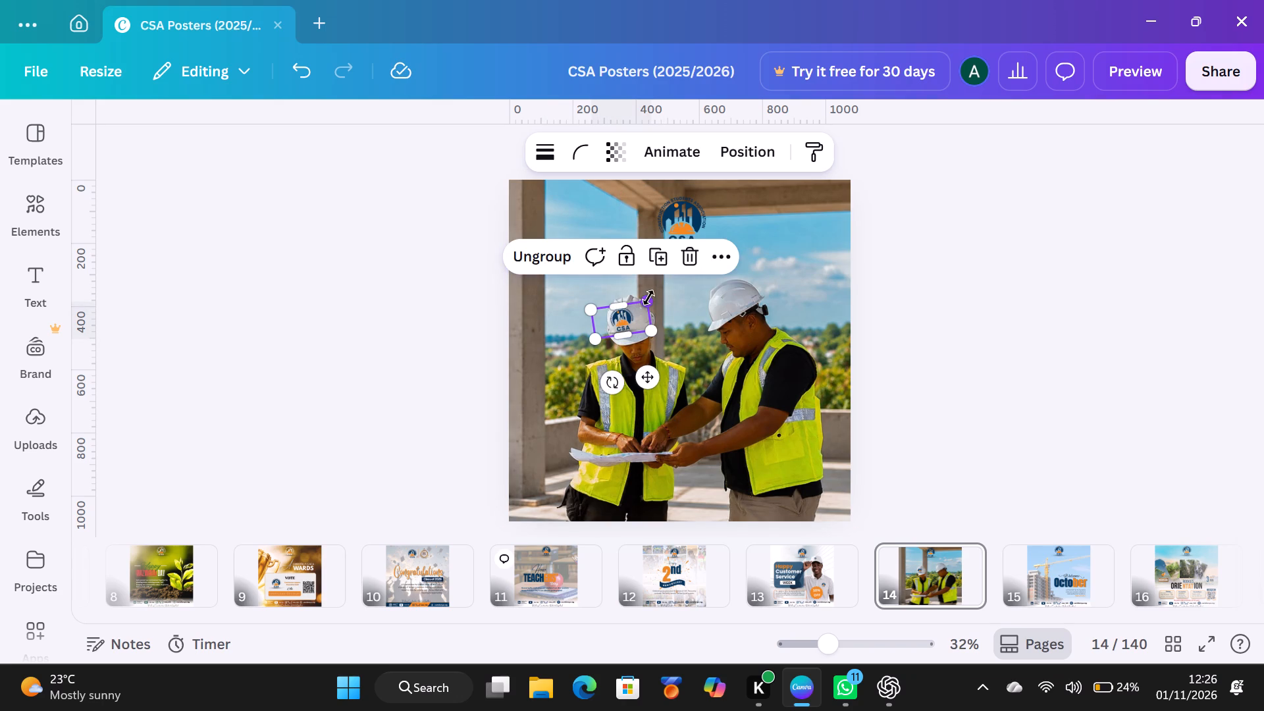
{"action": "left_click_drag", "start_coordinate": [648, 298], "coordinate": [643, 309]}
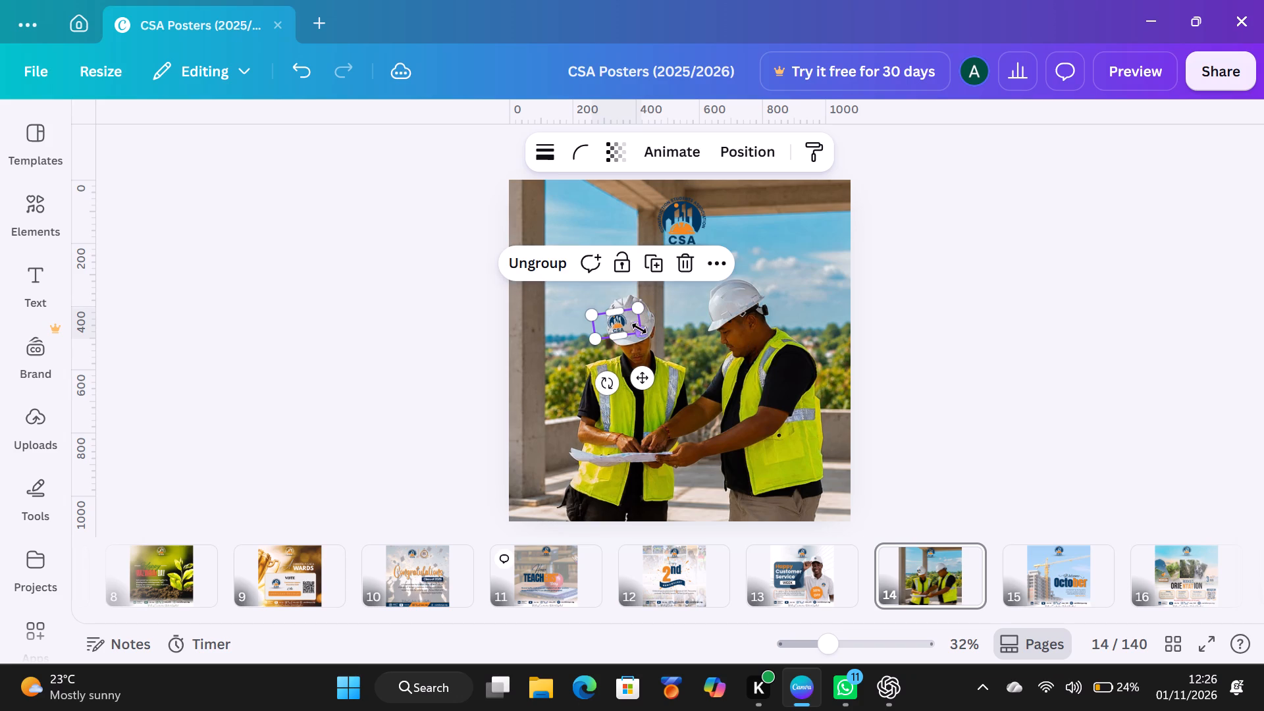
{"action": "left_click", "coordinate": [604, 384]}
{"action": "left_click_drag", "start_coordinate": [640, 381], "coordinate": [647, 381]}
{"action": "left_click_drag", "start_coordinate": [647, 381], "coordinate": [651, 381]}
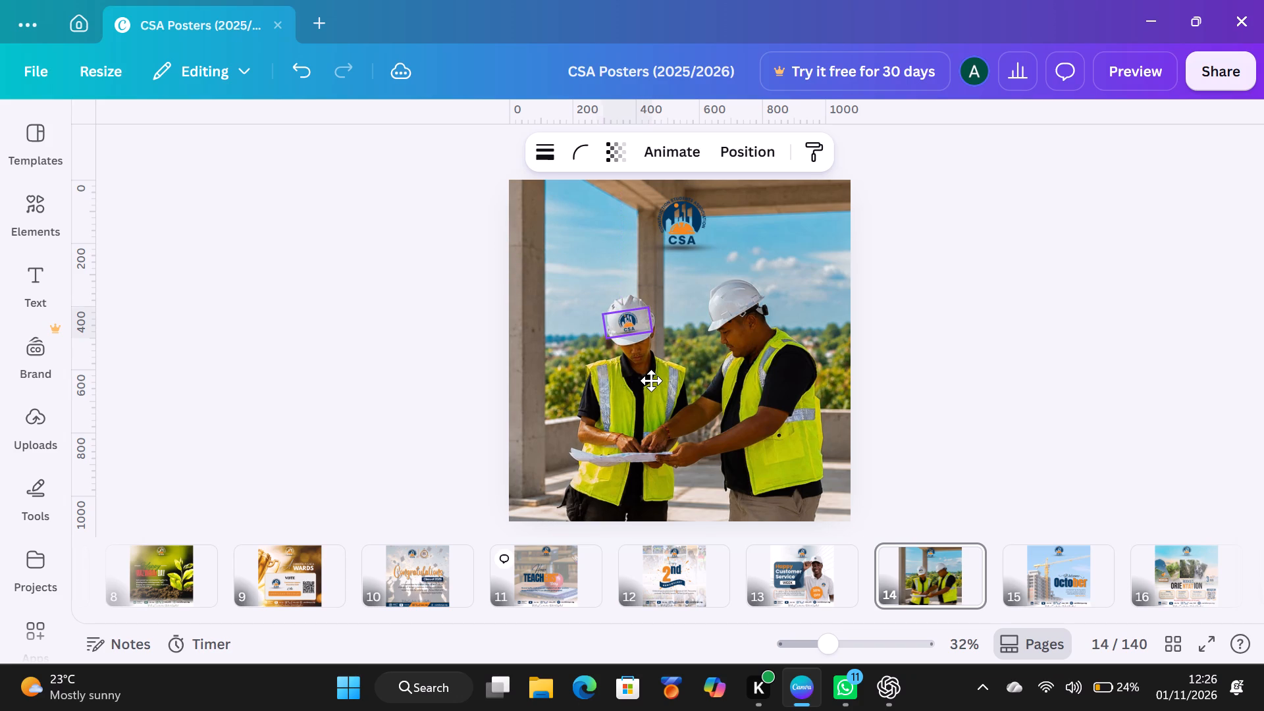
{"action": "left_click_drag", "start_coordinate": [651, 381], "coordinate": [652, 381]}
{"action": "left_click", "coordinate": [921, 333]}
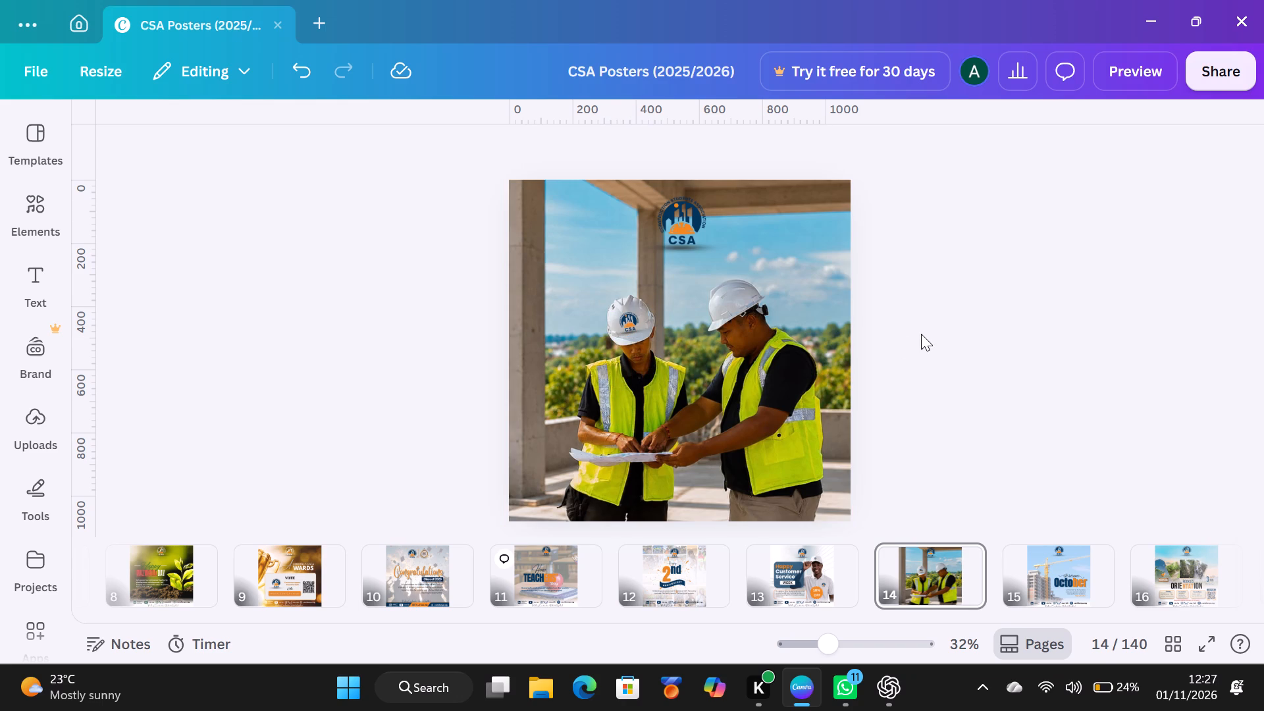
Reduce the hard-hat logo to 140 by 74 and try to shrink it further from its corners.
{"action": "left_click", "coordinate": [637, 321]}
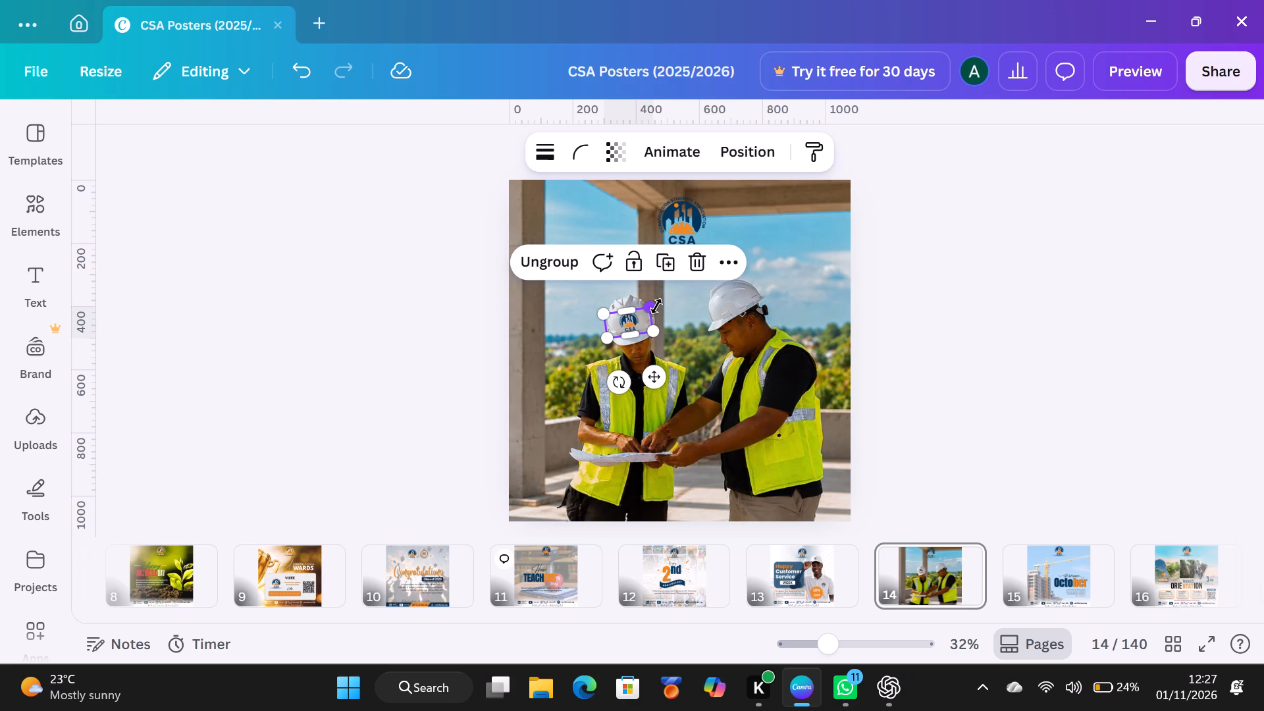
{"action": "left_click_drag", "start_coordinate": [654, 306], "coordinate": [649, 309]}
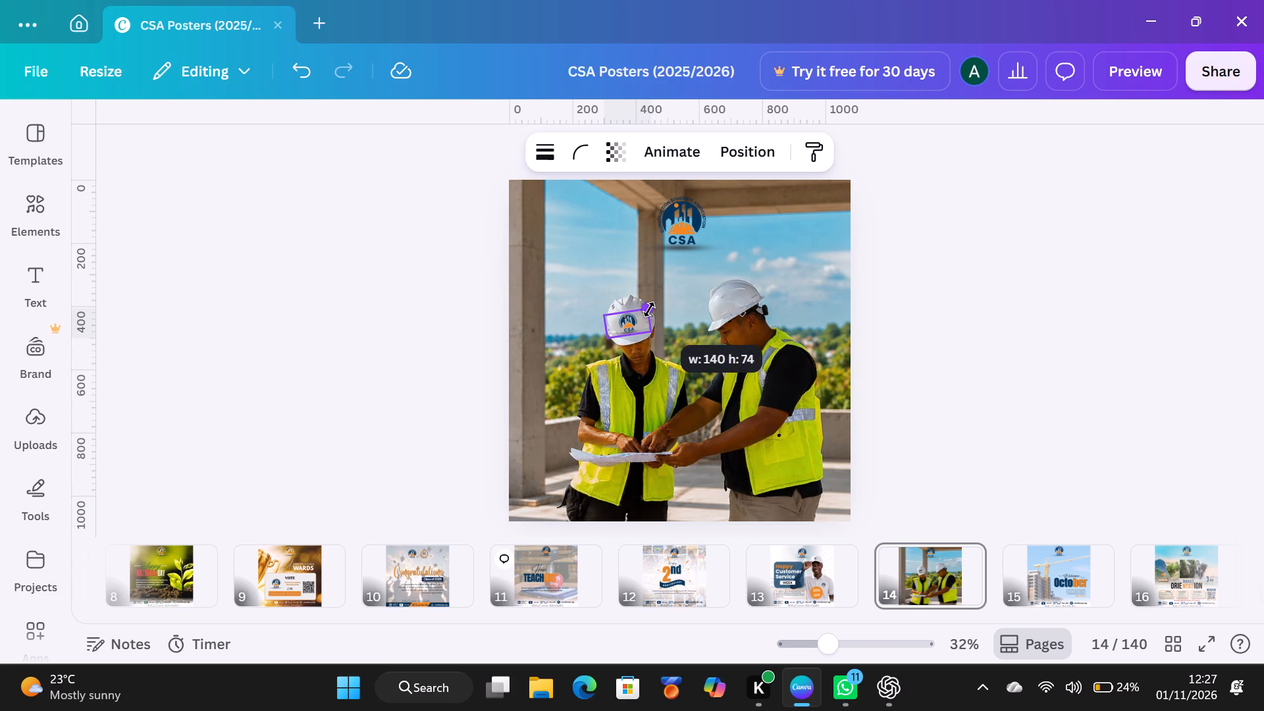
{"action": "left_click_drag", "start_coordinate": [649, 309], "coordinate": [646, 311]}
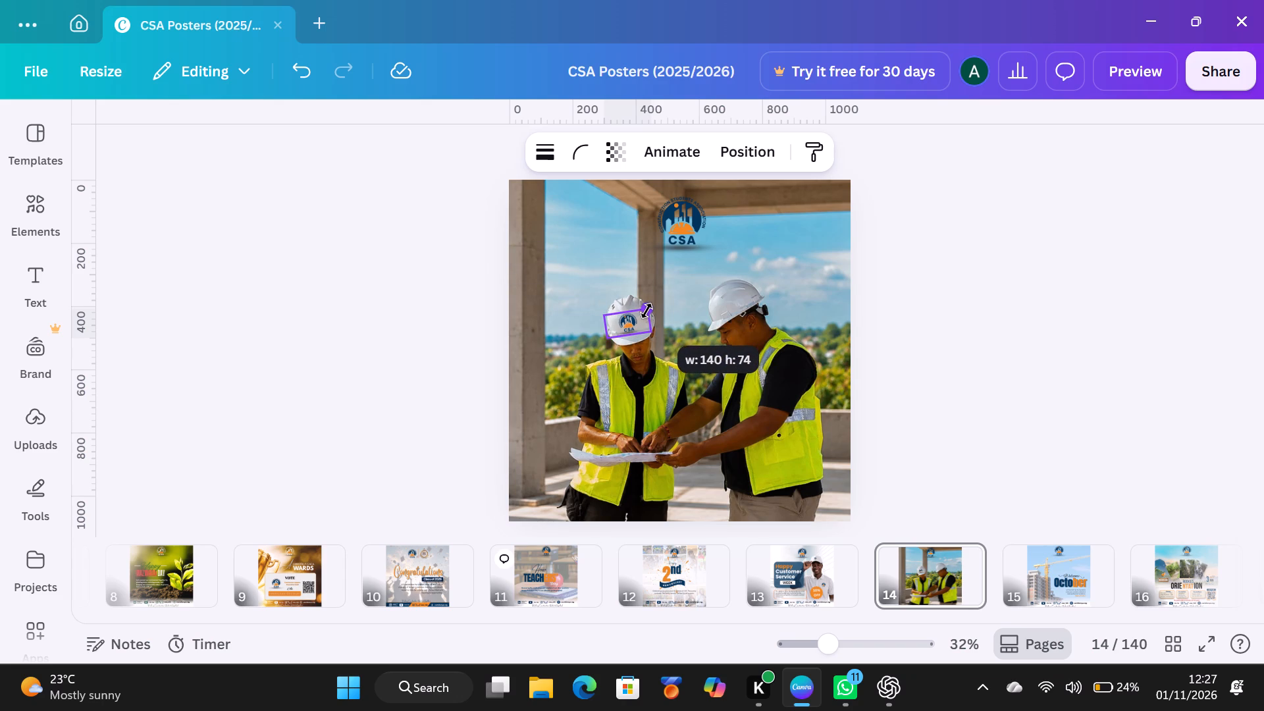
{"action": "left_click_drag", "start_coordinate": [646, 311], "coordinate": [645, 311]}
{"action": "left_click", "coordinate": [893, 341]}
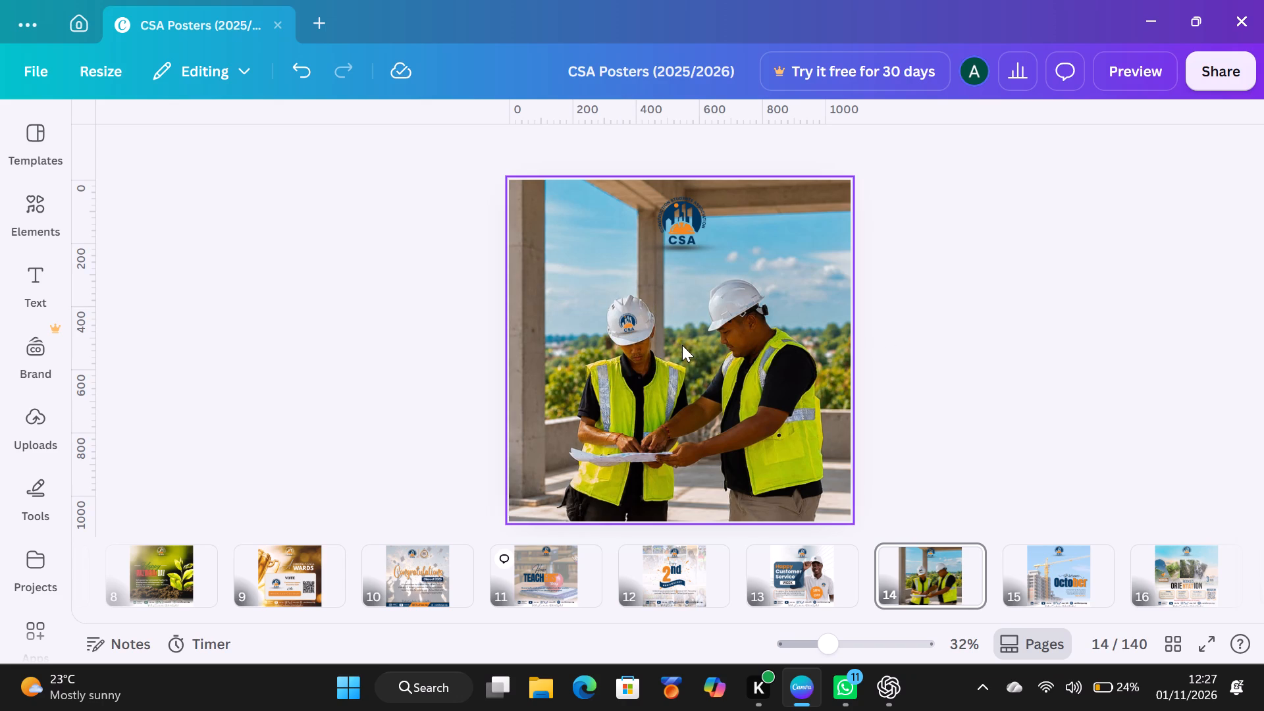
{"action": "left_click", "coordinate": [633, 327]}
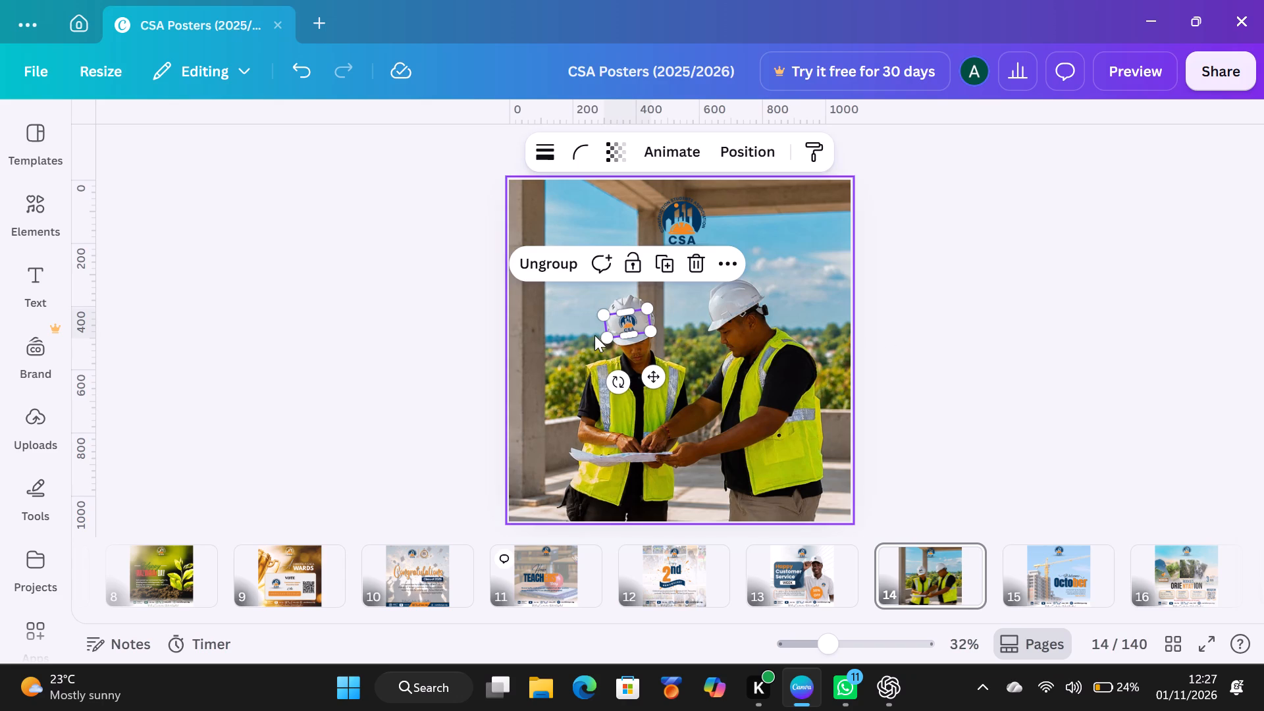
{"action": "left_click_drag", "start_coordinate": [608, 339], "coordinate": [608, 339]}
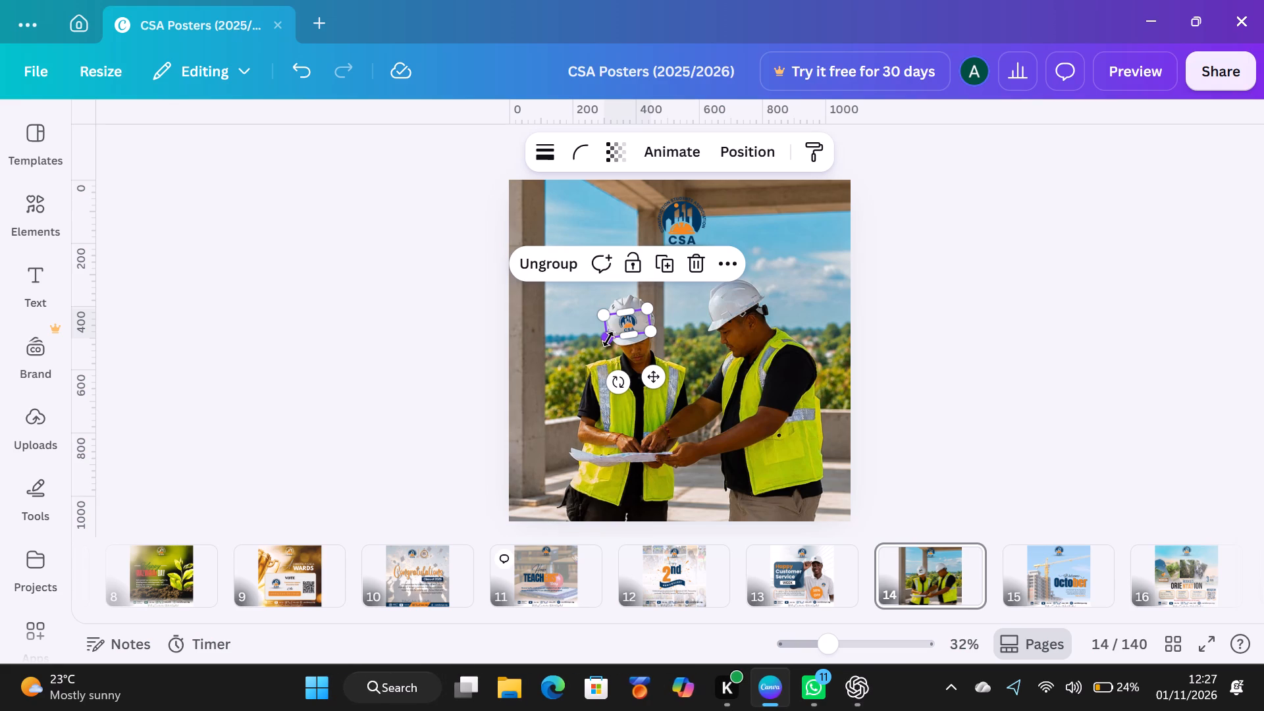
{"action": "left_click_drag", "start_coordinate": [608, 339], "coordinate": [617, 330]}
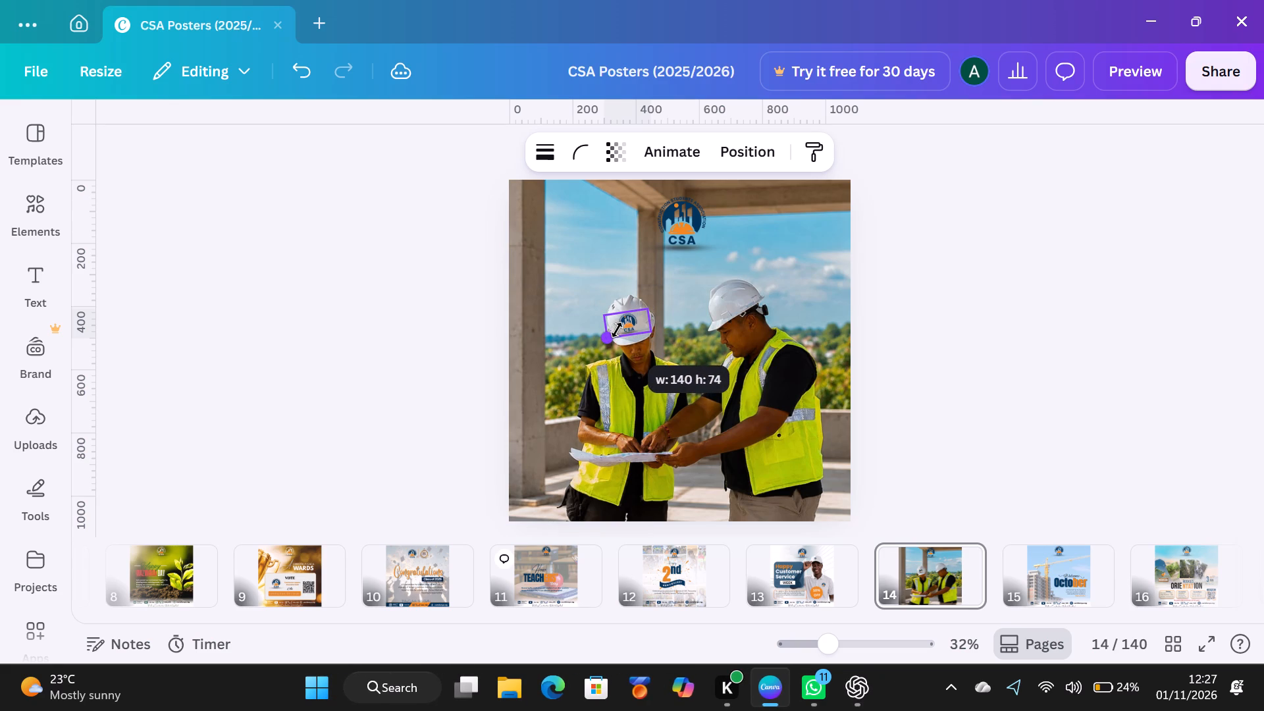
{"action": "left_click_drag", "start_coordinate": [617, 330], "coordinate": [621, 325]}
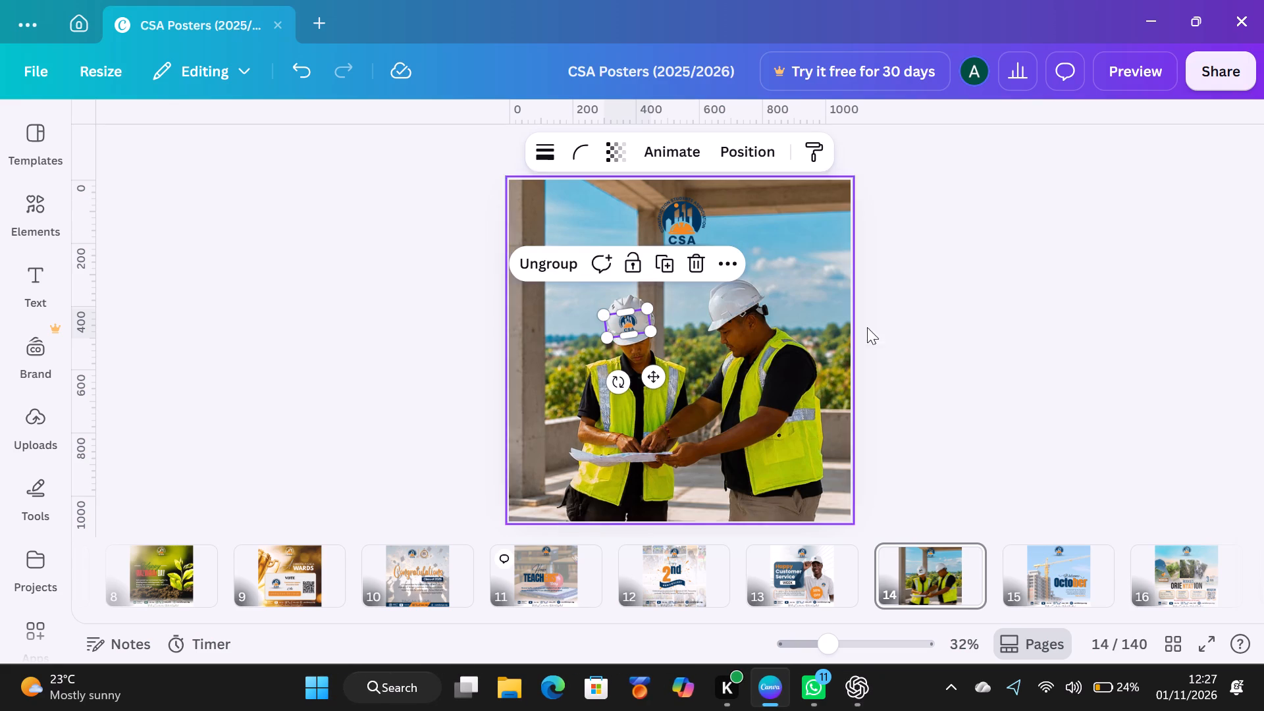
{"action": "left_click", "coordinate": [981, 332]}
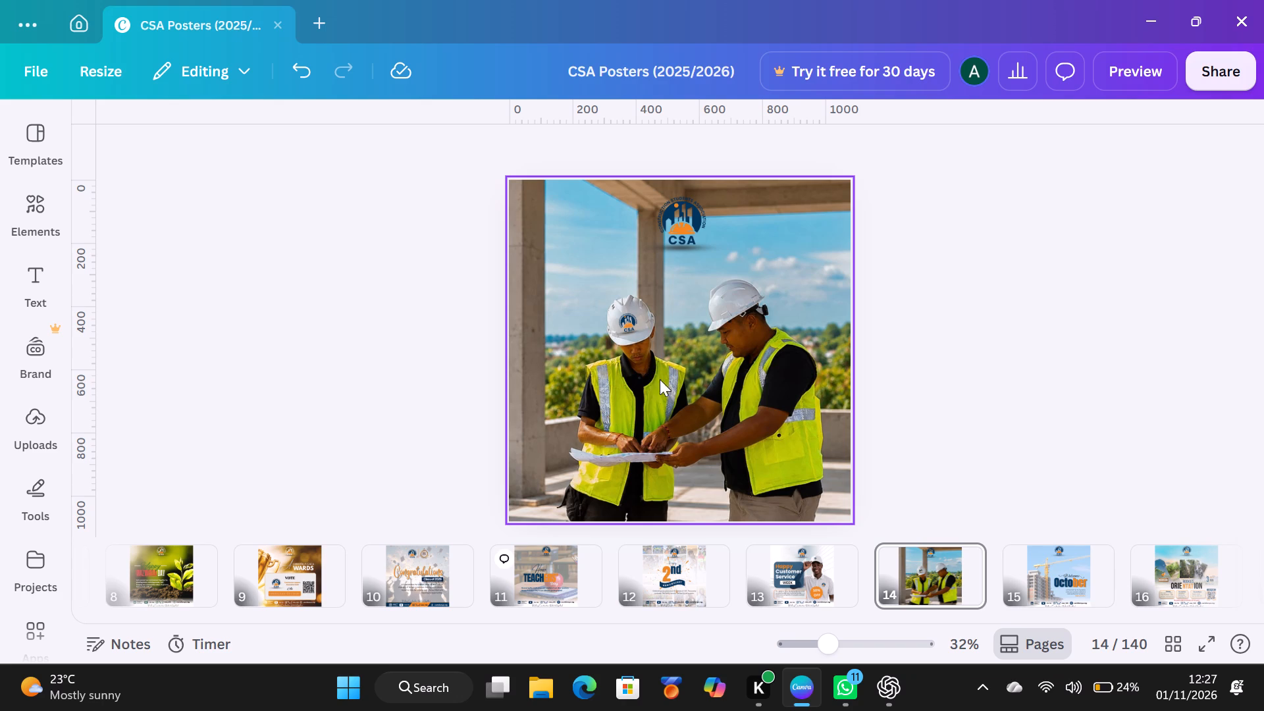
Paste another CSA logo on page 14, shrink it to about half size, and place it on the chest of the left worker's vest.
{"action": "right_click", "coordinate": [697, 345]}
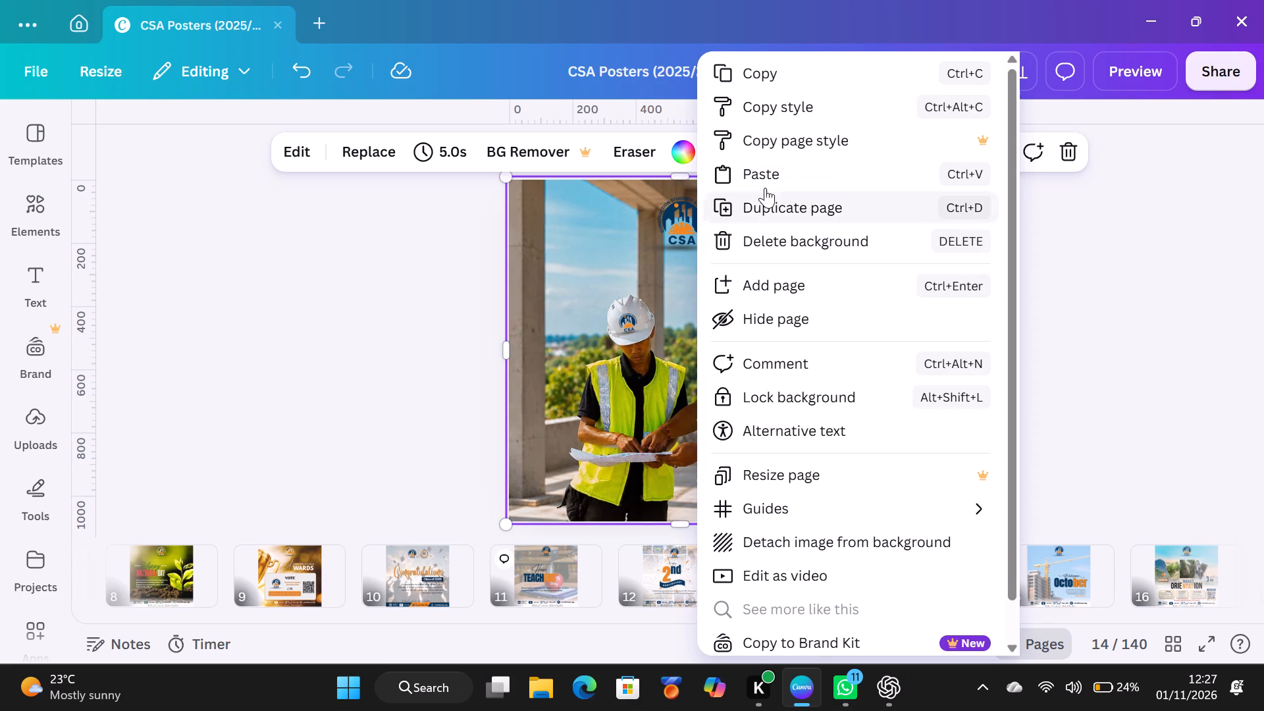
{"action": "left_click", "coordinate": [762, 172]}
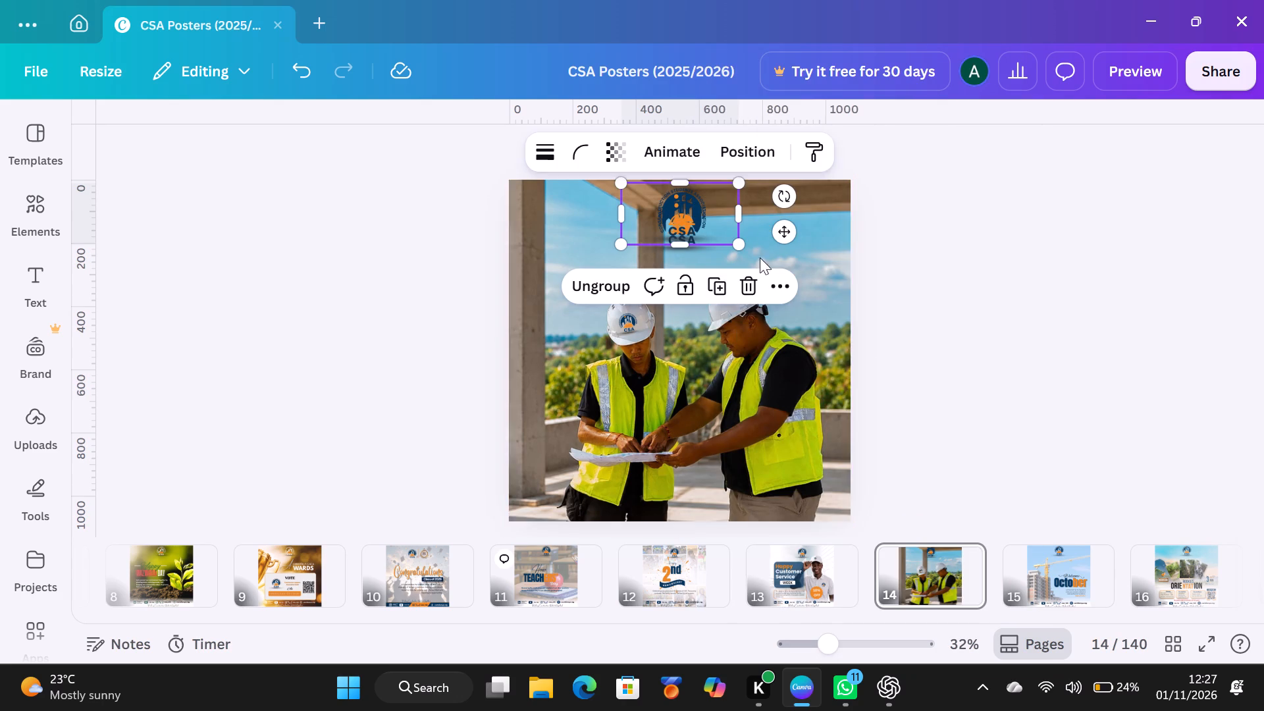
{"action": "left_click_drag", "start_coordinate": [789, 230], "coordinate": [755, 434]}
{"action": "left_click_drag", "start_coordinate": [710, 384], "coordinate": [684, 404]}
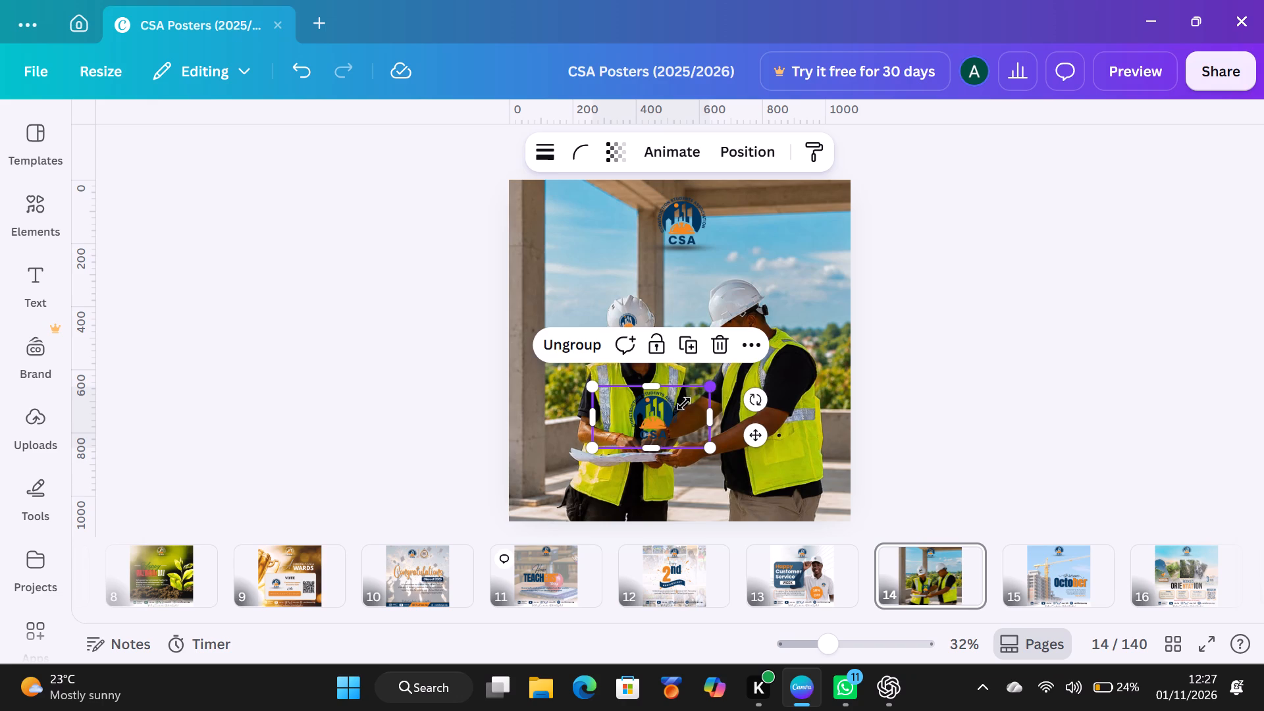
{"action": "left_click_drag", "start_coordinate": [684, 404], "coordinate": [643, 433]}
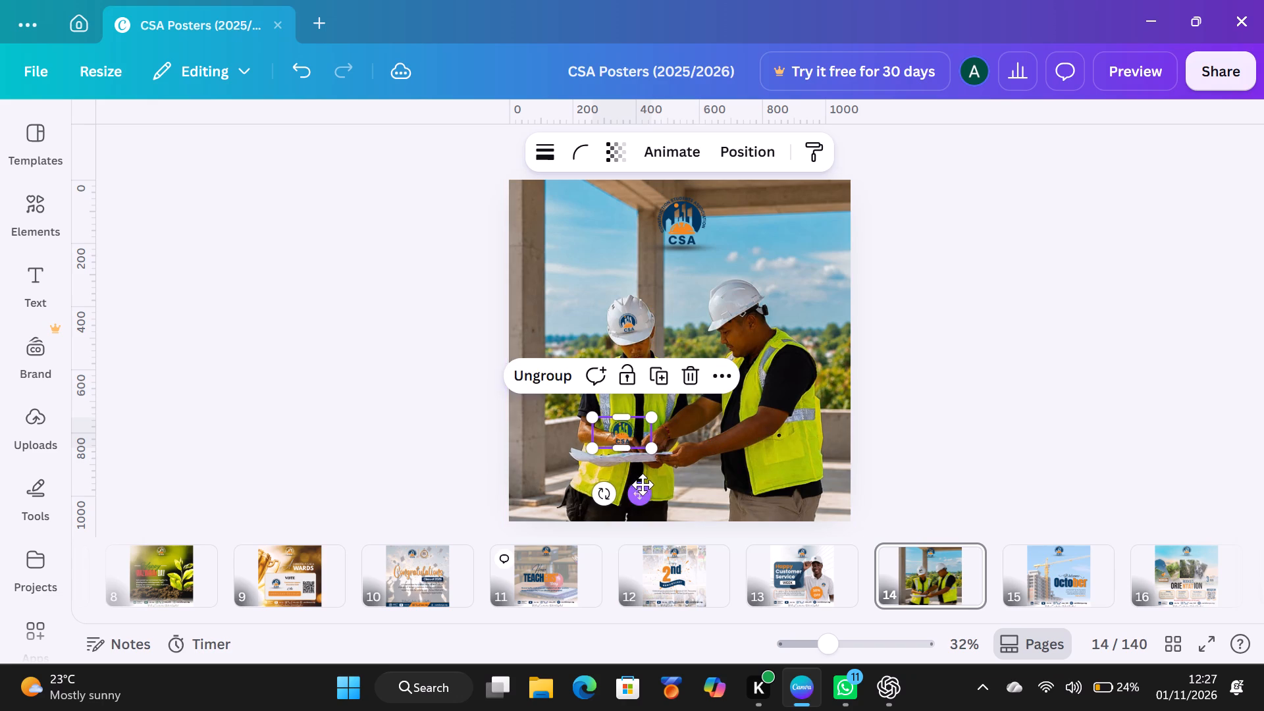
{"action": "left_click_drag", "start_coordinate": [642, 492], "coordinate": [679, 460]}
{"action": "left_click_drag", "start_coordinate": [692, 387], "coordinate": [656, 414]}
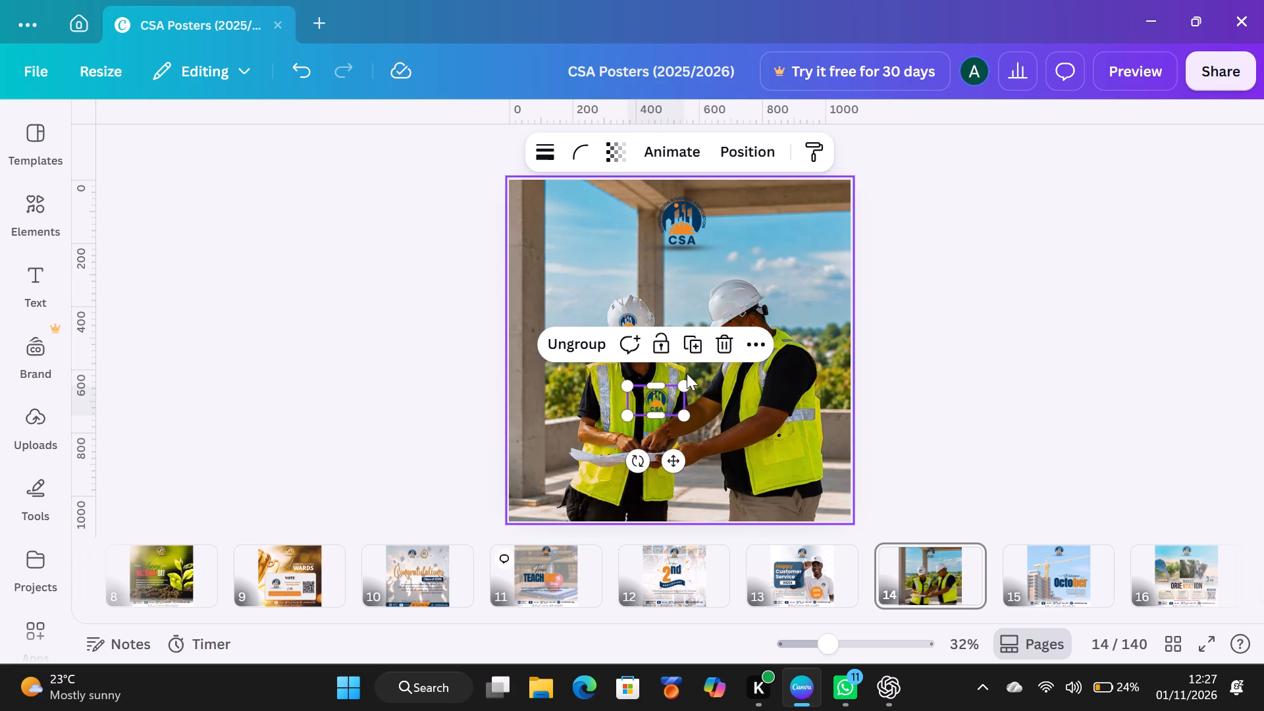
{"action": "left_click_drag", "start_coordinate": [689, 383], "coordinate": [664, 407]}
{"action": "left_click", "coordinate": [1012, 382]}
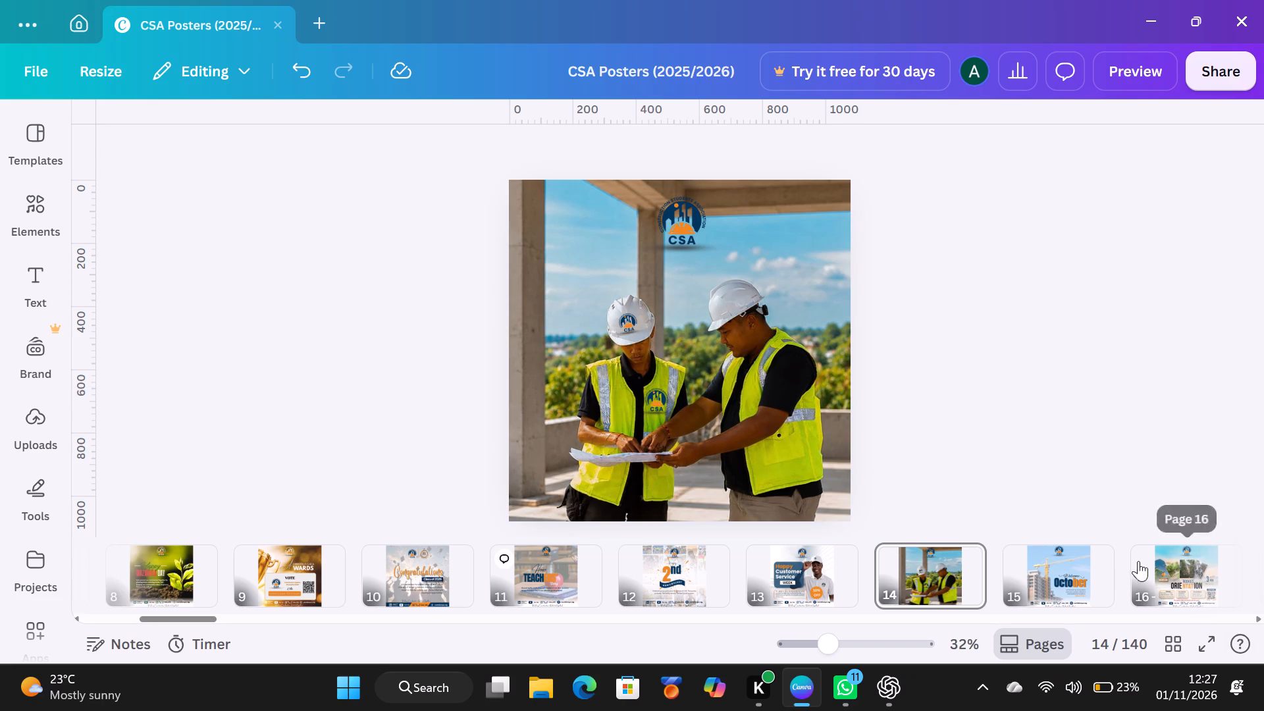
Find the Tilisi Educational Tour poster on page 25 and copy only its CSA logo from the grouped logos.
{"action": "left_click", "coordinate": [1184, 561]}
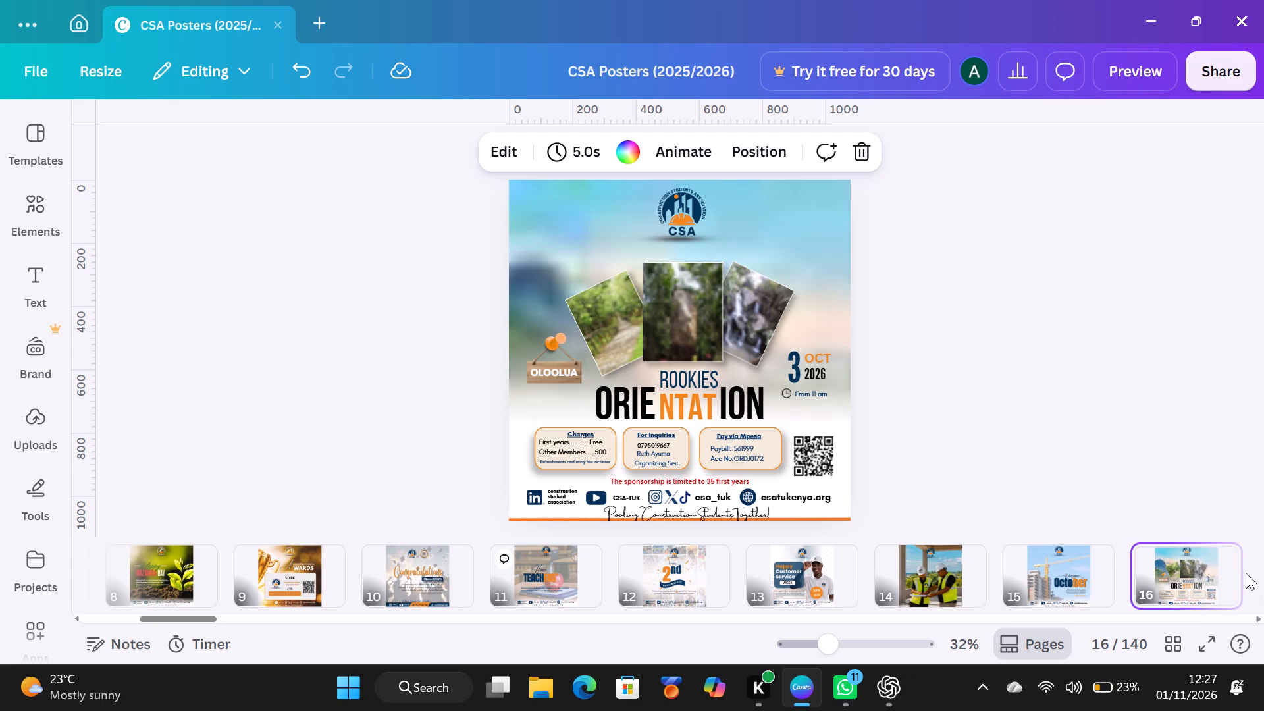
{"action": "left_click", "coordinate": [1263, 624]}
{"action": "left_click", "coordinate": [1260, 624]}
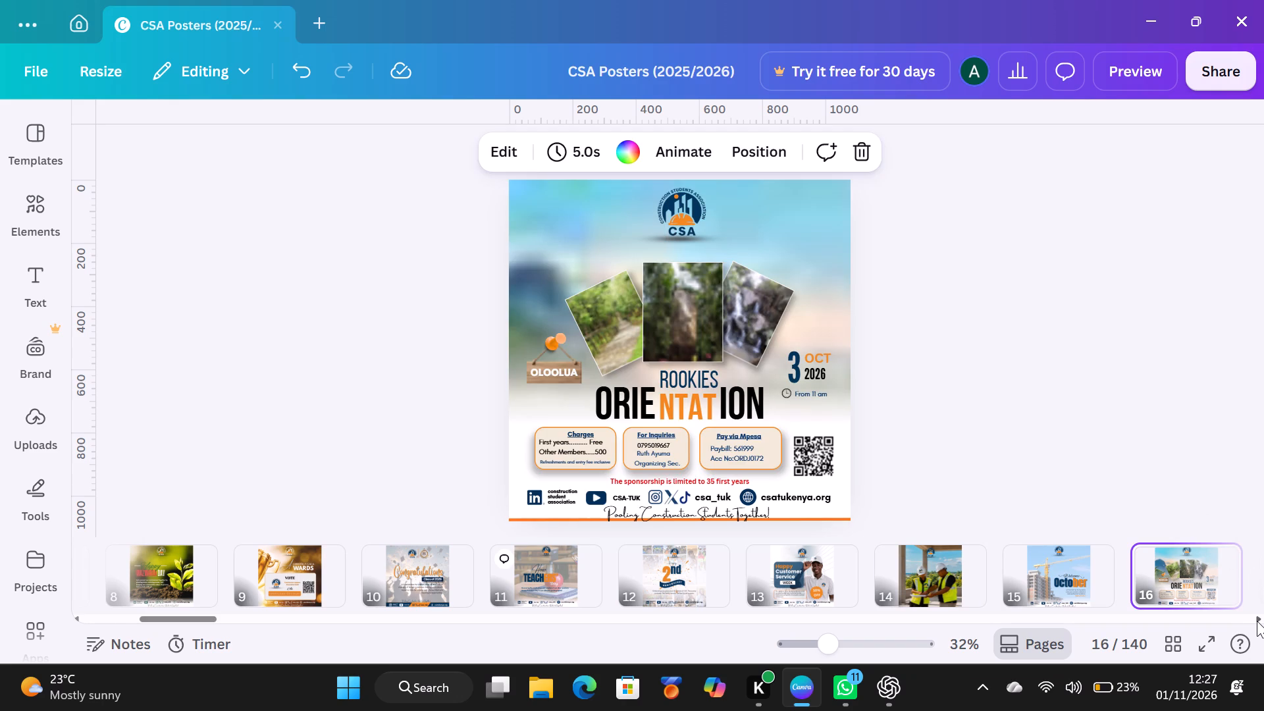
{"action": "left_click", "coordinate": [1257, 620]}
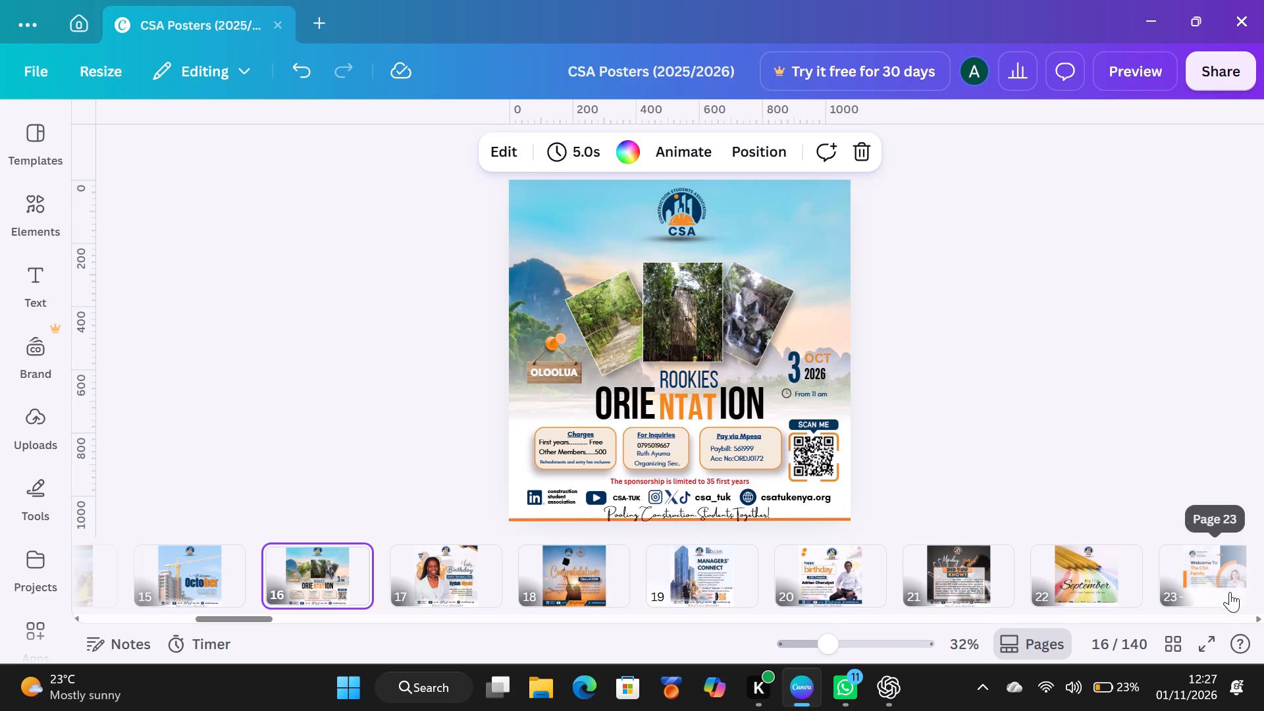
{"action": "left_click", "coordinate": [1262, 619]}
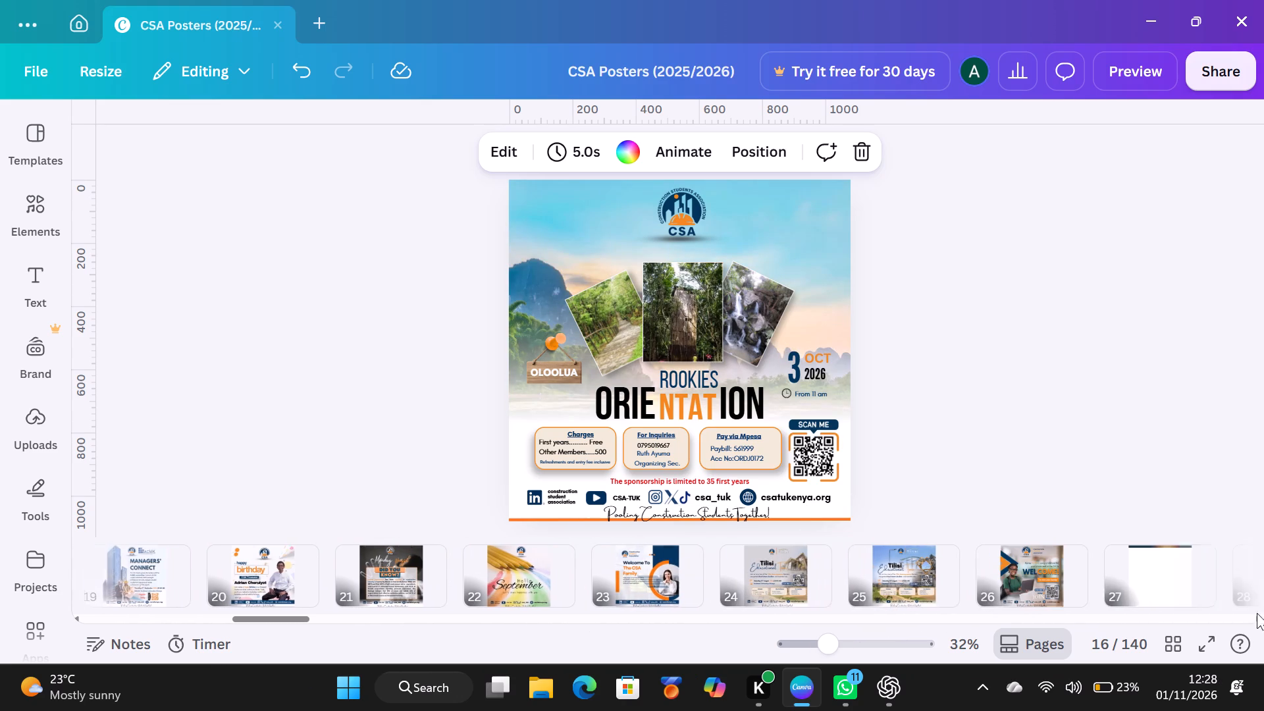
{"action": "left_click", "coordinate": [894, 581]}
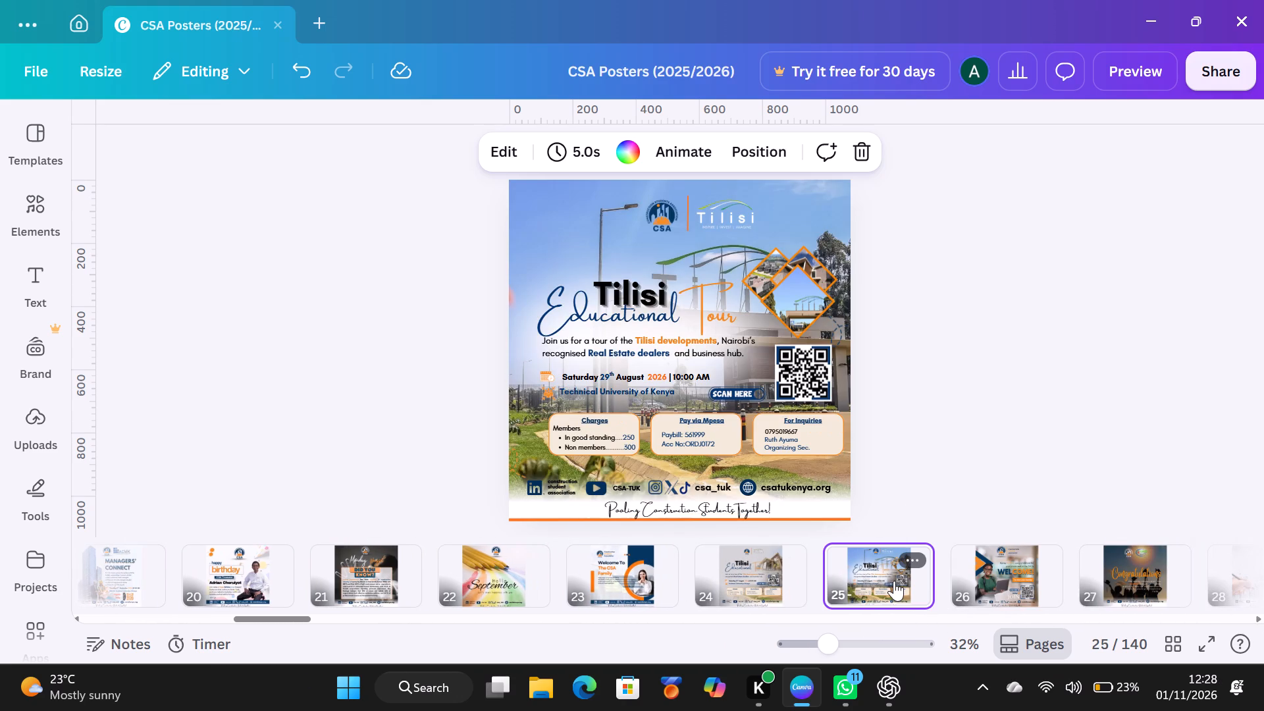
{"action": "left_click", "coordinate": [665, 217]}
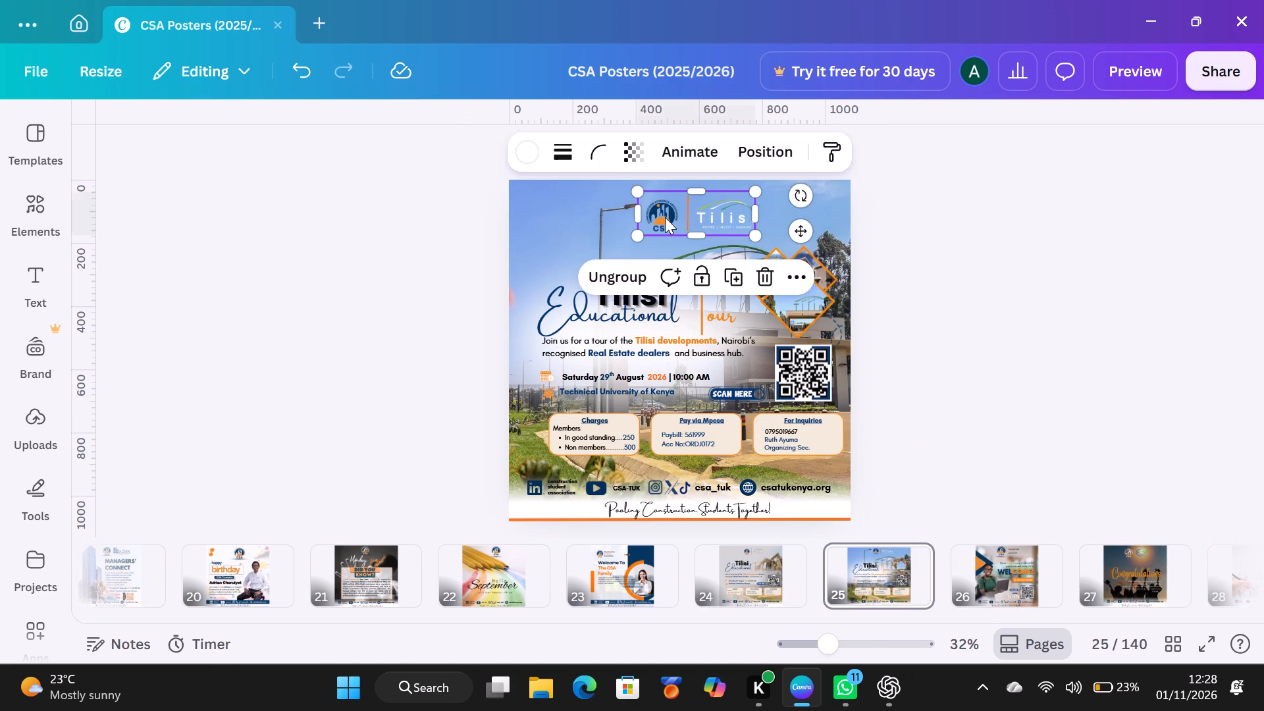
{"action": "left_click", "coordinate": [665, 217]}
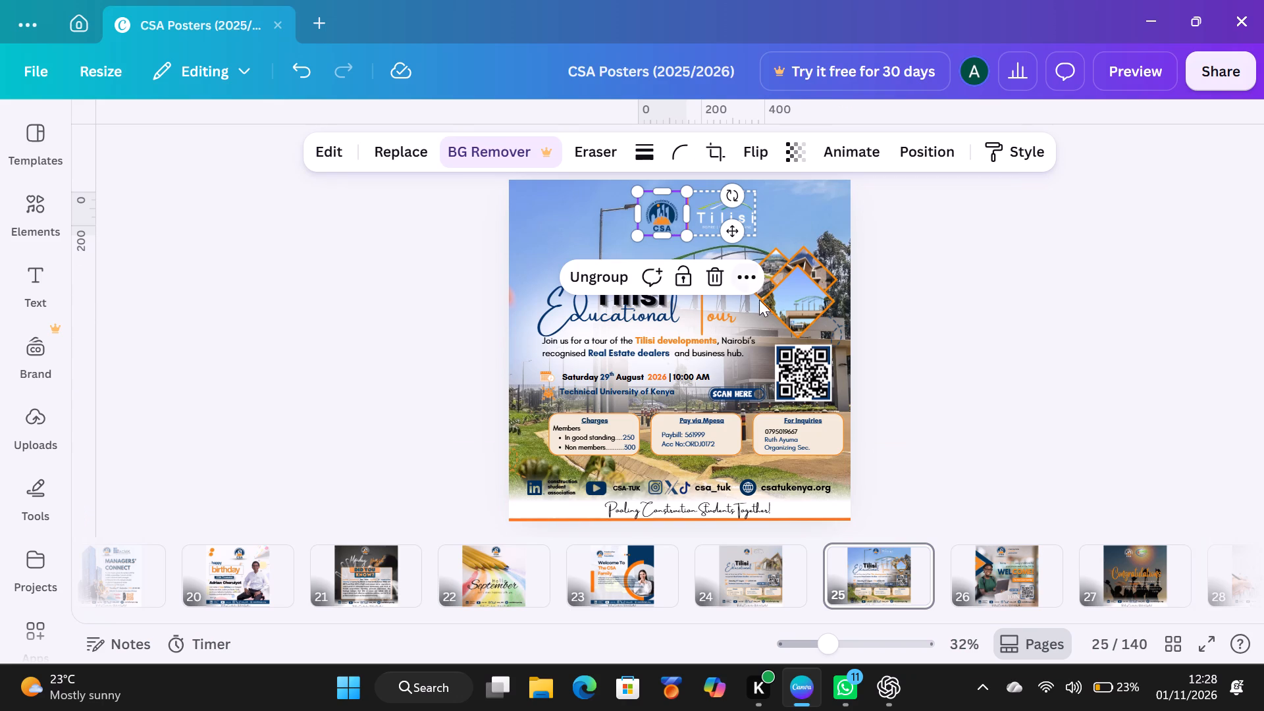
{"action": "left_click", "coordinate": [754, 278]}
{"action": "left_click", "coordinate": [804, 313]}
Return to page 14 and delete the CSA logo on the left worker's hard hat.
{"action": "left_click", "coordinate": [75, 619]}
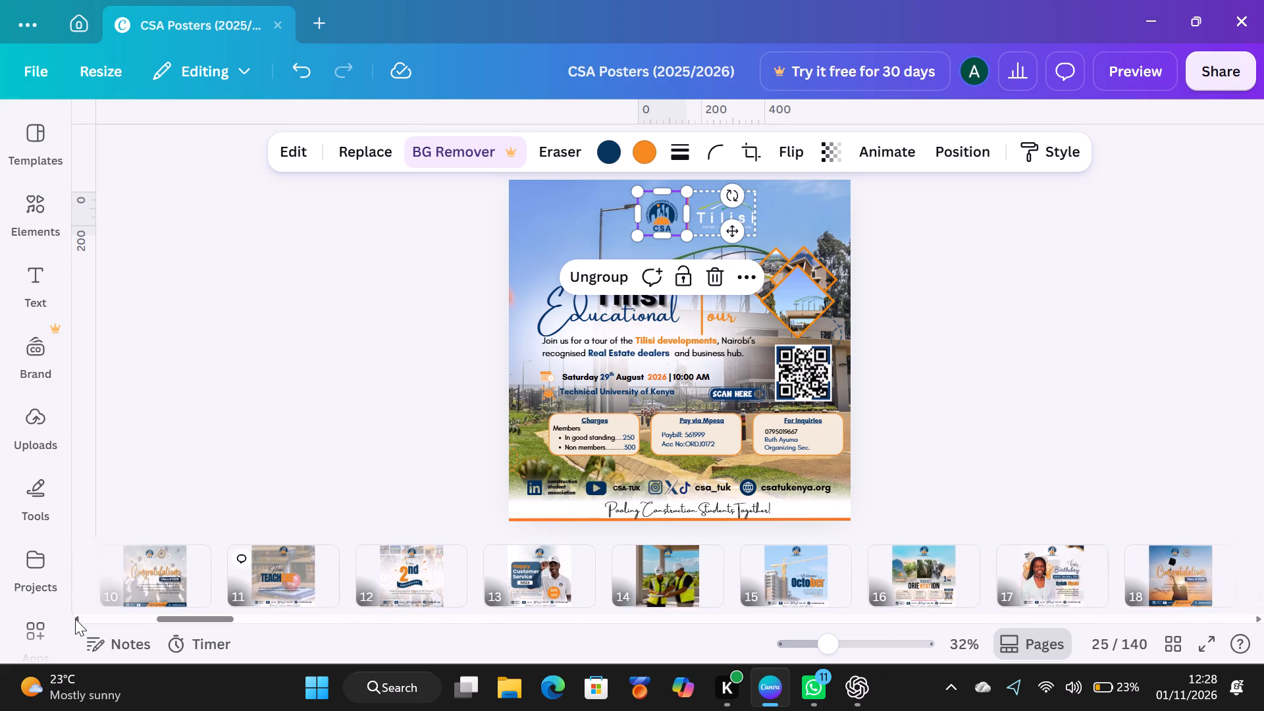
{"action": "left_click", "coordinate": [75, 619]}
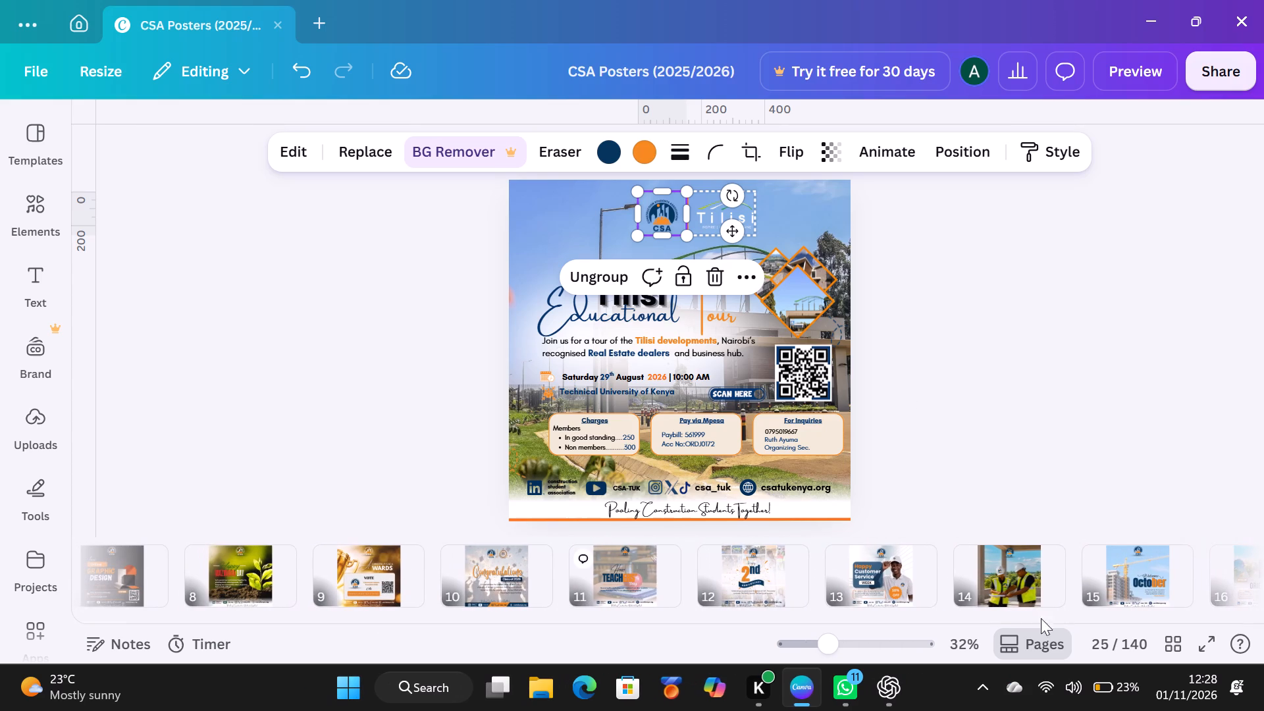
{"action": "left_click", "coordinate": [1034, 570]}
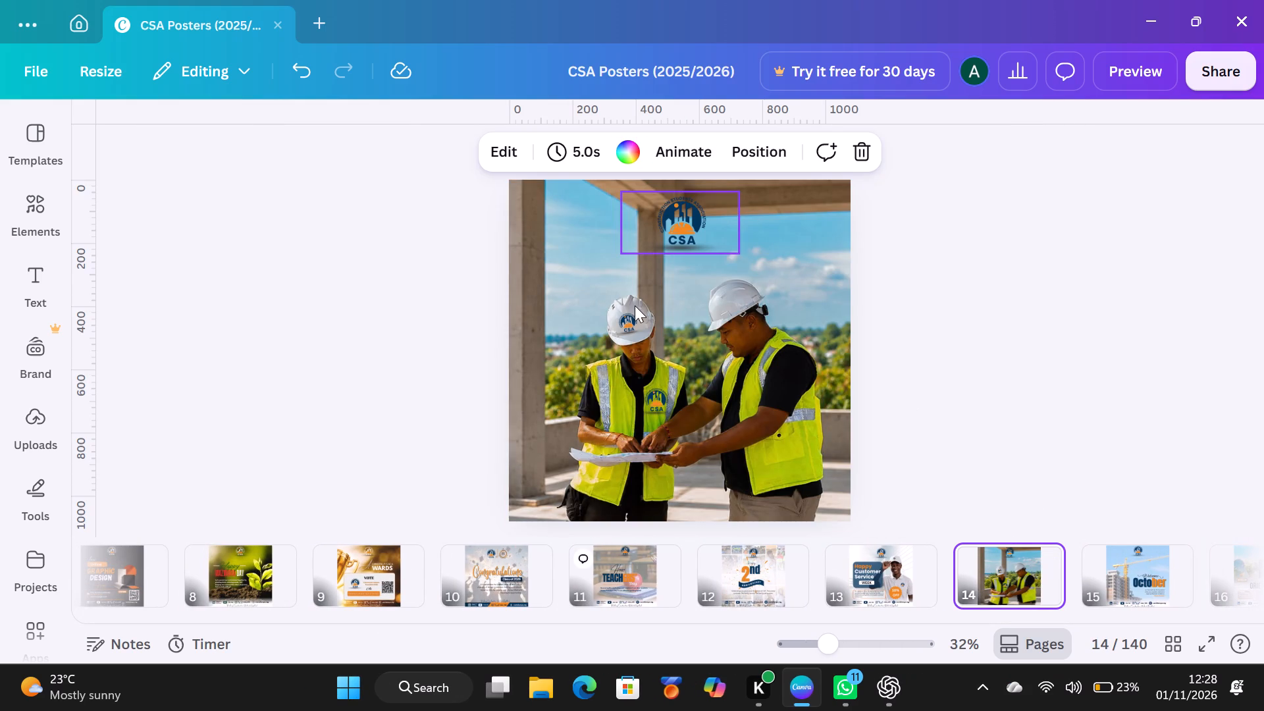
{"action": "left_click", "coordinate": [631, 323]}
{"action": "left_click", "coordinate": [698, 259]}
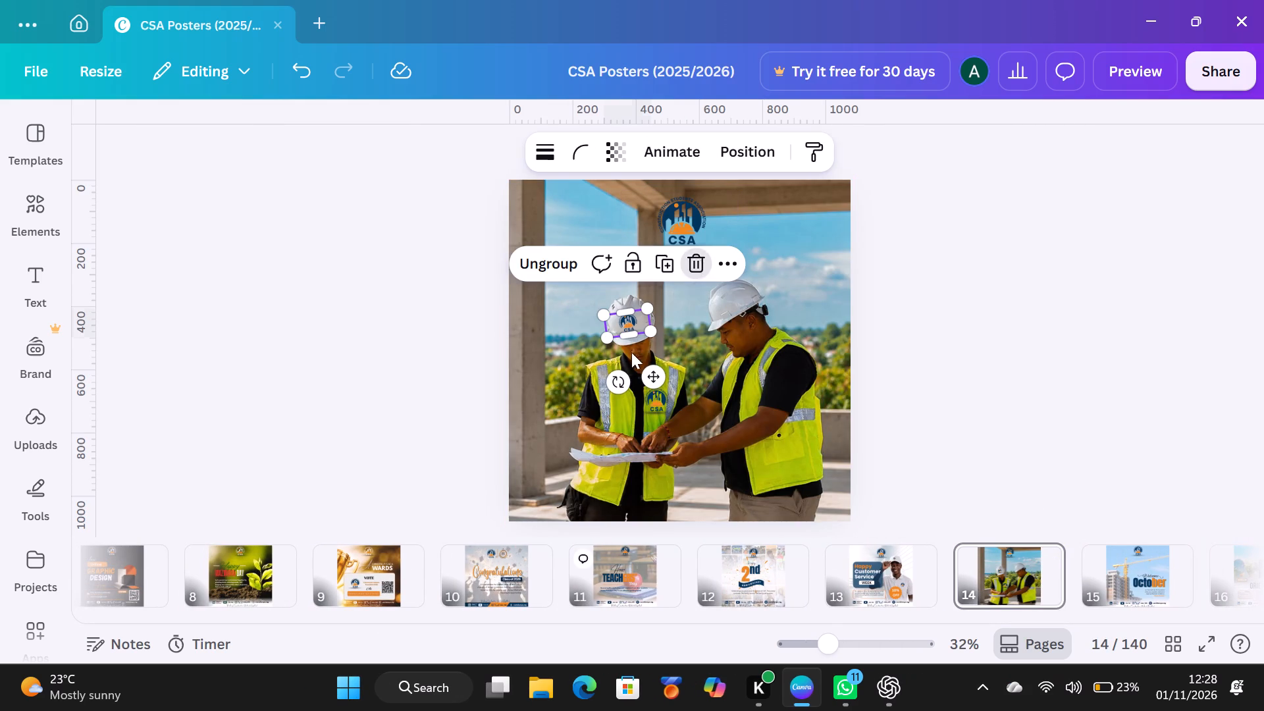
Paste the copied CSA logo, shrink it to well under half size, and place it on the left worker's helmet, tilted slightly counterclockwise.
{"action": "right_click", "coordinate": [626, 325]}
{"action": "left_click", "coordinate": [685, 182]}
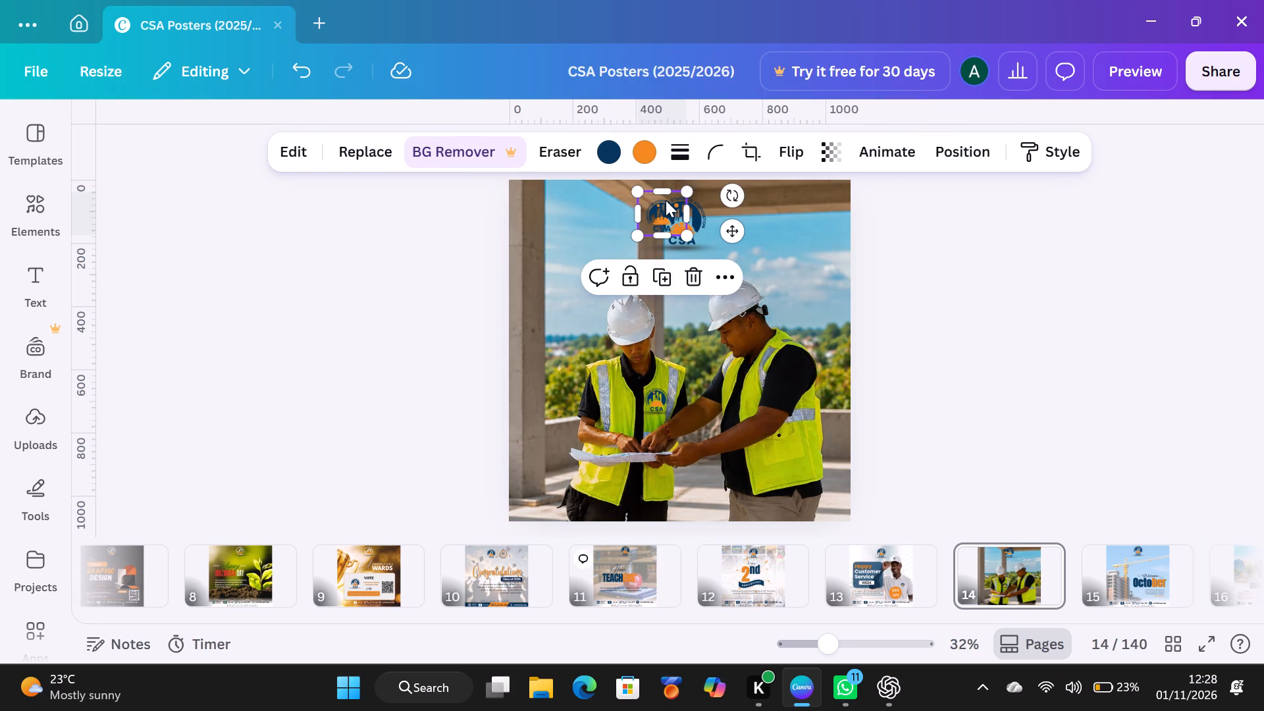
{"action": "left_click_drag", "start_coordinate": [665, 200], "coordinate": [629, 290]}
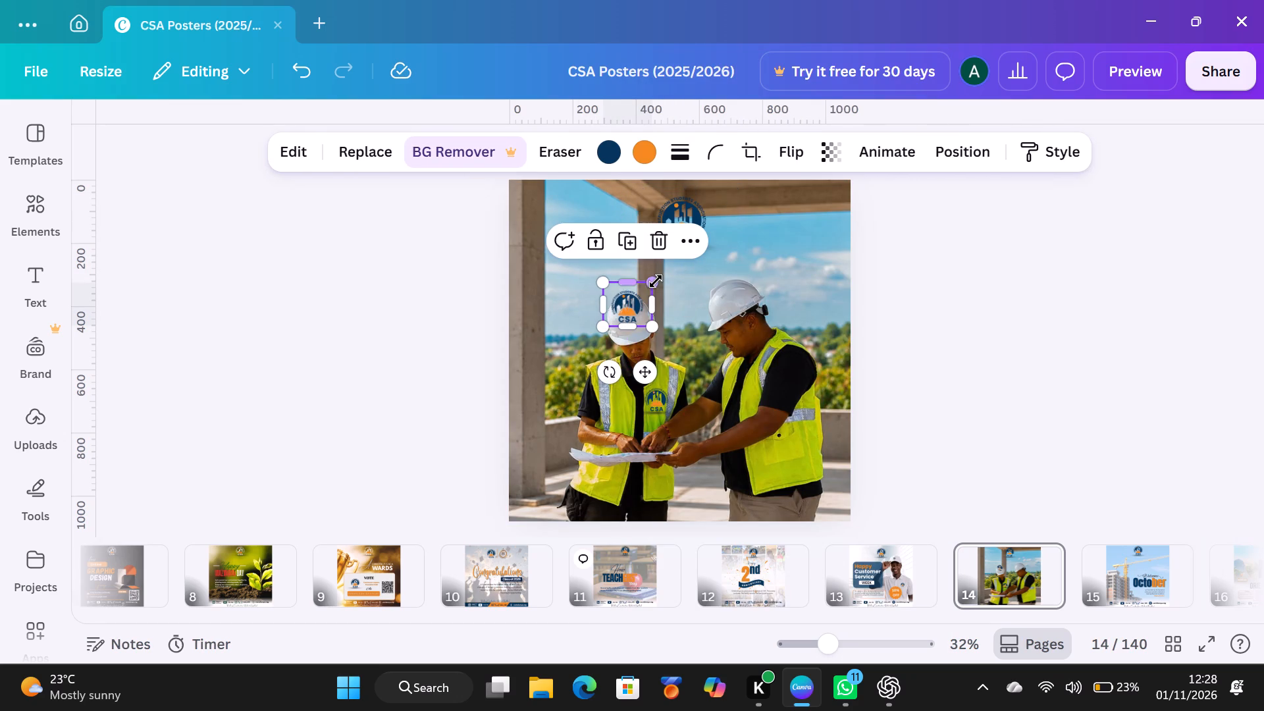
{"action": "left_click_drag", "start_coordinate": [657, 281], "coordinate": [627, 311]}
{"action": "left_click_drag", "start_coordinate": [634, 370], "coordinate": [671, 371]}
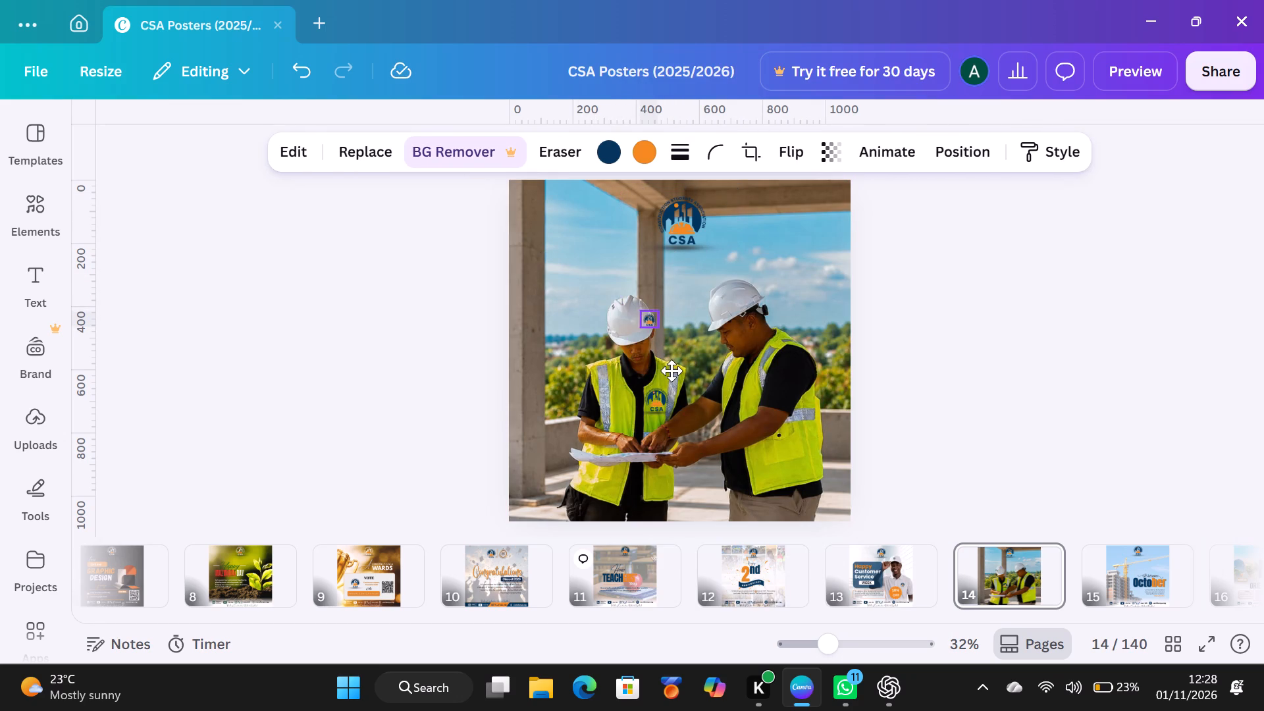
{"action": "left_click_drag", "start_coordinate": [671, 371], "coordinate": [652, 374]}
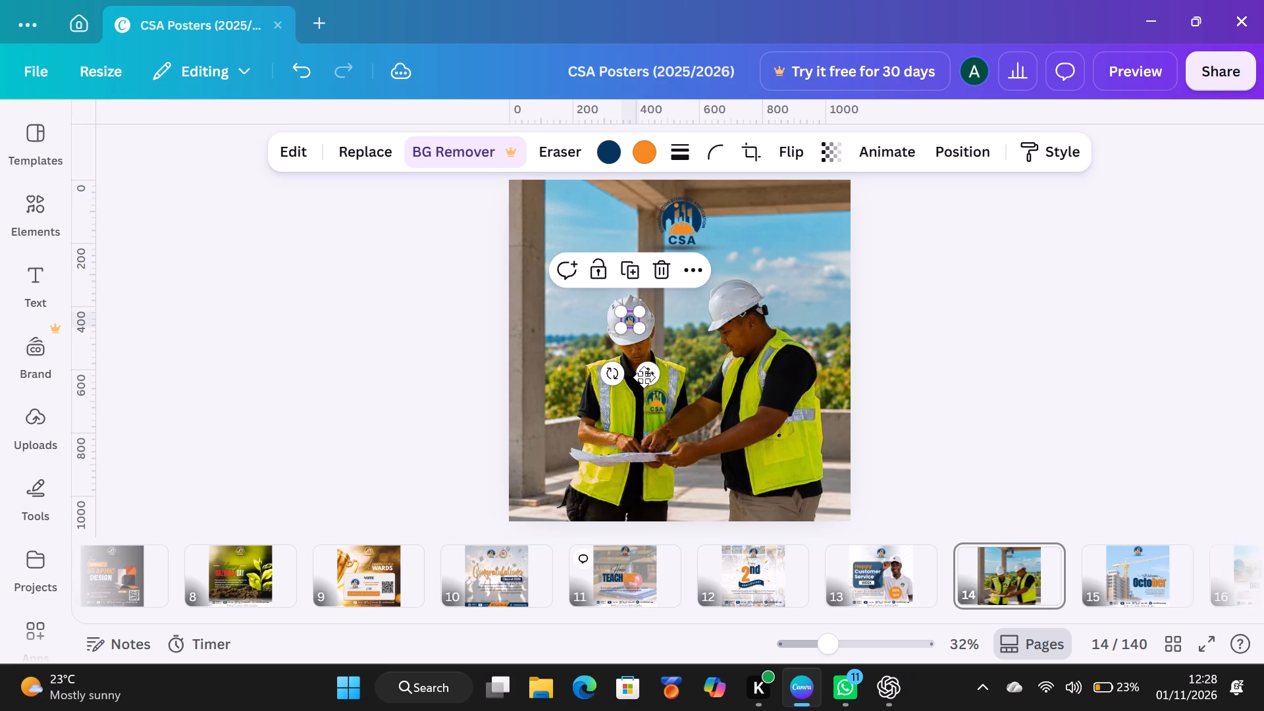
{"action": "left_click_drag", "start_coordinate": [612, 373], "coordinate": [625, 373]}
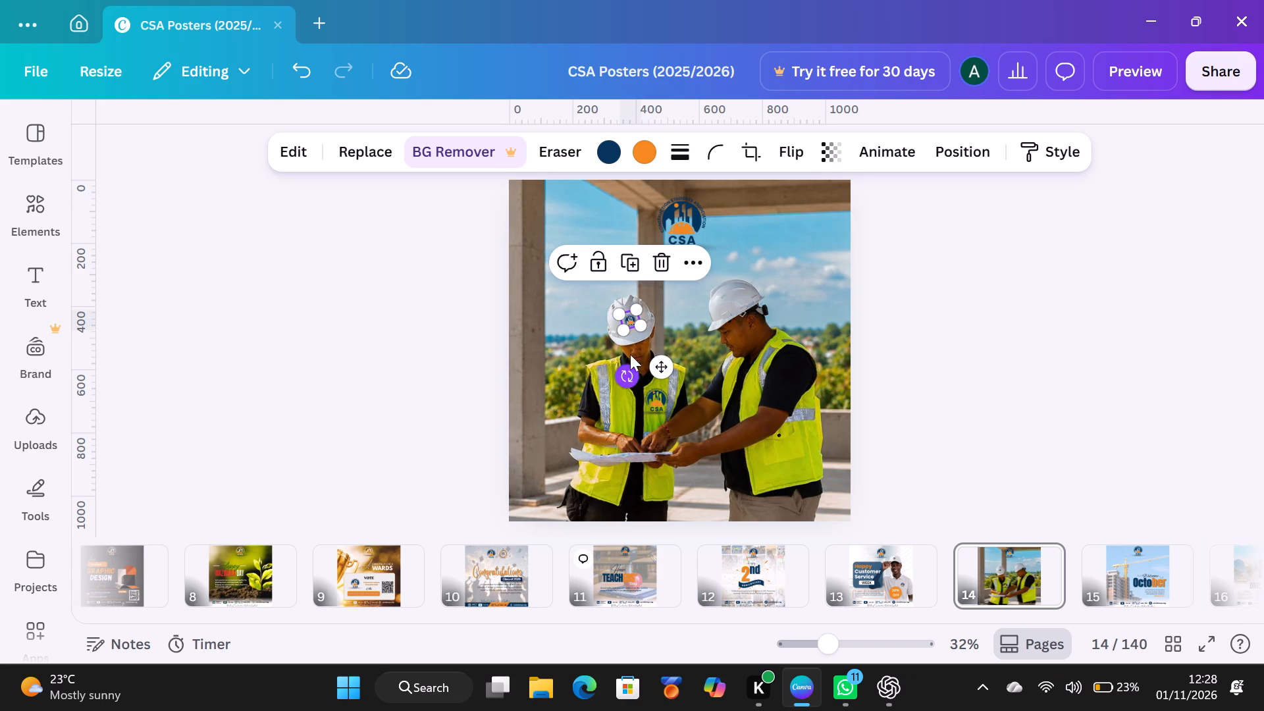
{"action": "left_click", "coordinate": [667, 366]}
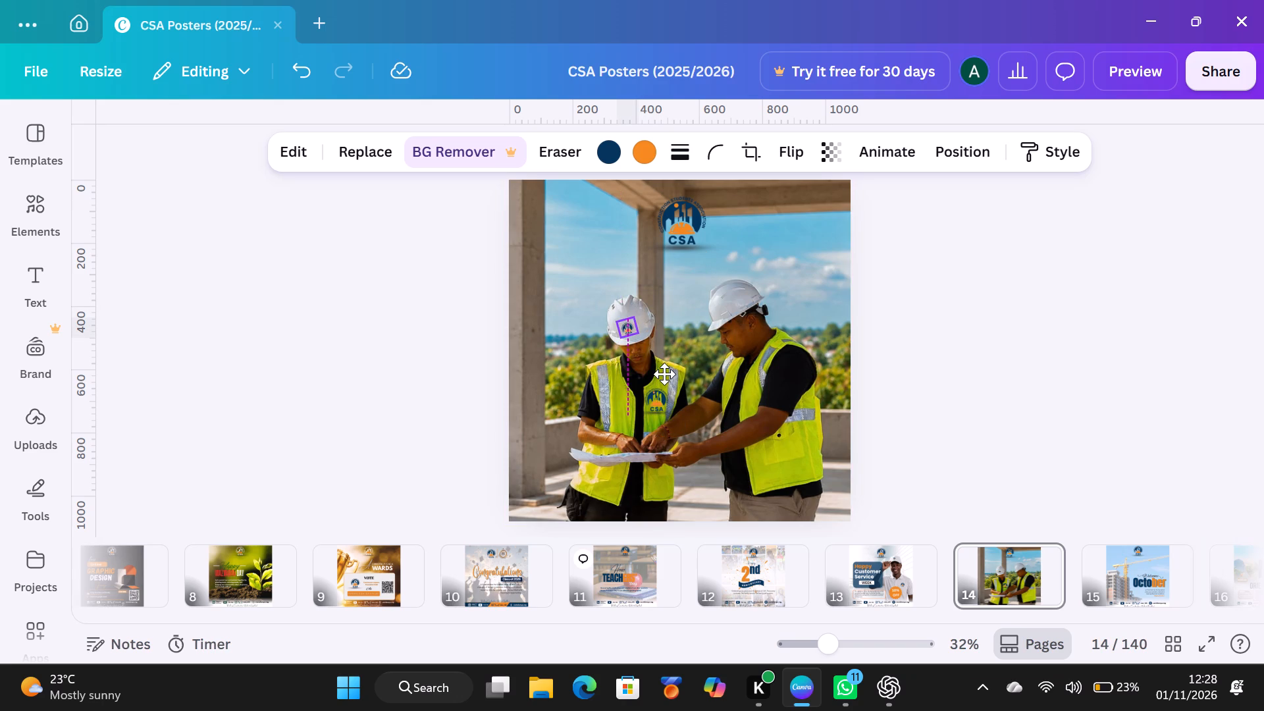
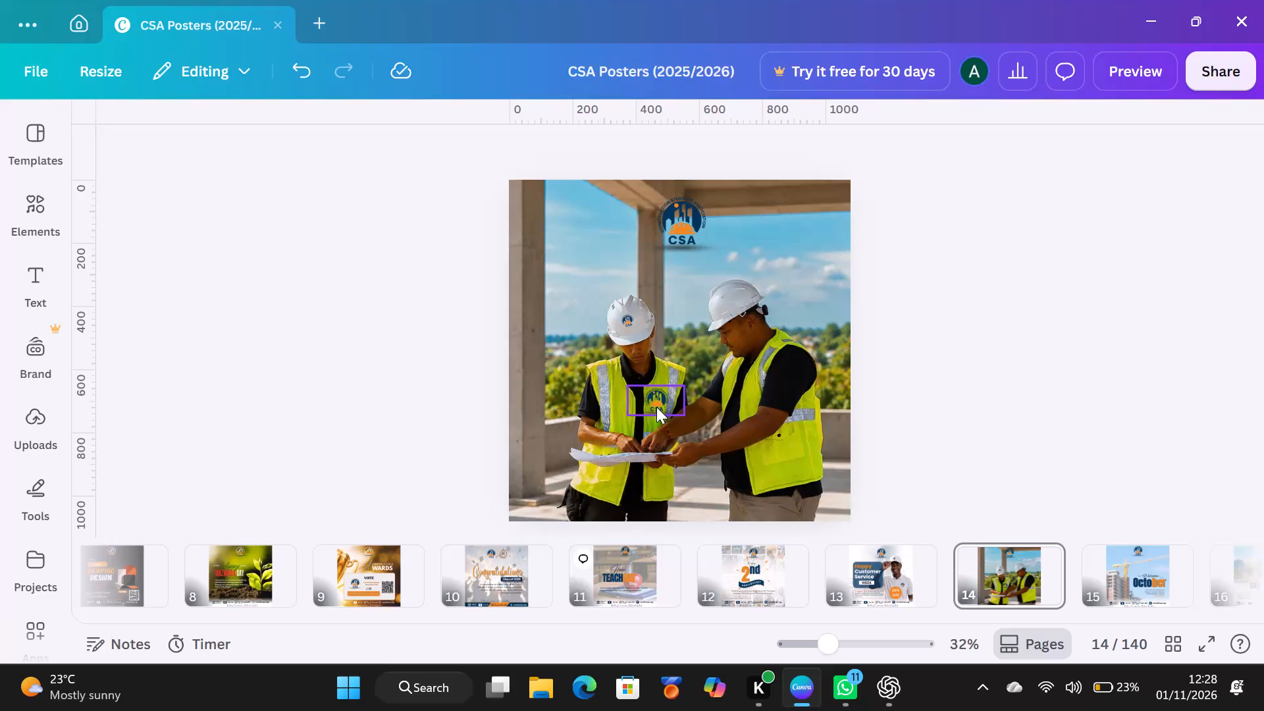
Delete the grouped CSA logo from the chest of the left worker's vest on page 14.
{"action": "left_click", "coordinate": [657, 408]}
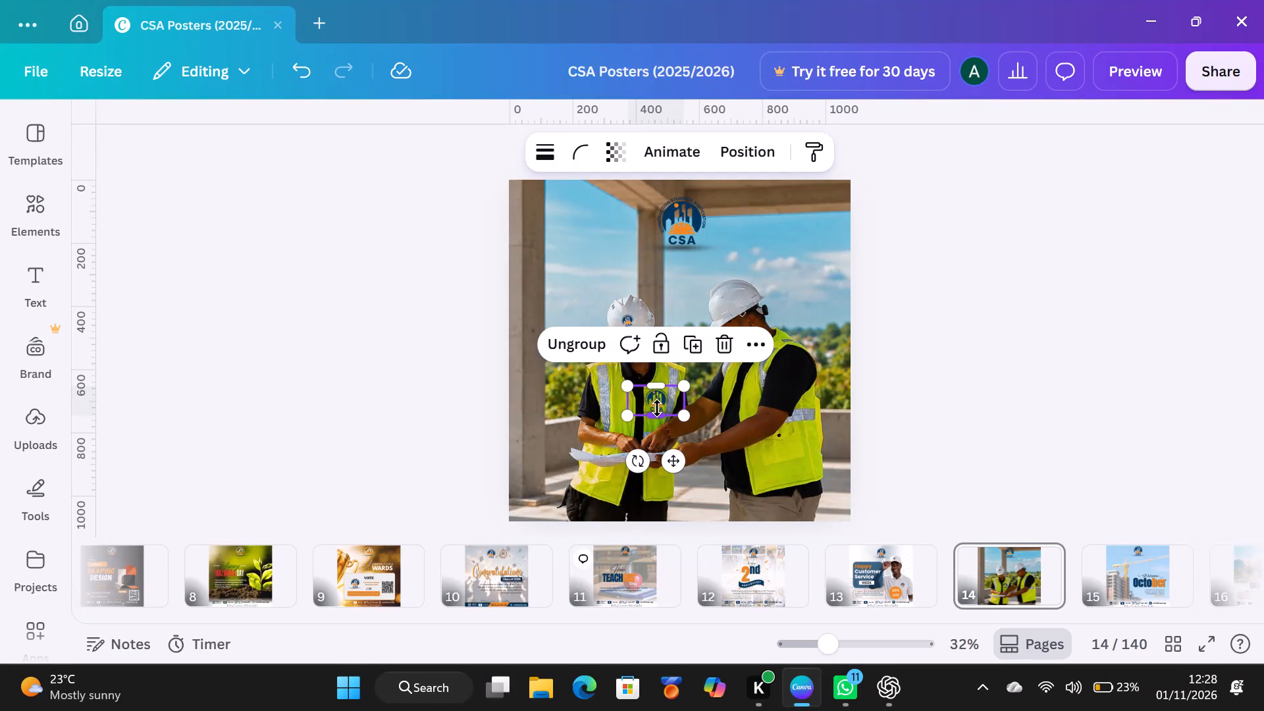
{"action": "left_click", "coordinate": [727, 337]}
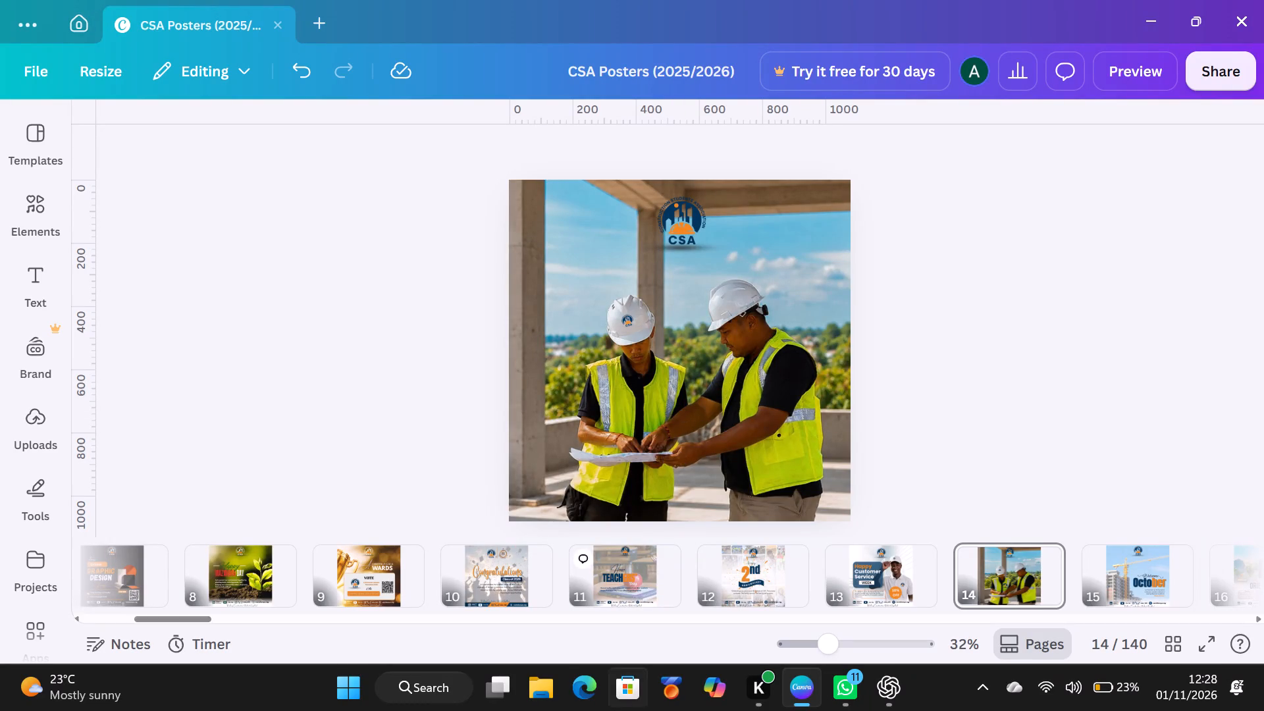
Launch Instagram and switch back to the CSA Posters design in Canva.
{"action": "left_click", "coordinate": [433, 679]}
{"action": "left_click", "coordinate": [400, 479]}
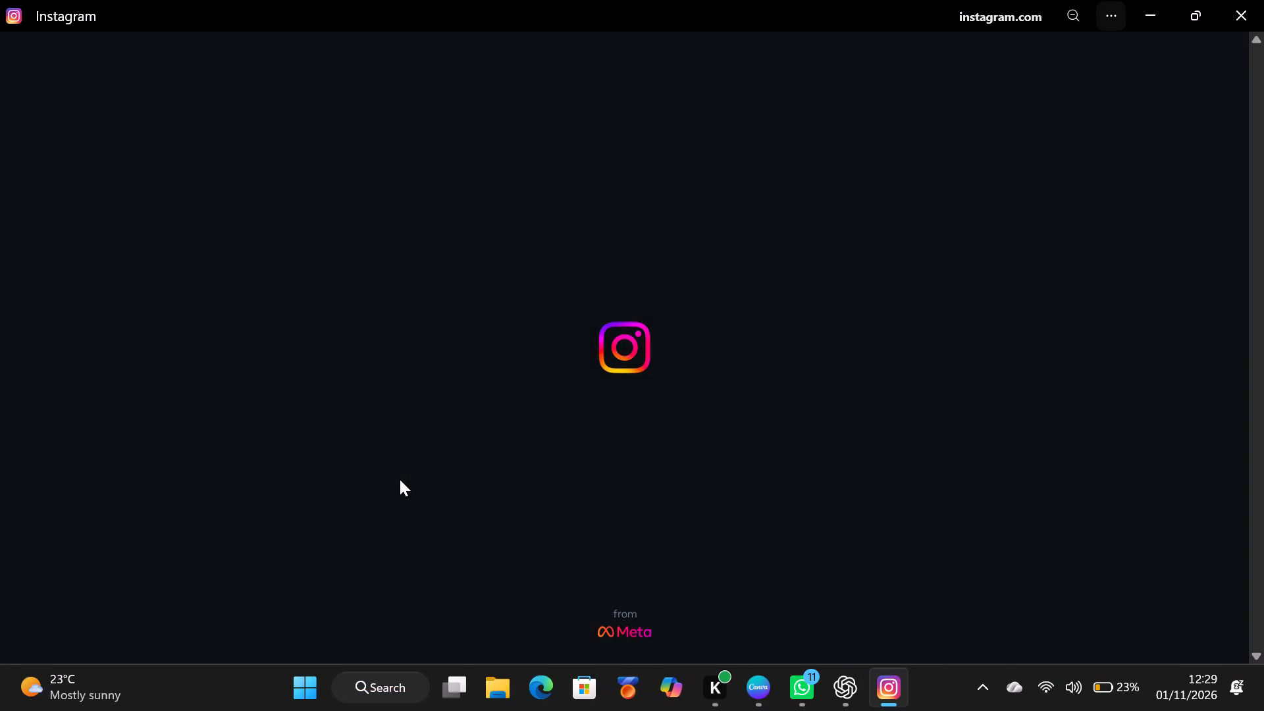
{"action": "left_click", "coordinate": [762, 692]}
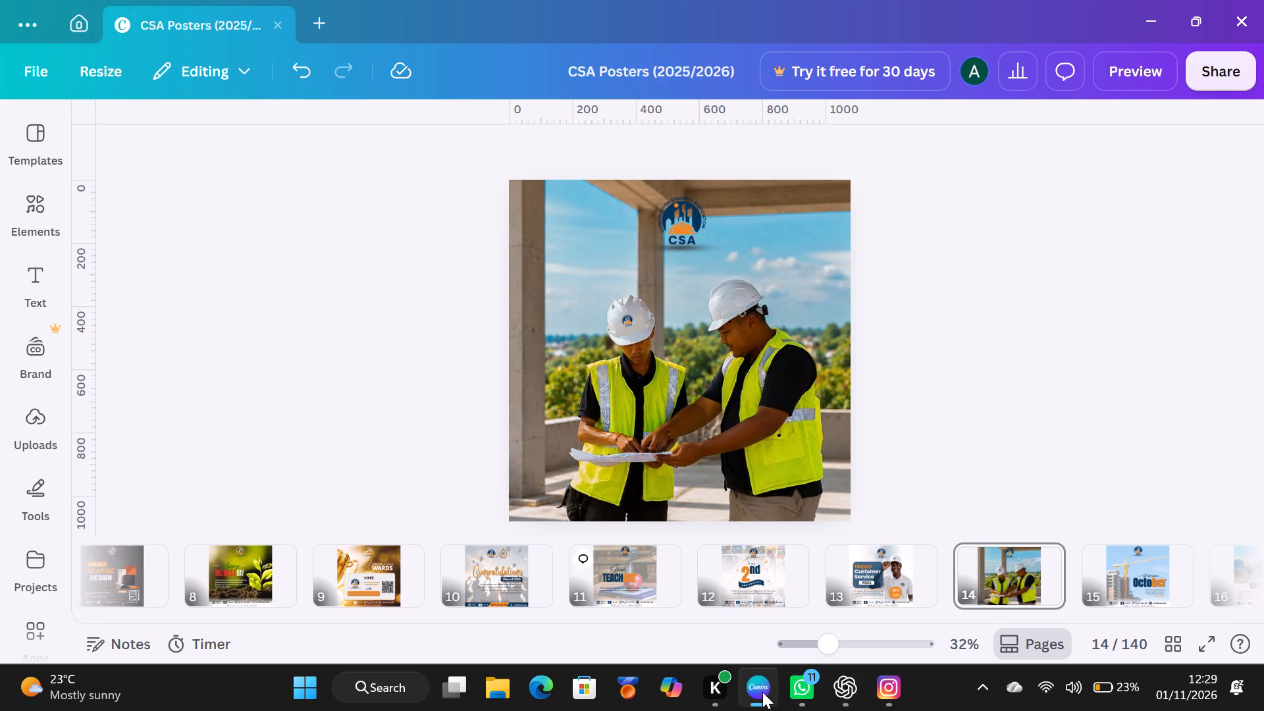
Shift the small CSA logo on the left worker's helmet slightly to the right.
{"action": "left_click", "coordinate": [628, 325]}
{"action": "left_click", "coordinate": [654, 365]}
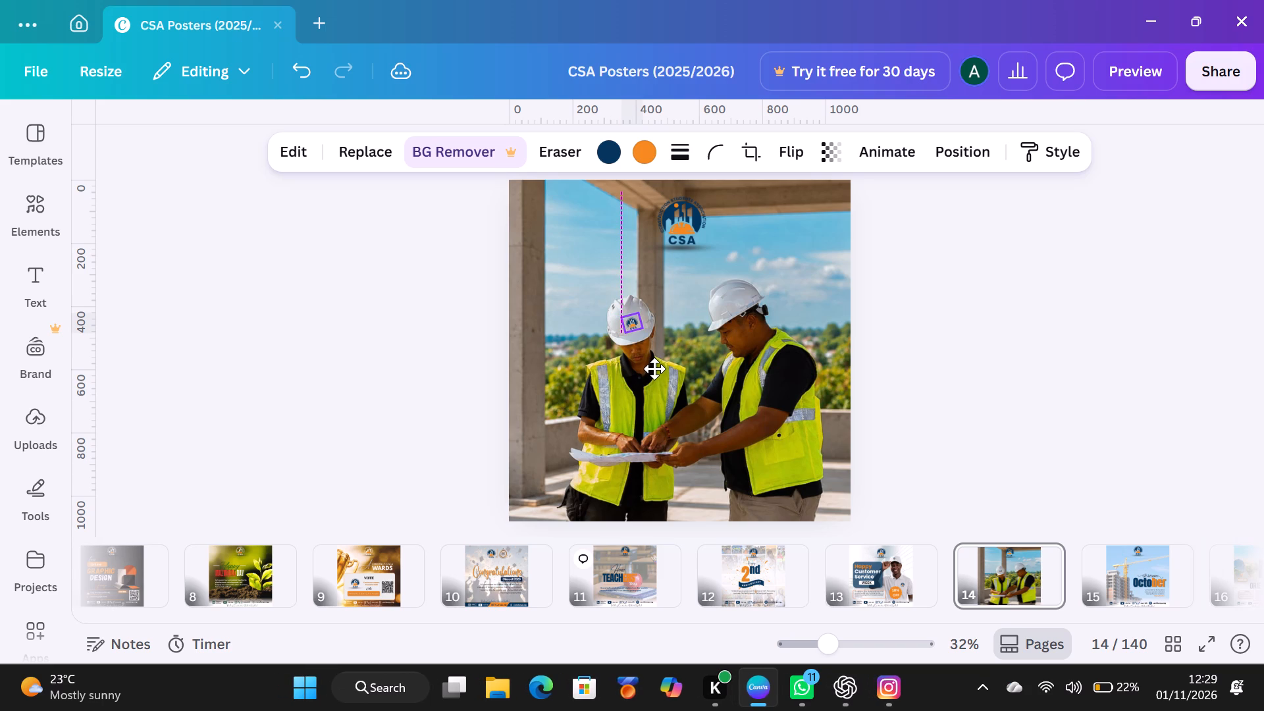
Paste the copied CSA logo on page 14, shrink it to about half size, and place it on the chest of the left worker's vest.
{"action": "left_click", "coordinate": [833, 386]}
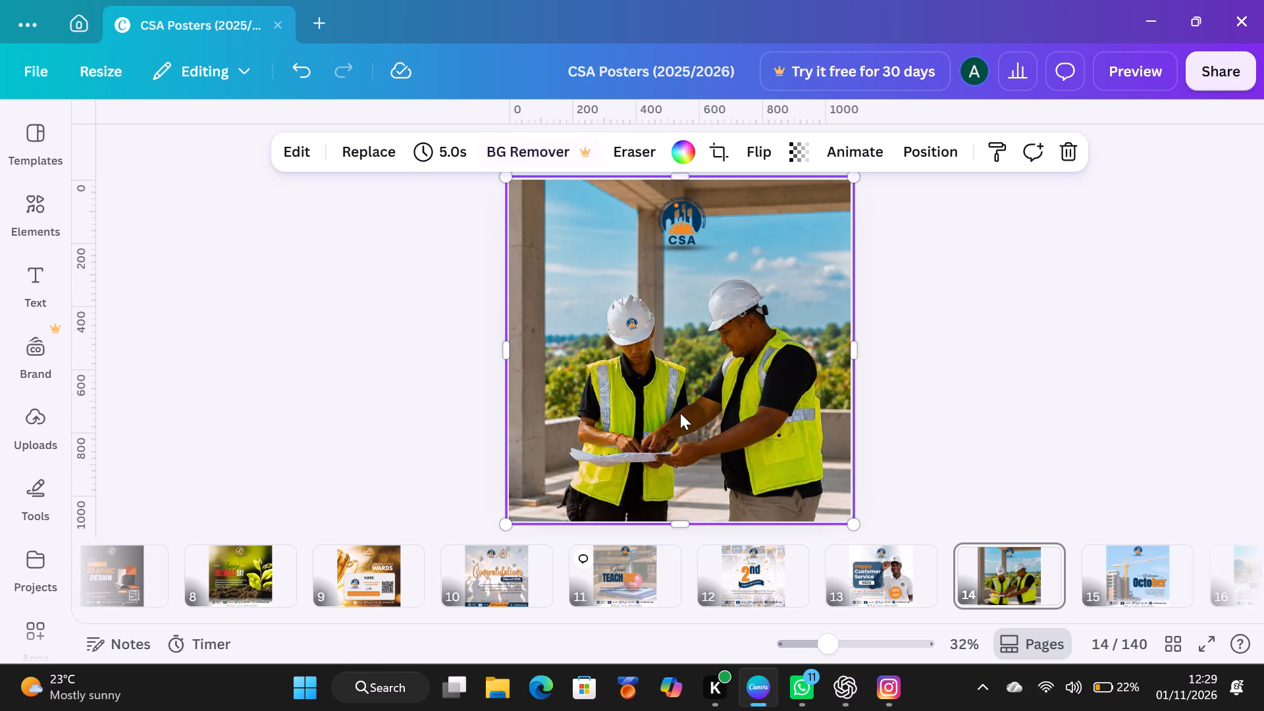
{"action": "right_click", "coordinate": [663, 402]}
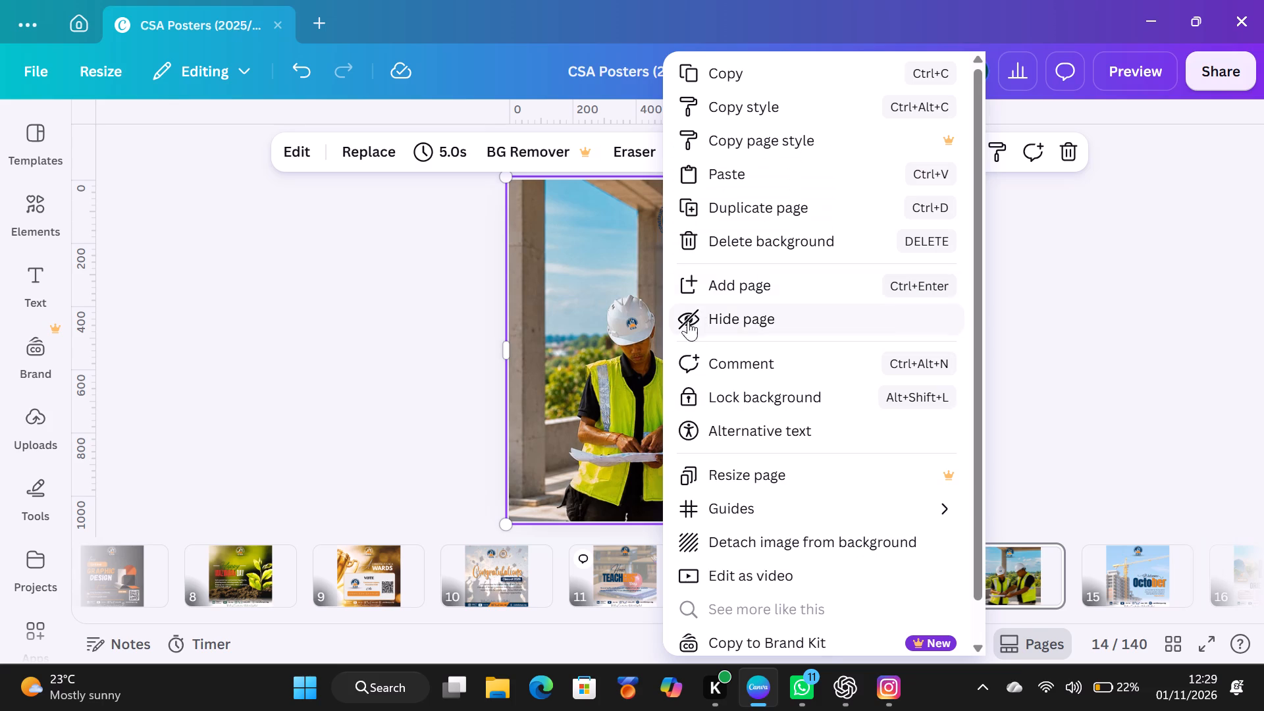
{"action": "left_click", "coordinate": [747, 165]}
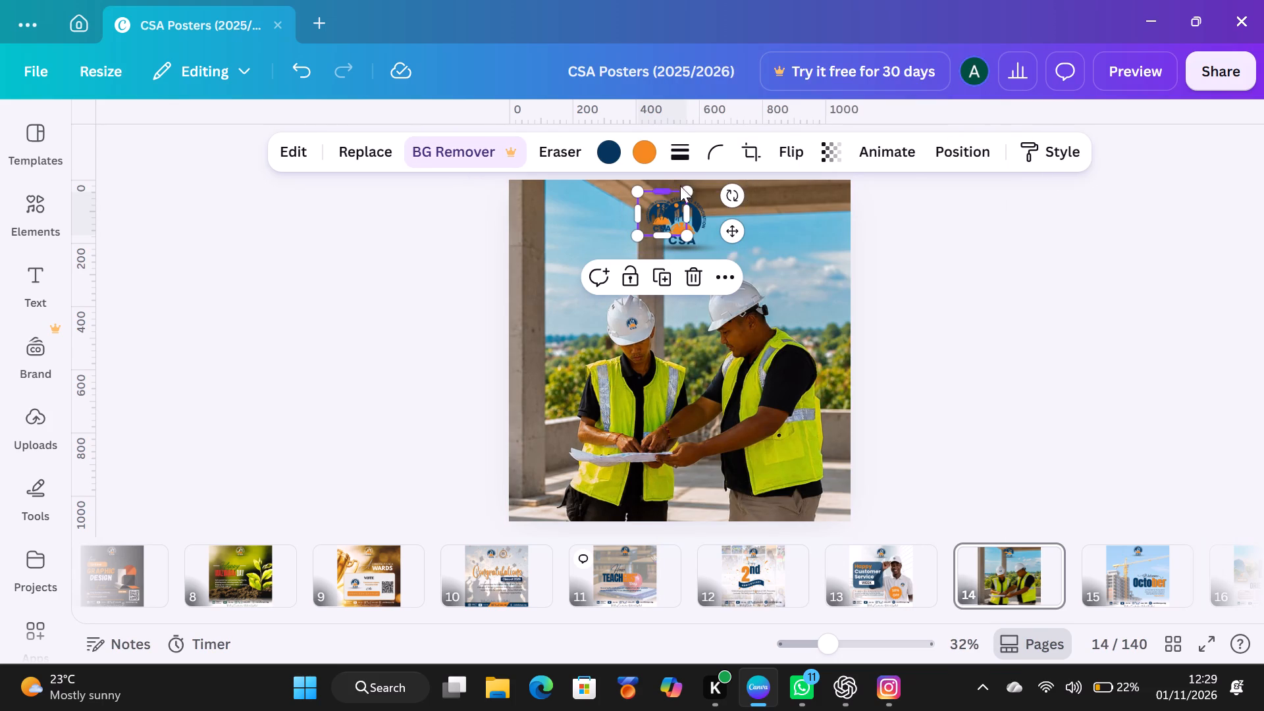
{"action": "left_click_drag", "start_coordinate": [689, 190], "coordinate": [664, 227]}
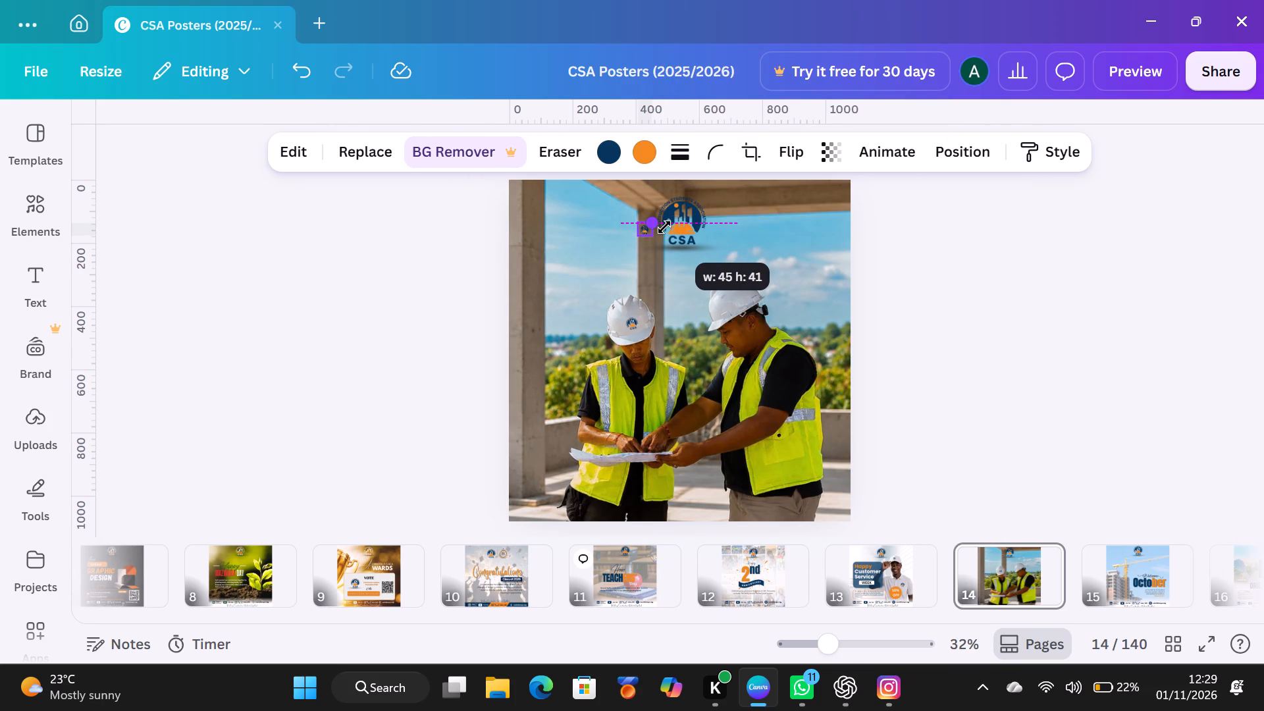
{"action": "left_click_drag", "start_coordinate": [664, 227], "coordinate": [670, 226]}
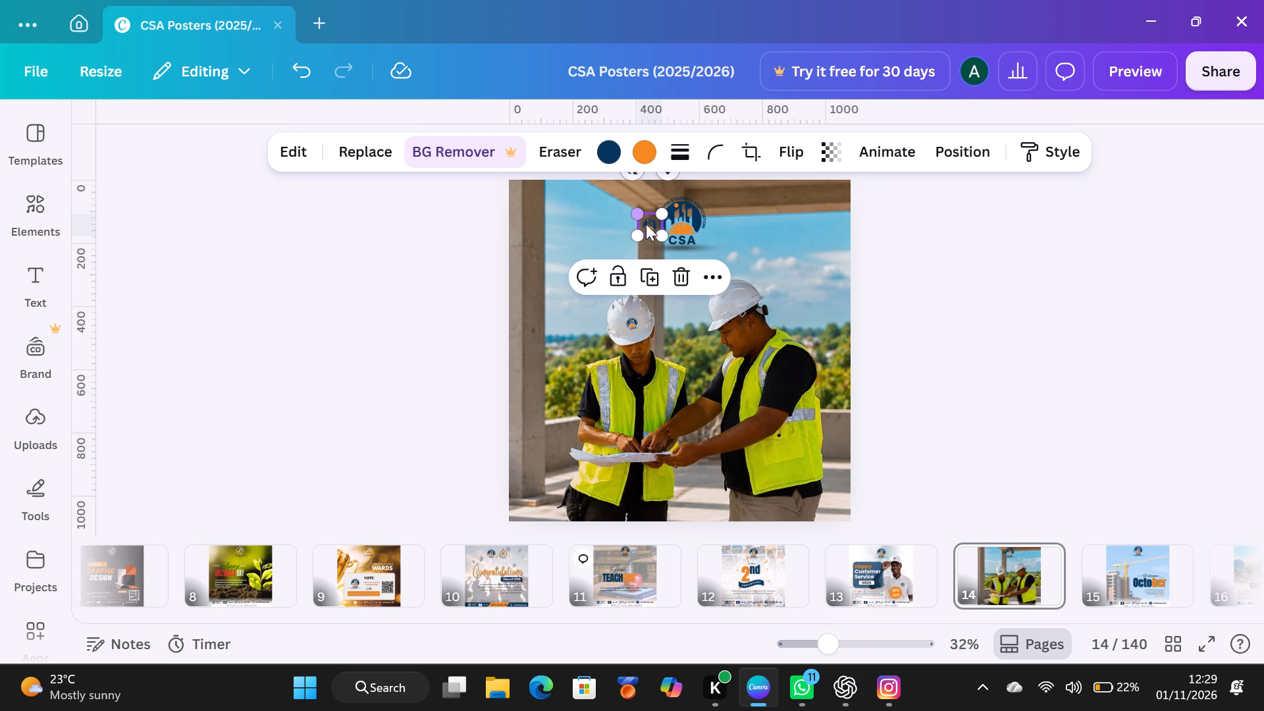
{"action": "left_click_drag", "start_coordinate": [650, 225], "coordinate": [664, 400]}
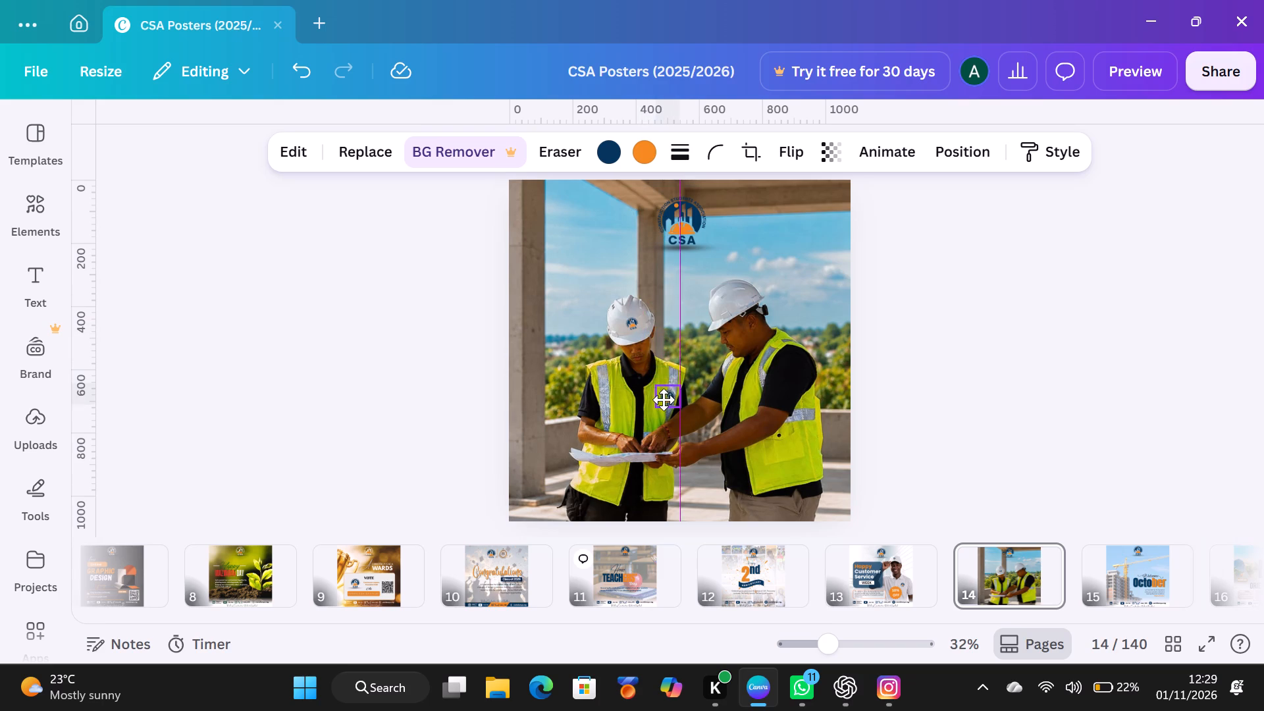
{"action": "left_click_drag", "start_coordinate": [664, 400], "coordinate": [656, 401]}
{"action": "left_click", "coordinate": [876, 350]}
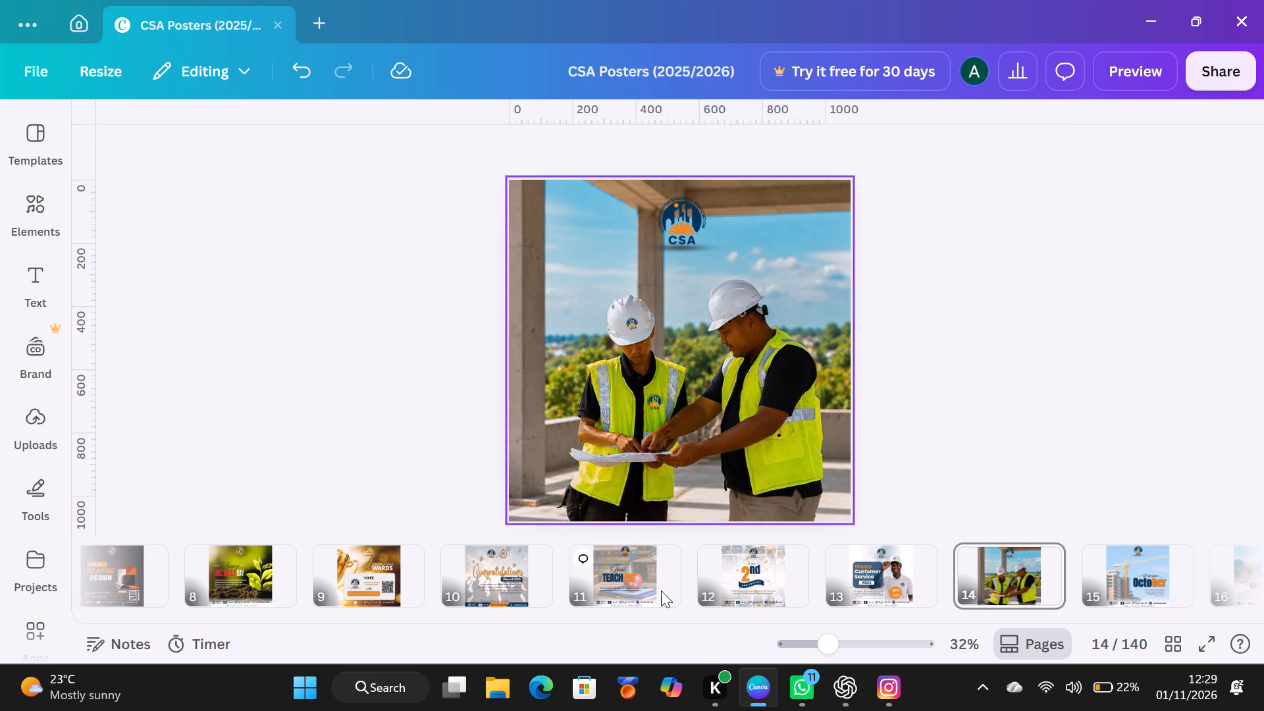
Look through the neighbouring posters and copy the white gradient shape behind the footer of the Teachers' Day poster on page 11.
{"action": "left_click", "coordinate": [1131, 578]}
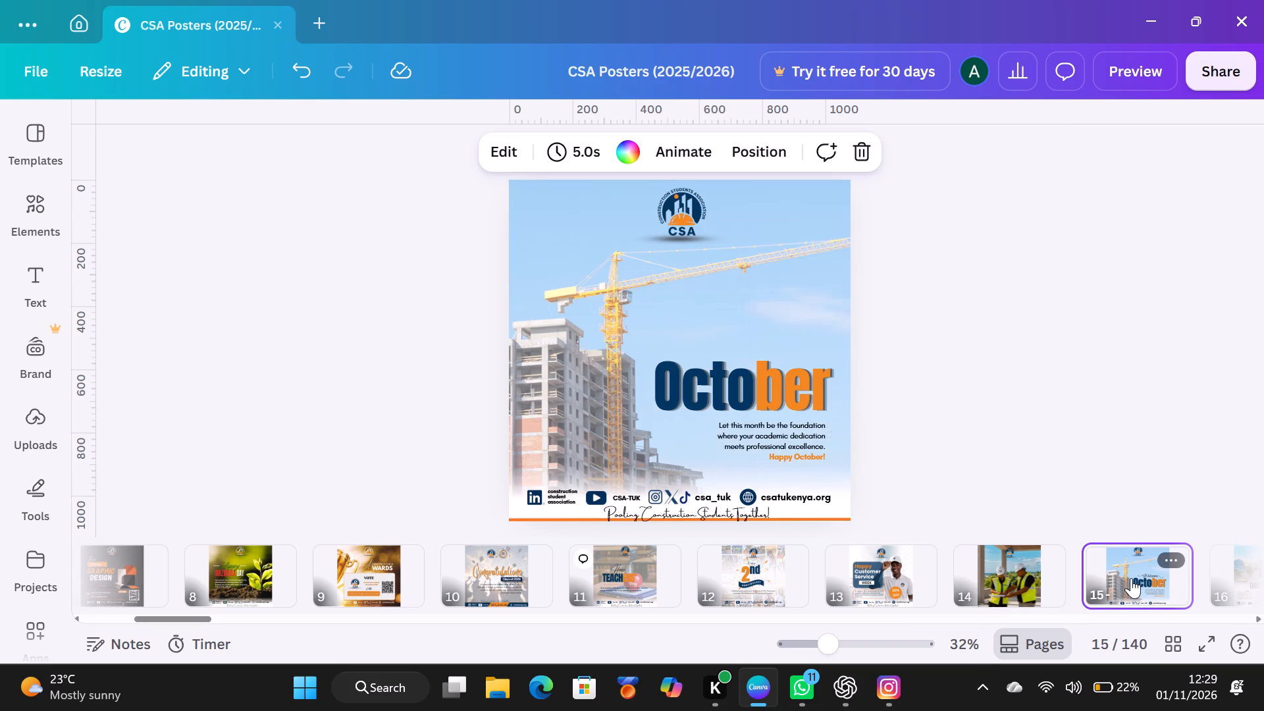
{"action": "left_click", "coordinate": [860, 596]}
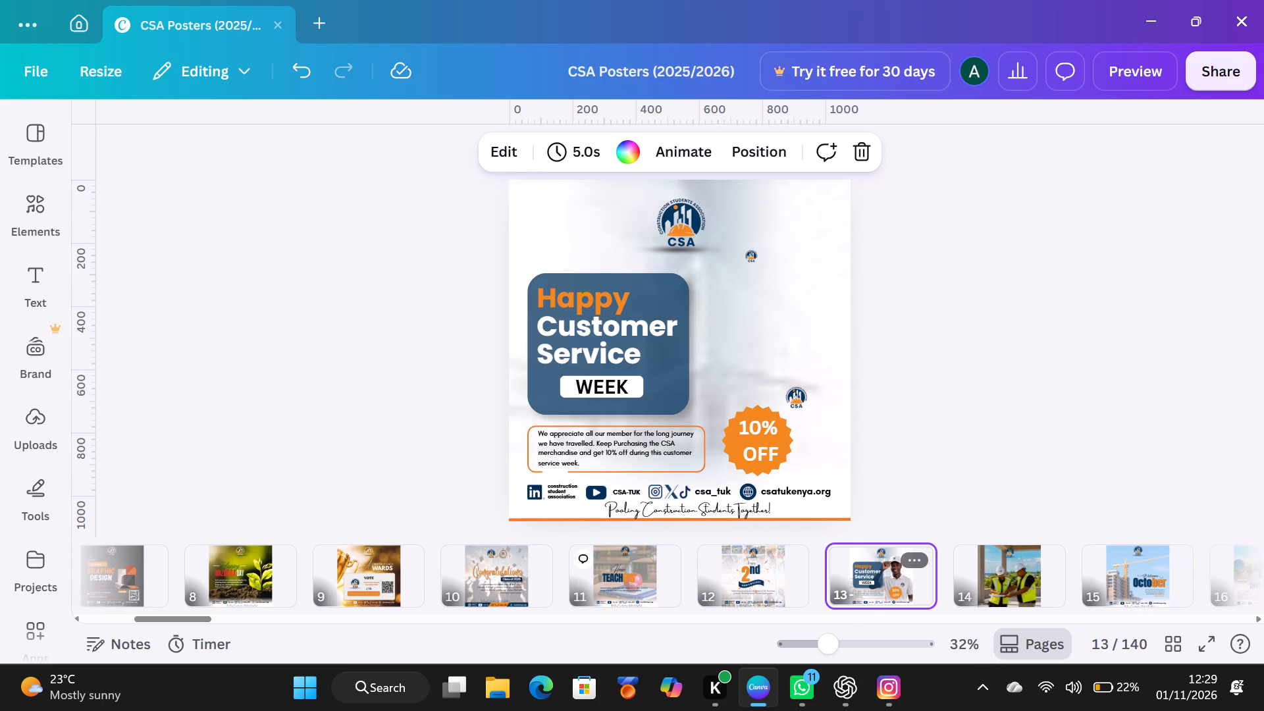
{"action": "left_click", "coordinate": [760, 569]}
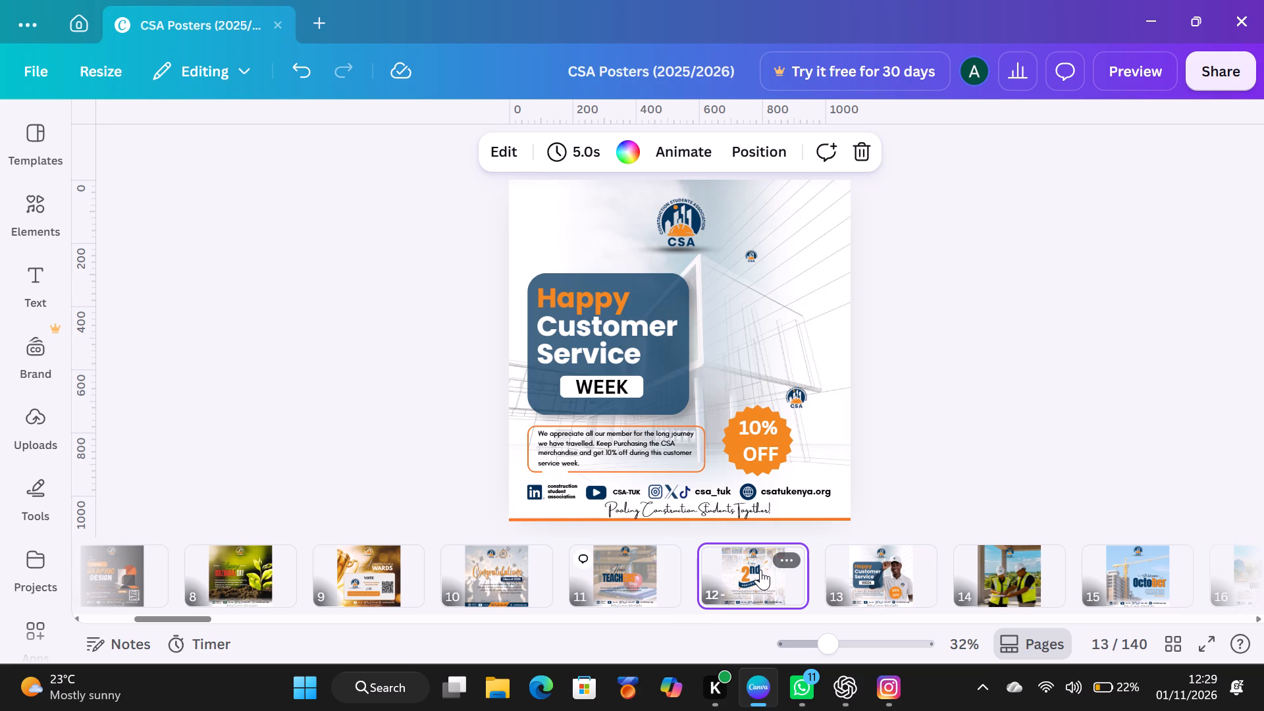
{"action": "left_click", "coordinate": [622, 582]}
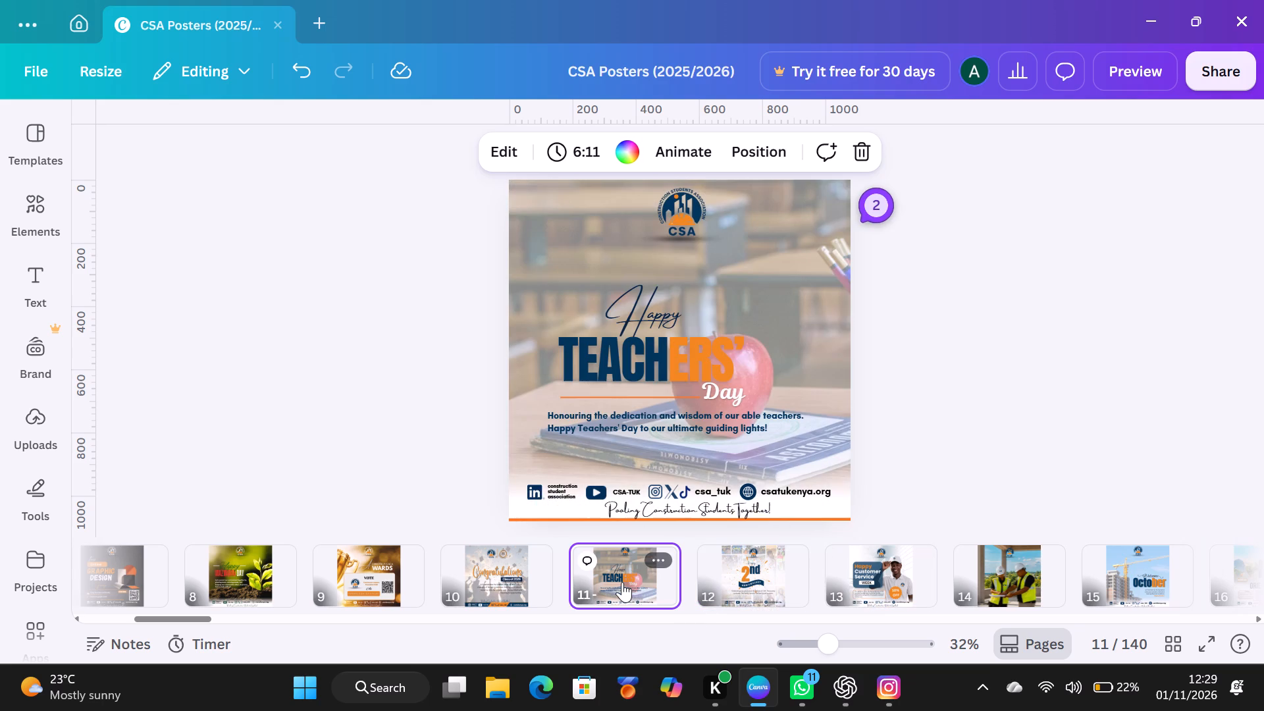
{"action": "left_click", "coordinate": [507, 587]}
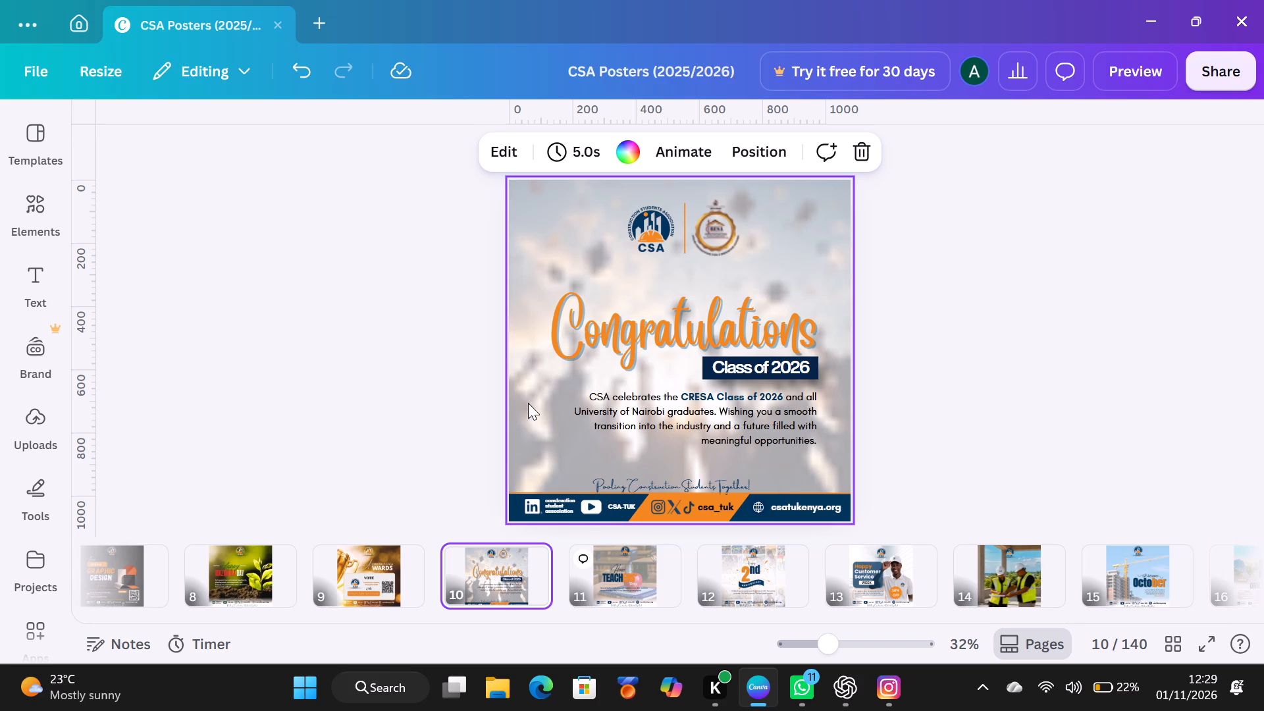
{"action": "left_click", "coordinate": [646, 581]}
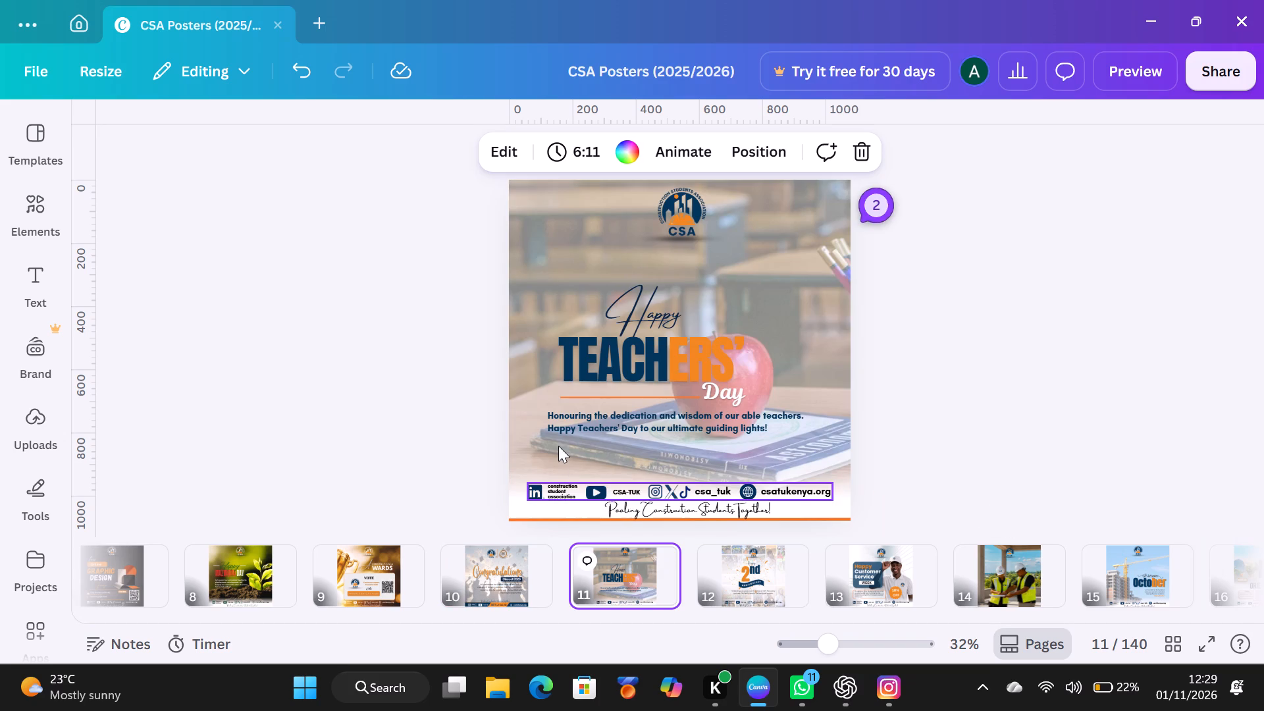
{"action": "left_click", "coordinate": [560, 452]}
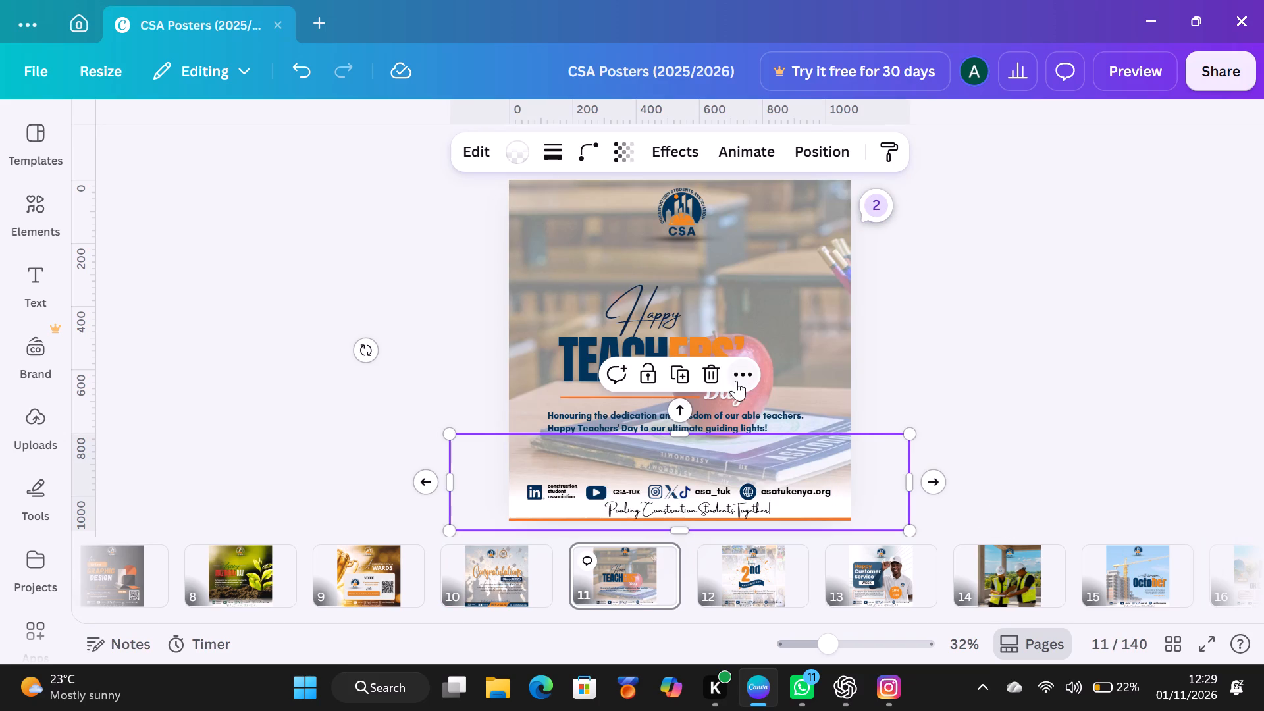
{"action": "left_click", "coordinate": [736, 381]}
{"action": "left_click", "coordinate": [797, 81]}
Return to page 14 and set the background photo's transparency to 56.
{"action": "left_click", "coordinate": [1000, 585]}
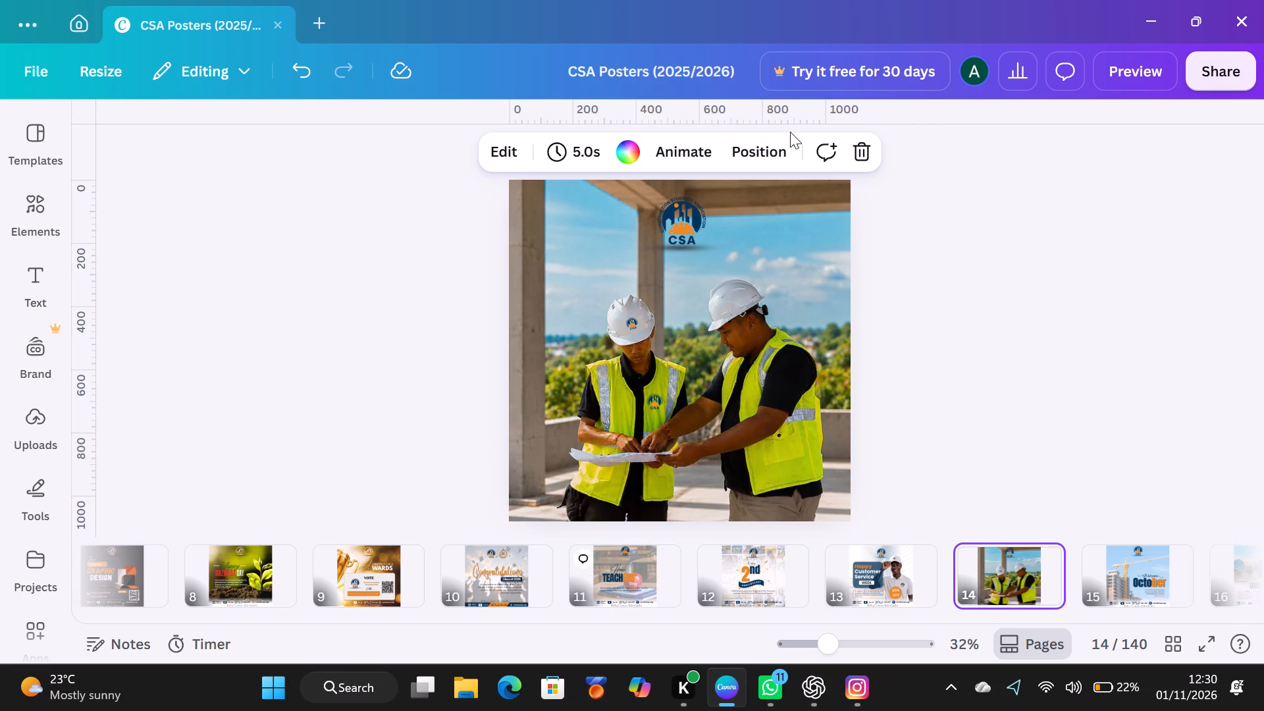
{"action": "left_click", "coordinate": [741, 325]}
{"action": "left_click", "coordinate": [808, 161]}
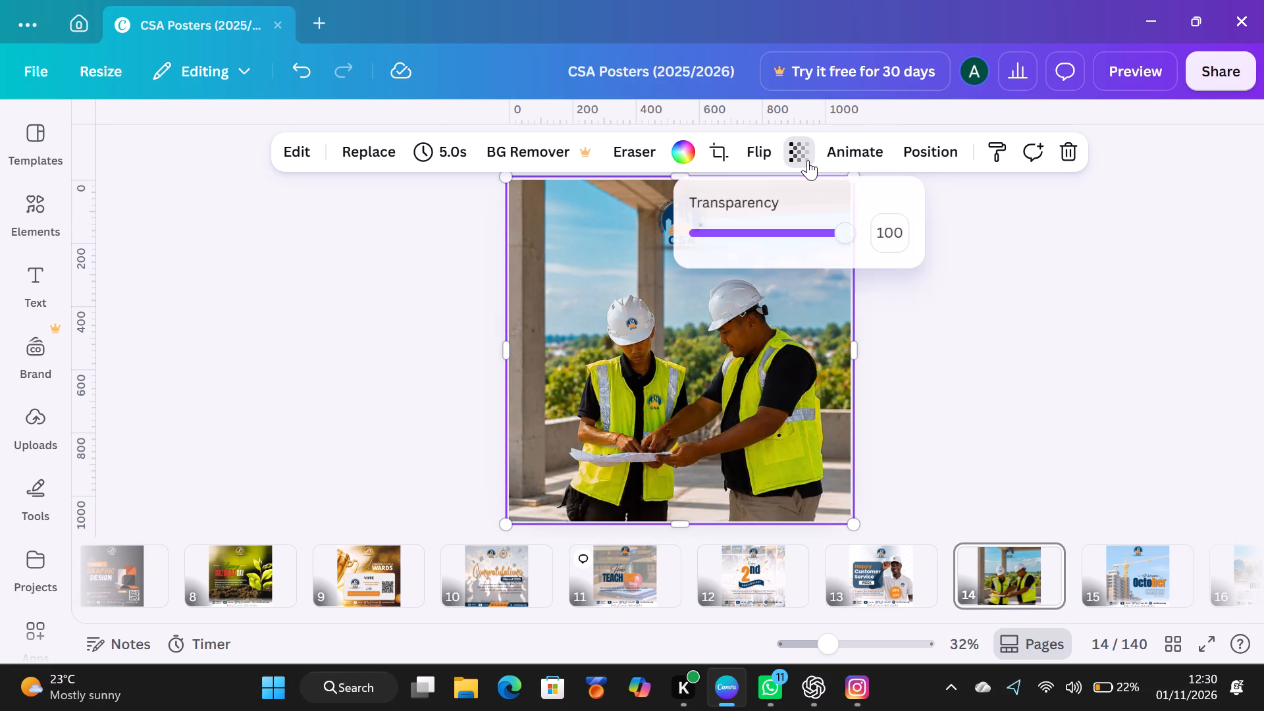
{"action": "left_click", "coordinate": [783, 231]}
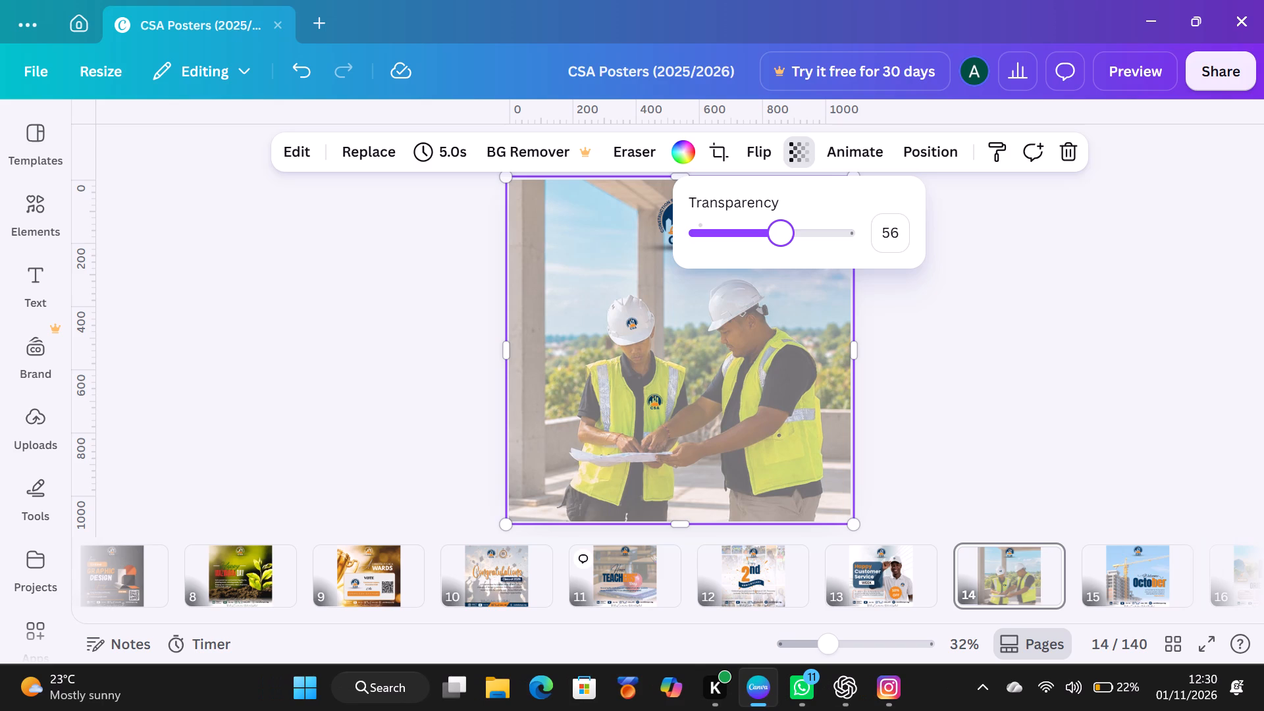
{"action": "left_click", "coordinate": [907, 311]}
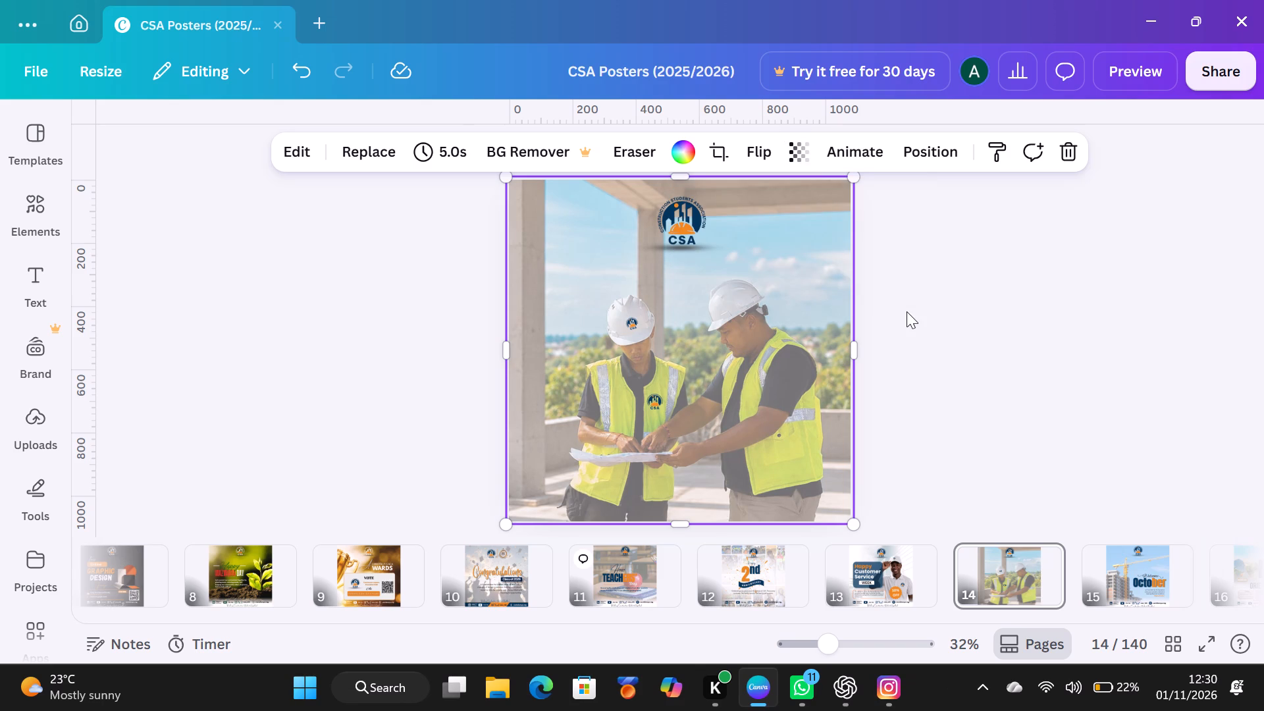
Set the transparency of the CSA logo on the left worker's helmet to 59.
{"action": "left_click", "coordinate": [633, 324]}
{"action": "left_click", "coordinate": [825, 150]}
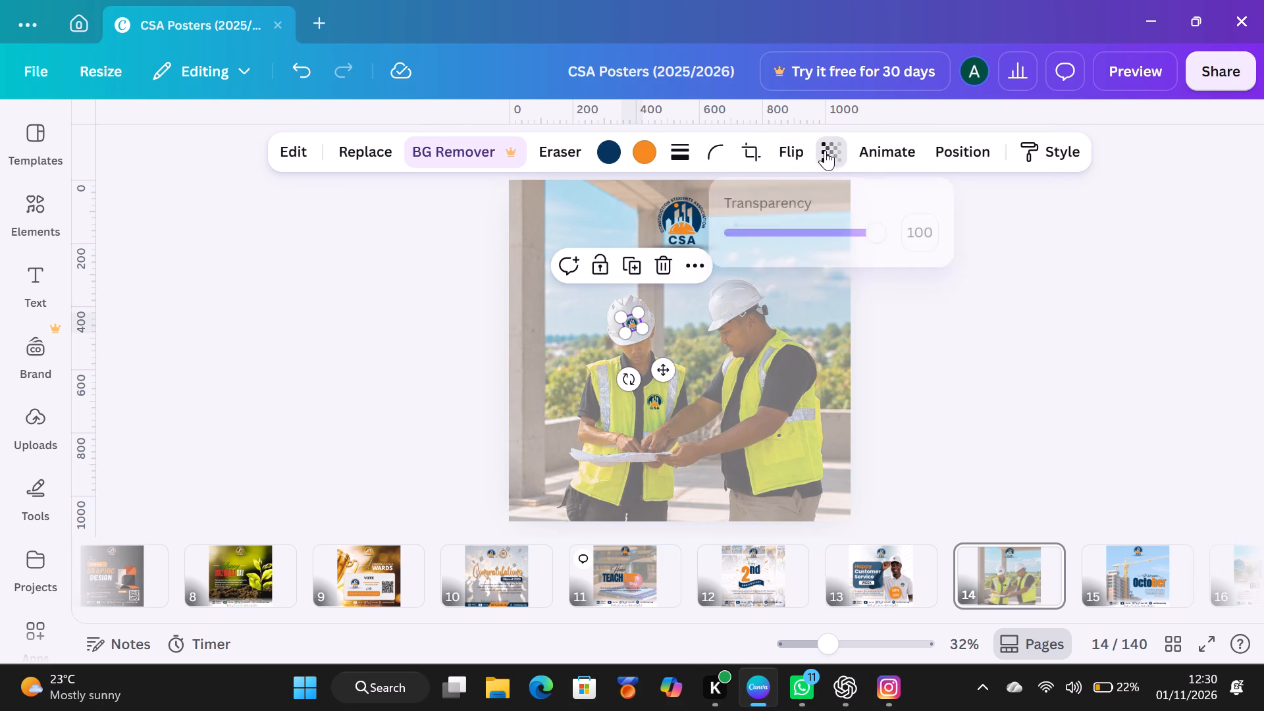
{"action": "left_click", "coordinate": [820, 235]}
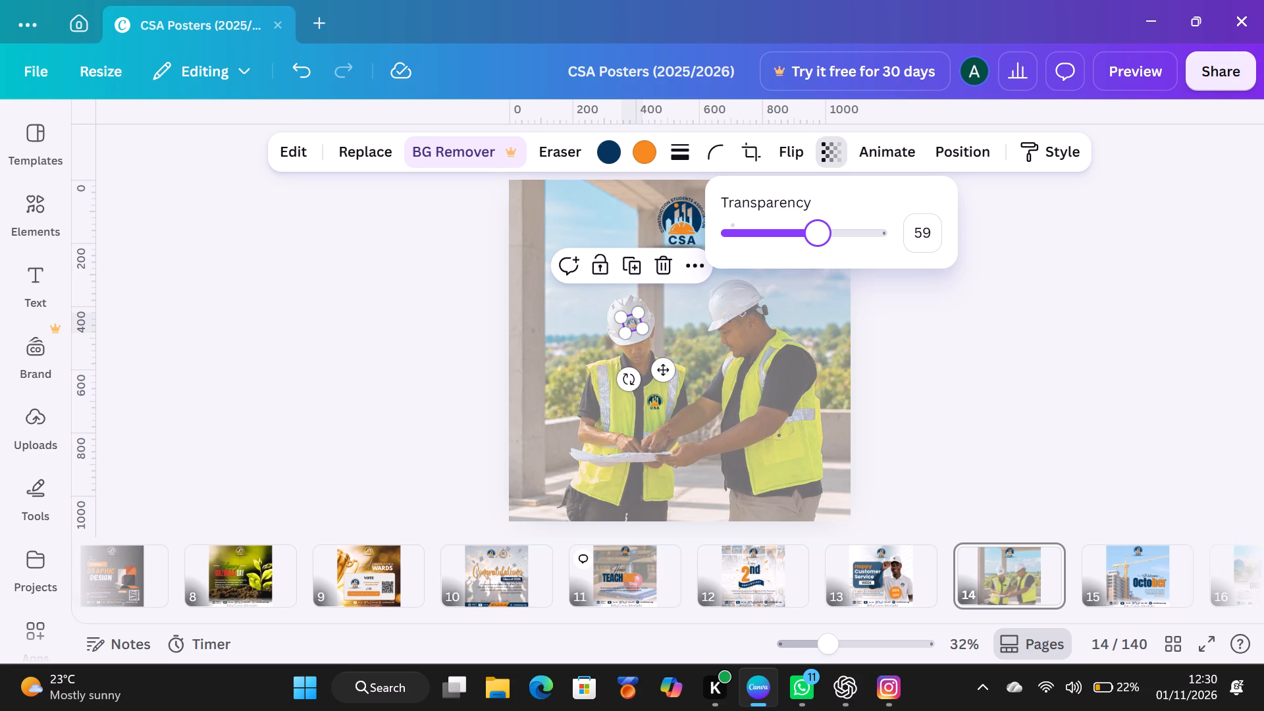
{"action": "left_click", "coordinate": [928, 275]}
Check the transparency of the background and the helmet logo, and match the left worker's vest logo to the helmet logo at 59.
{"action": "left_click", "coordinate": [718, 292]}
{"action": "left_click", "coordinate": [779, 261]}
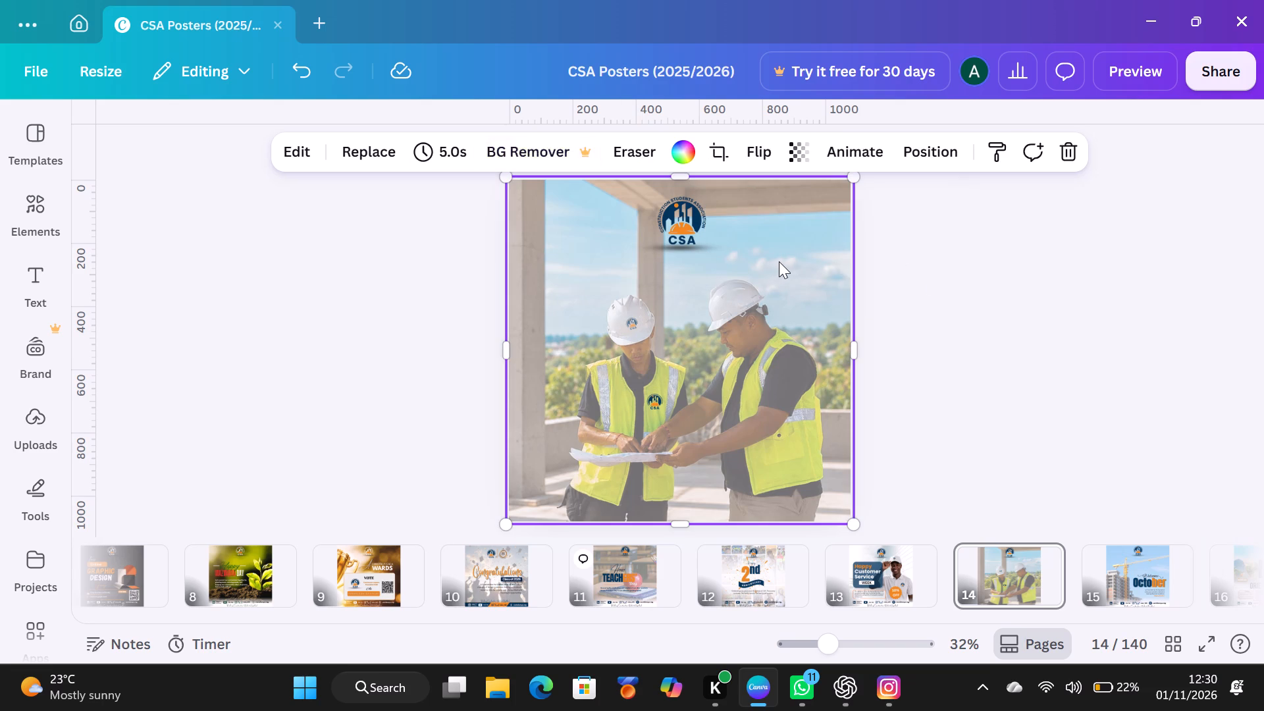
{"action": "left_click", "coordinate": [793, 226]}
{"action": "left_click", "coordinate": [795, 159]}
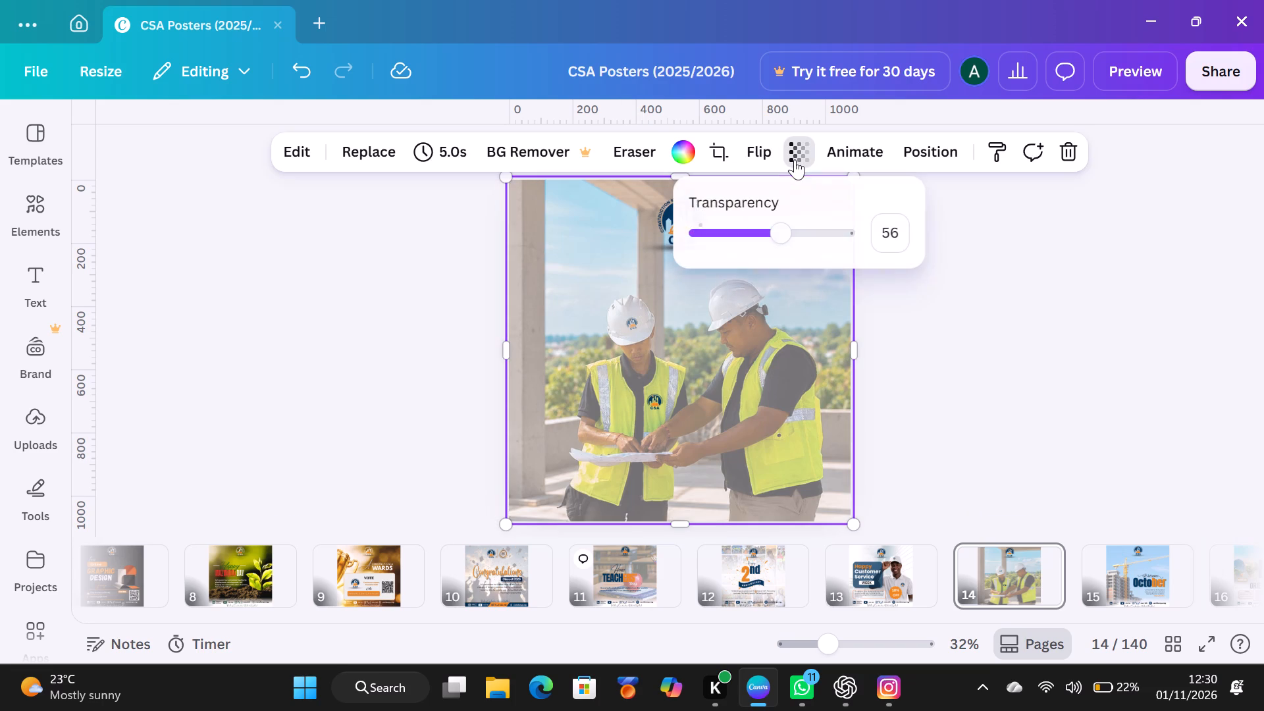
{"action": "left_click", "coordinate": [632, 317]}
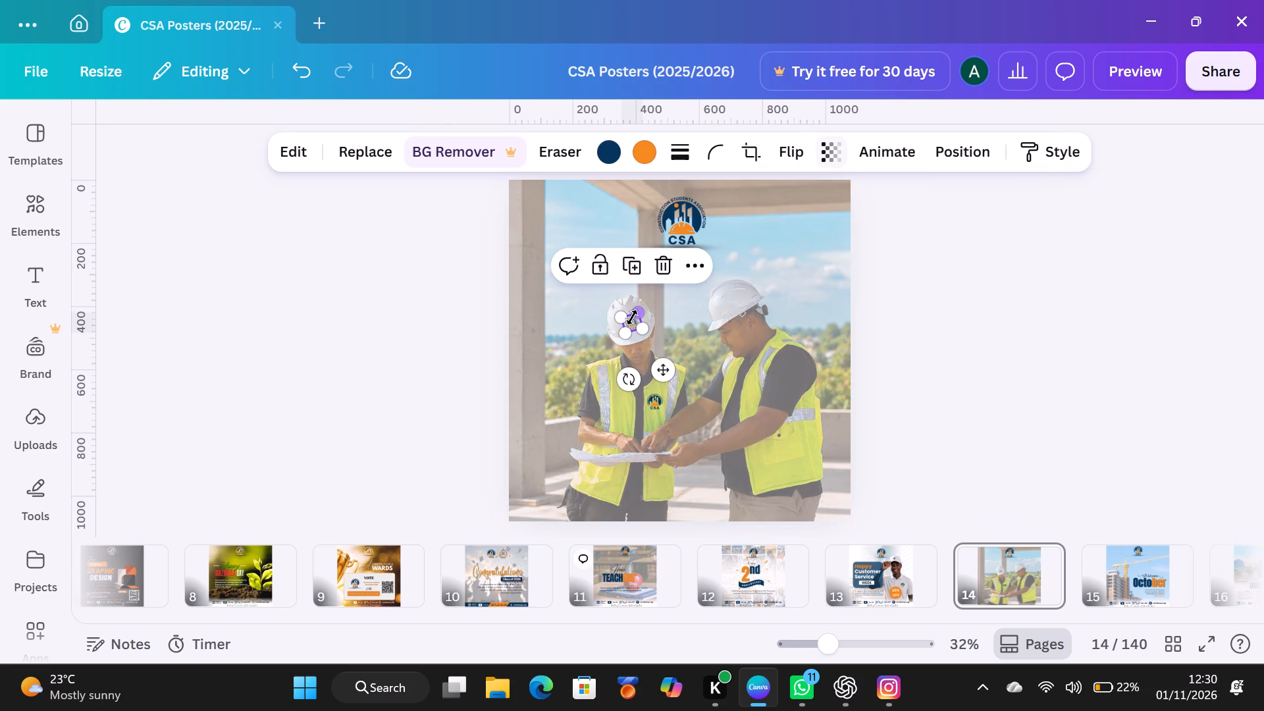
{"action": "left_click", "coordinate": [835, 149]}
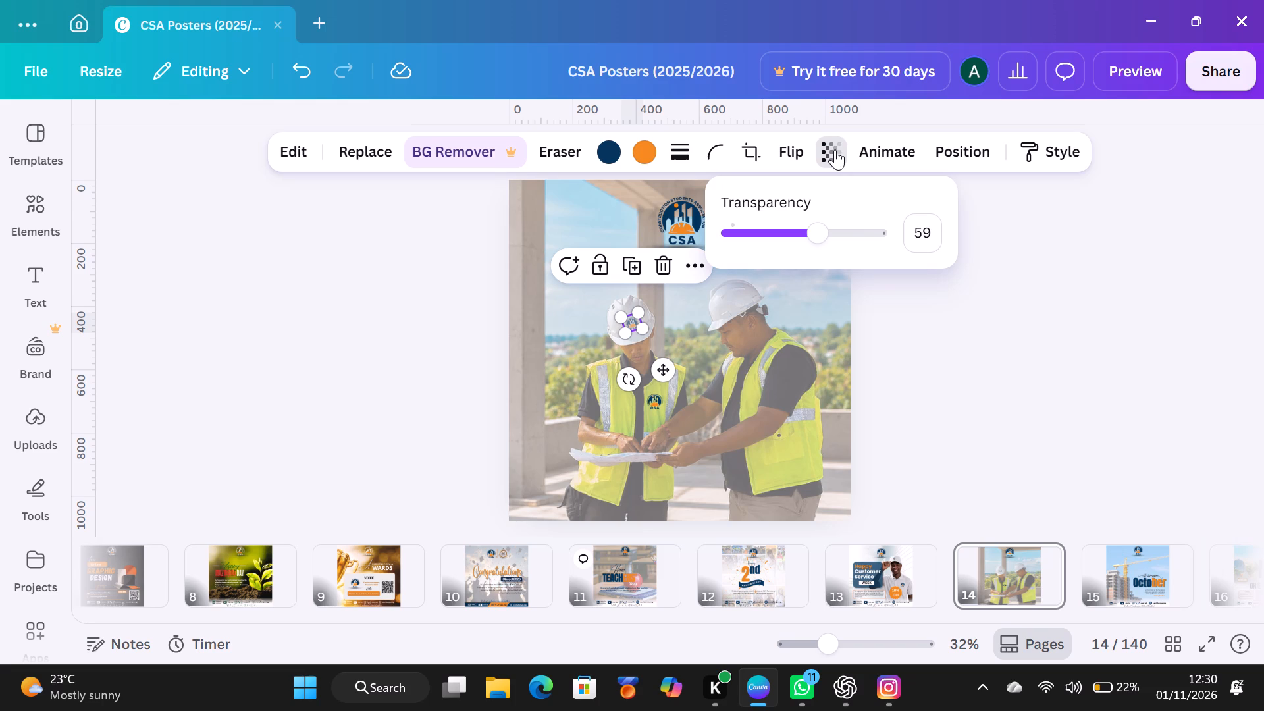
{"action": "left_click", "coordinate": [818, 334]}
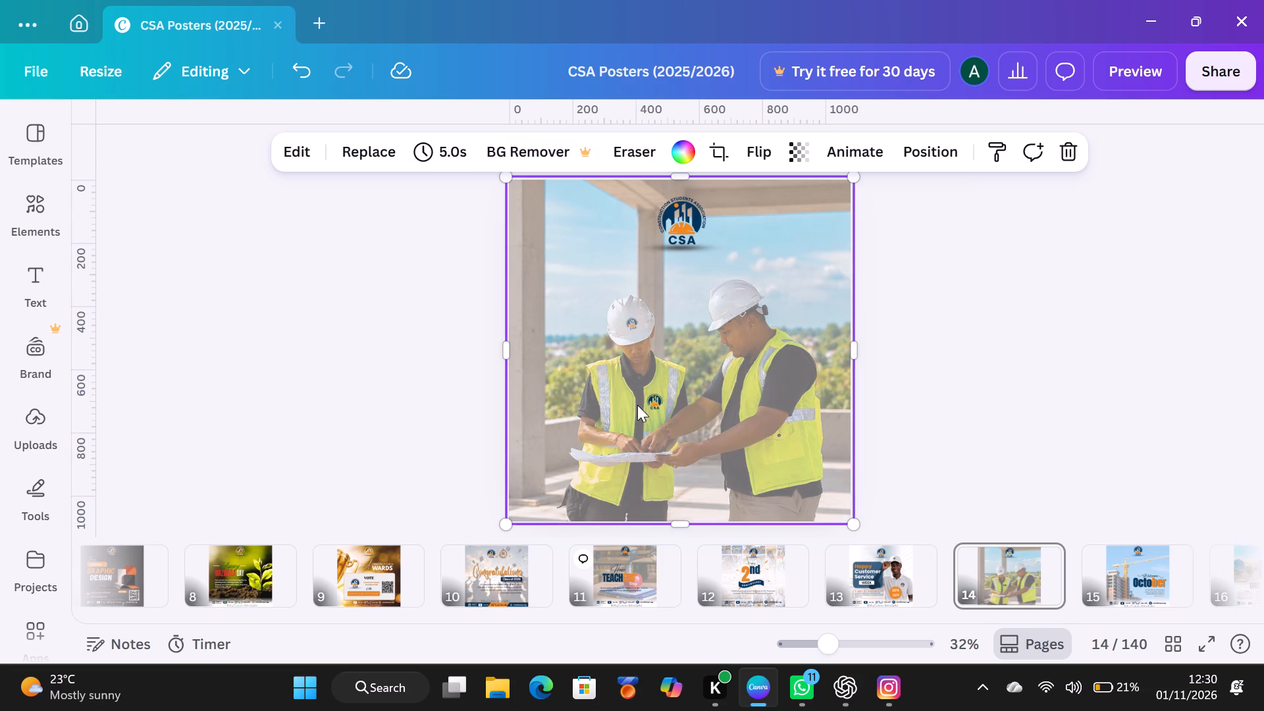
{"action": "left_click", "coordinate": [650, 406]}
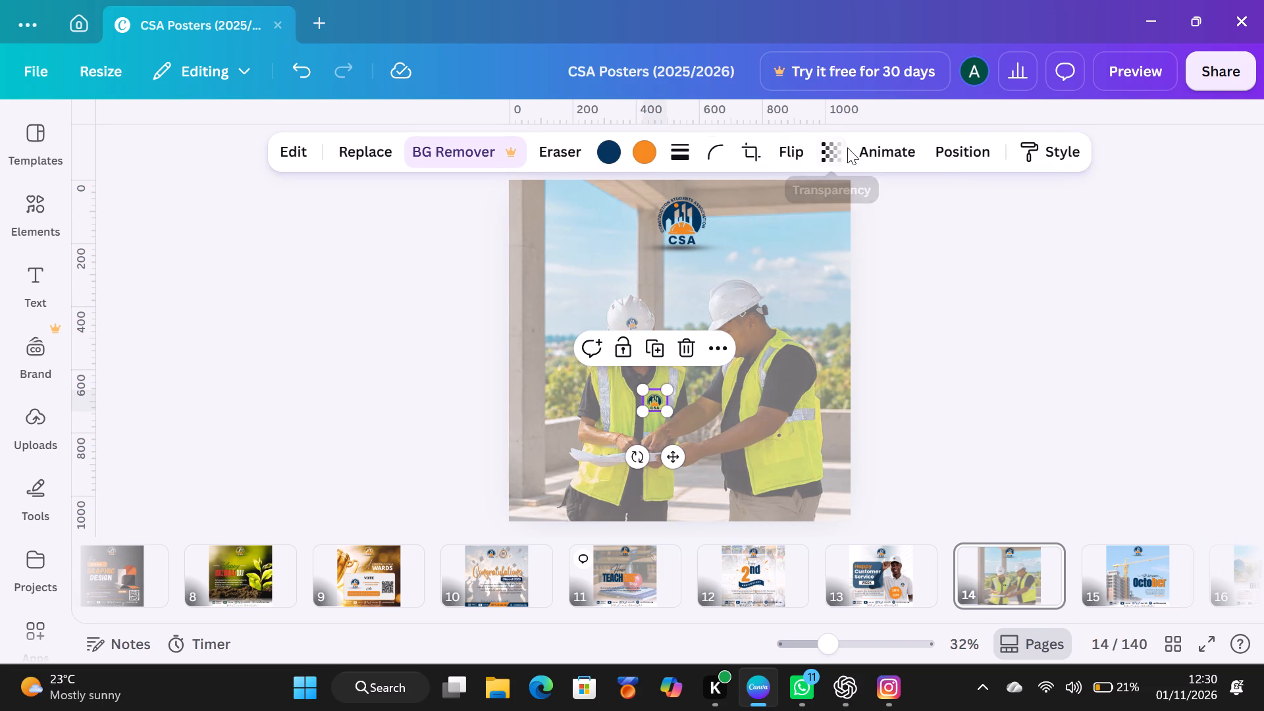
{"action": "left_click", "coordinate": [832, 147]}
{"action": "left_click_drag", "start_coordinate": [841, 230], "coordinate": [815, 230]}
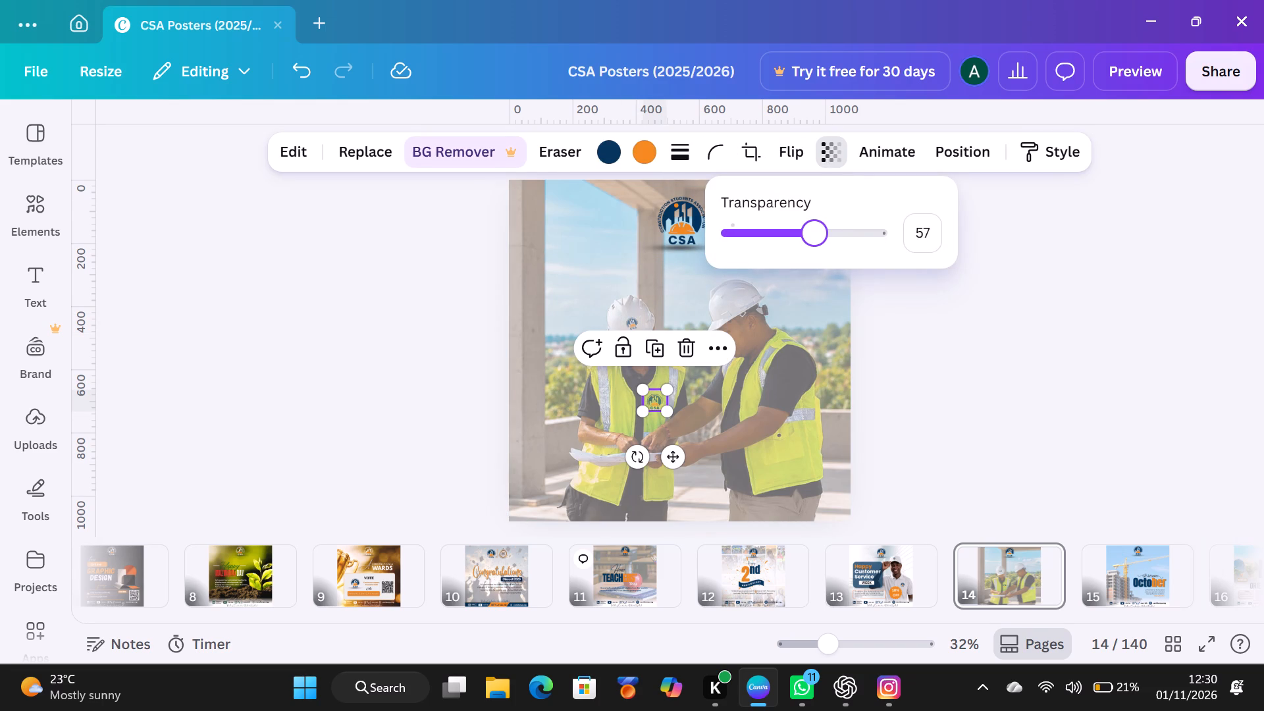
{"action": "left_click_drag", "start_coordinate": [815, 230], "coordinate": [818, 232]}
{"action": "left_click", "coordinate": [954, 413]}
{"action": "left_click", "coordinate": [953, 411]}
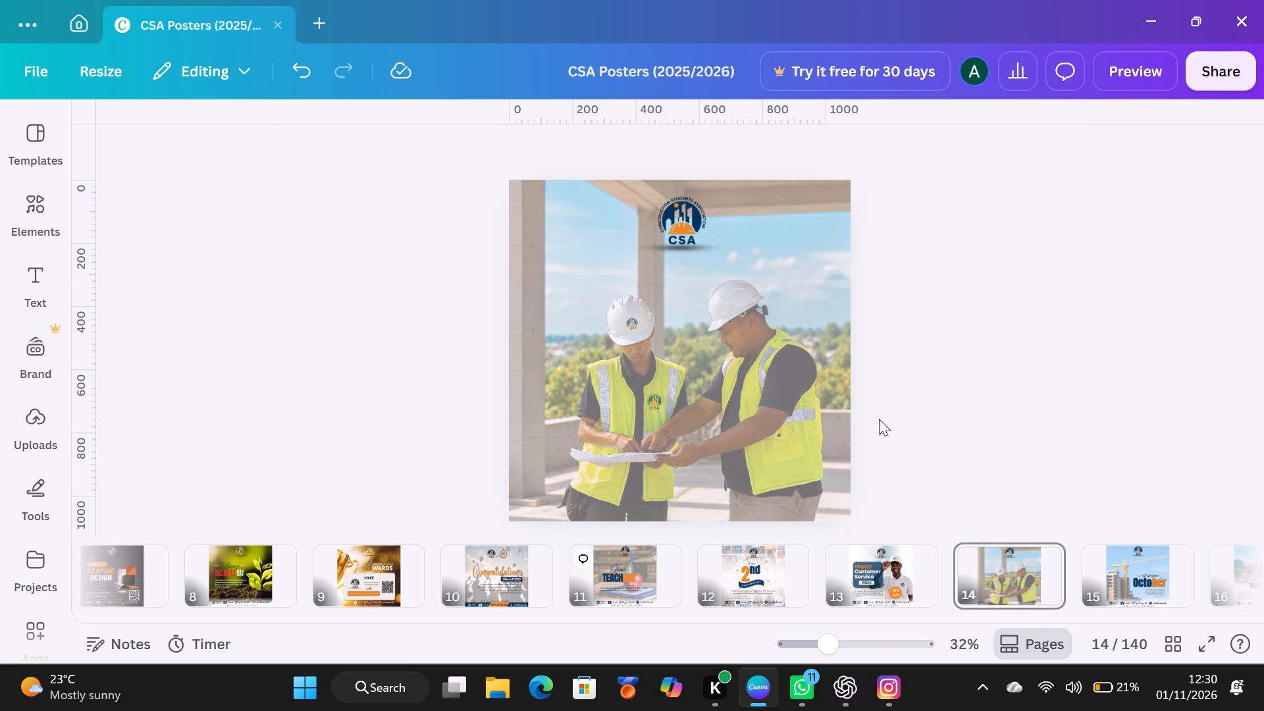
Paste the white gradient at the bottom of page 14 and stretch its top edge up to the workers' chest height.
{"action": "right_click", "coordinate": [646, 400]}
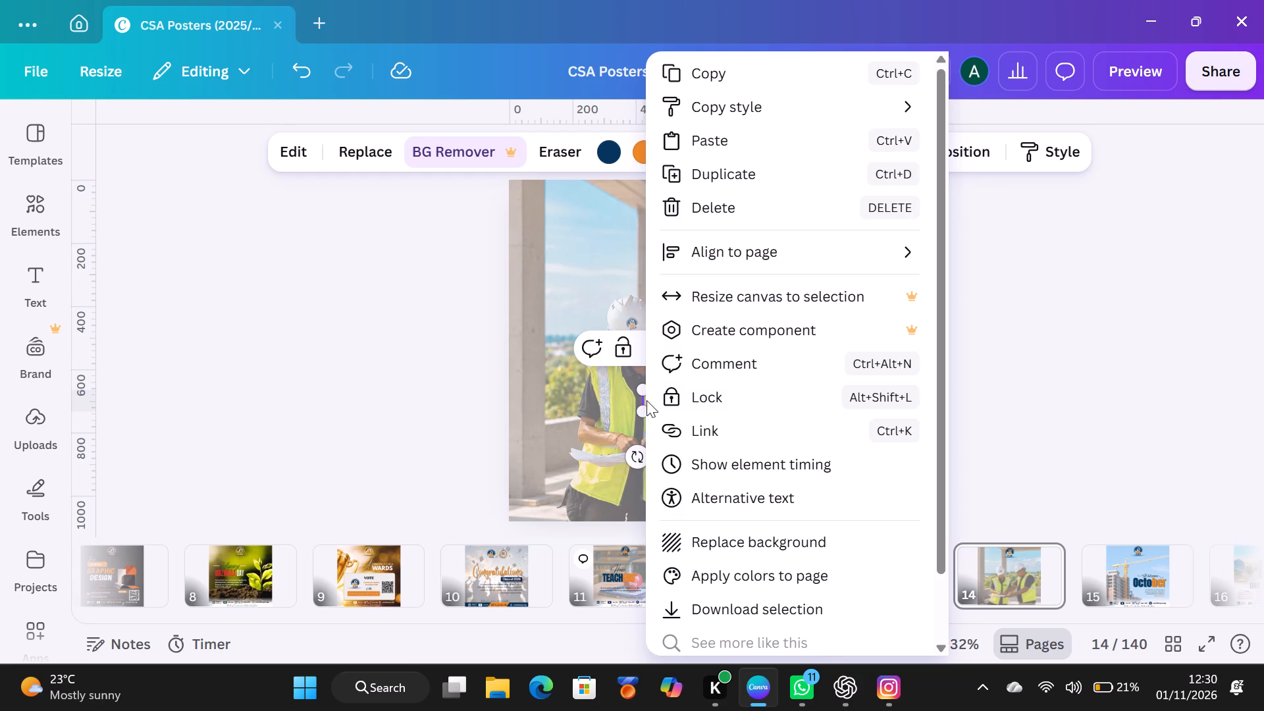
{"action": "left_click", "coordinate": [735, 141]}
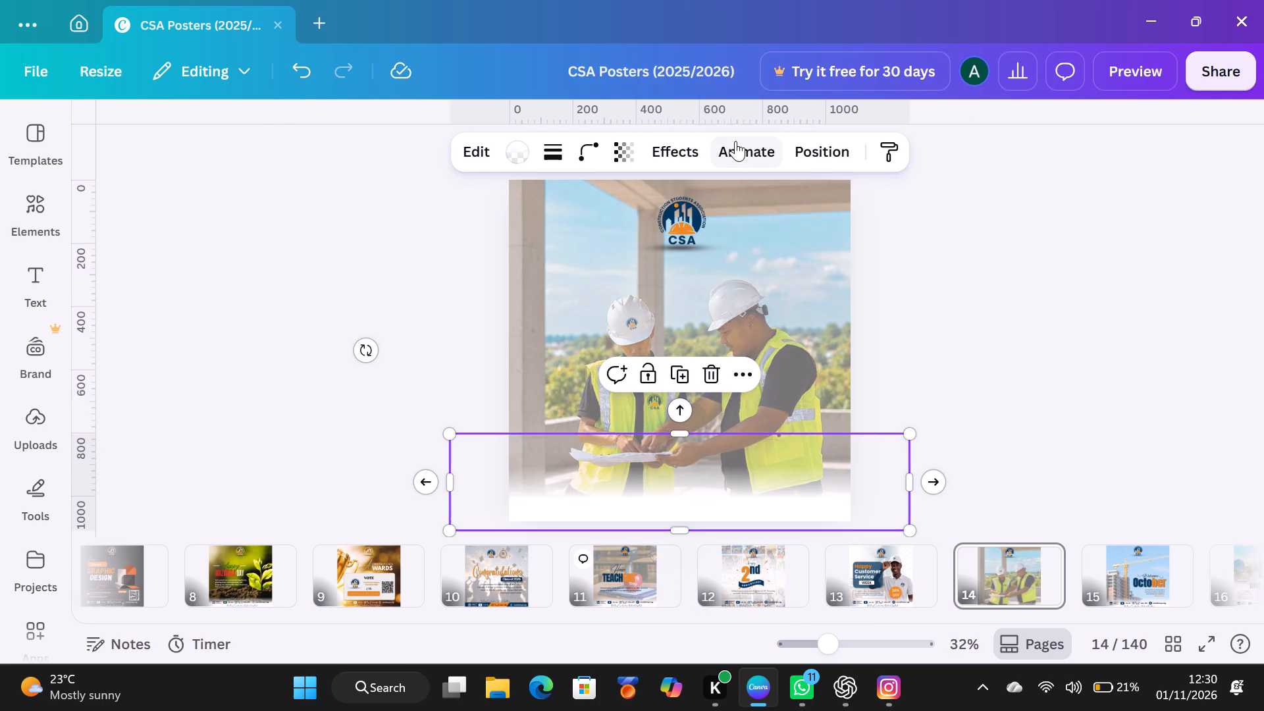
{"action": "left_click_drag", "start_coordinate": [675, 433], "coordinate": [675, 398]}
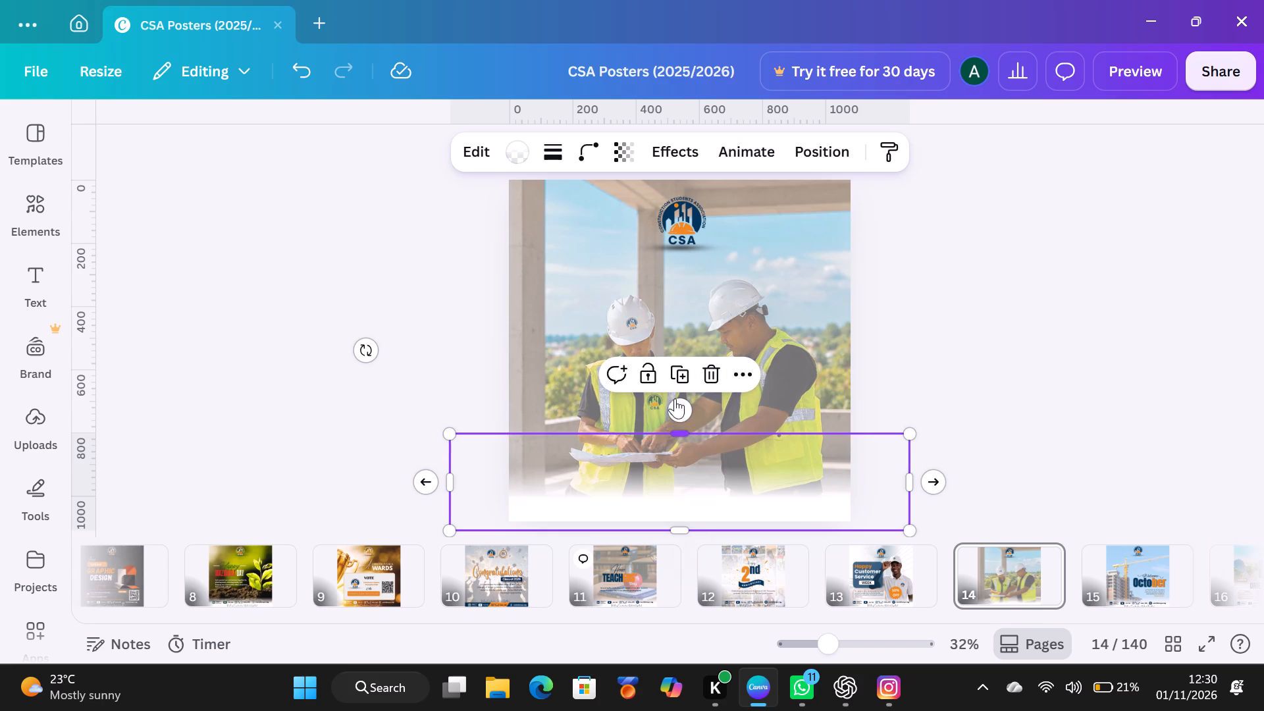
{"action": "left_click_drag", "start_coordinate": [675, 398], "coordinate": [677, 375]}
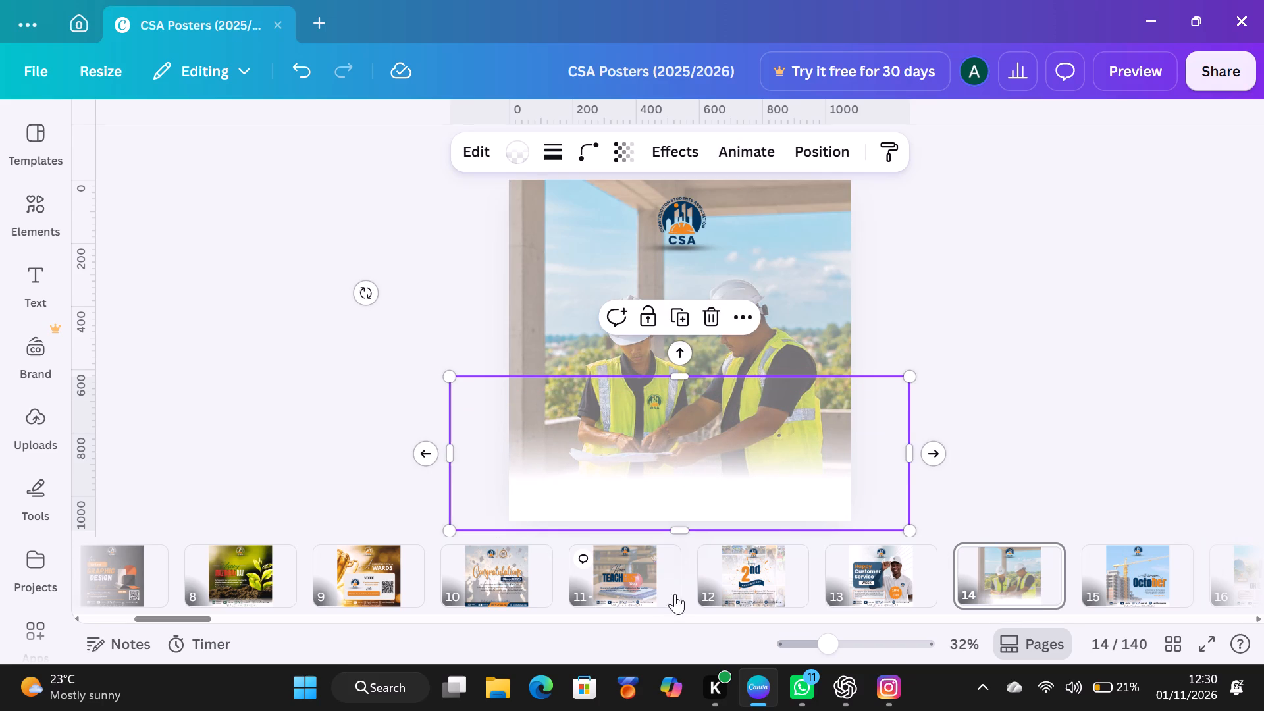
View the 2nd Anniversary poster on page 12 and open the Happy Customer Service Week poster on page 13.
{"action": "left_click", "coordinate": [748, 589]}
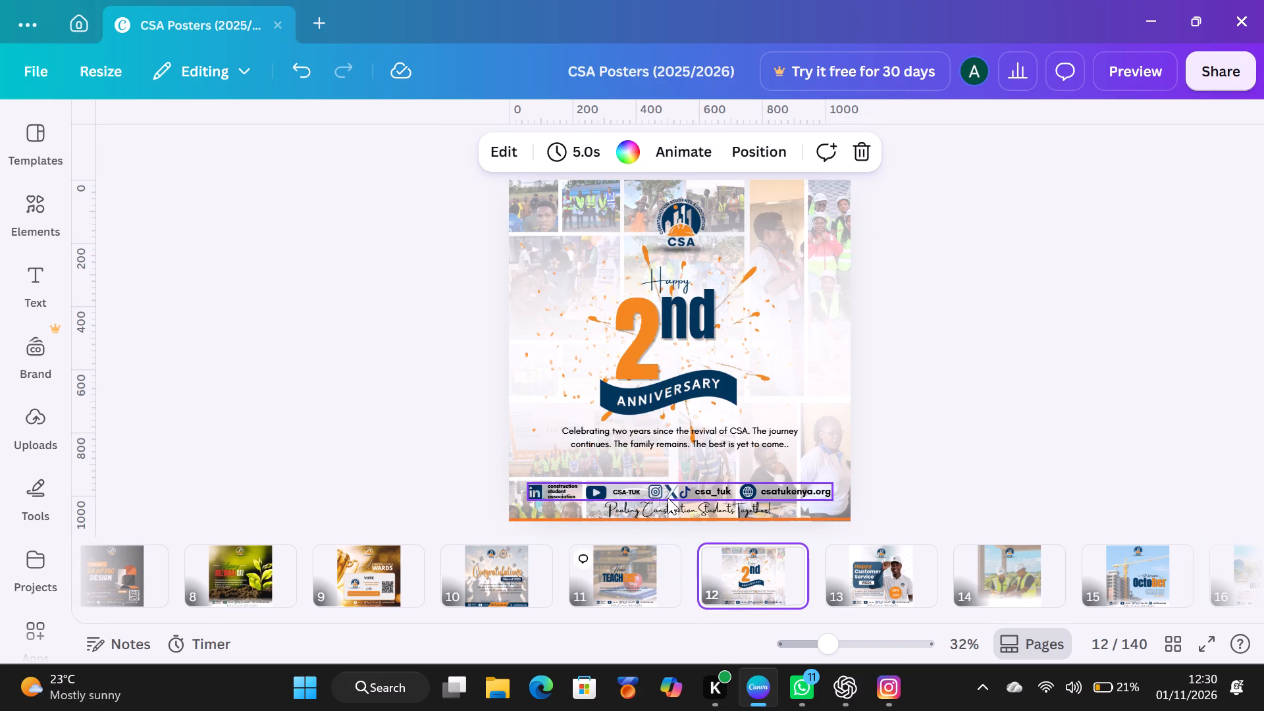
{"action": "left_click", "coordinate": [918, 577]}
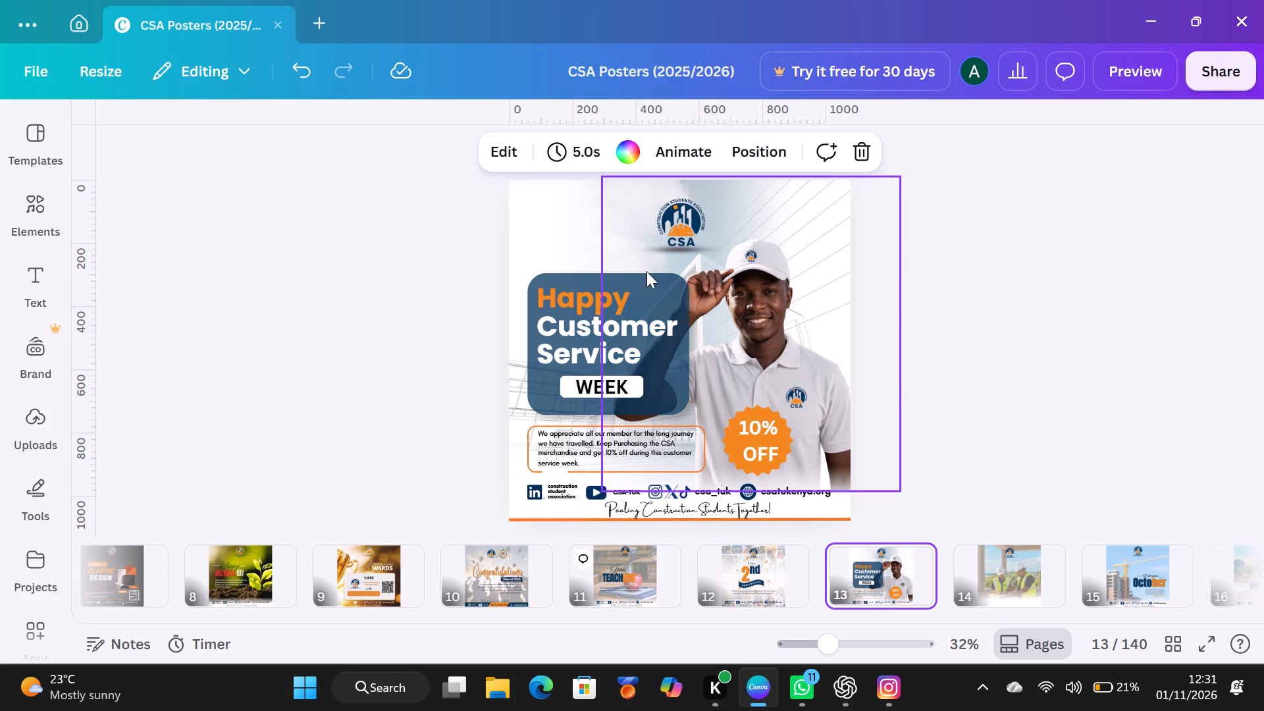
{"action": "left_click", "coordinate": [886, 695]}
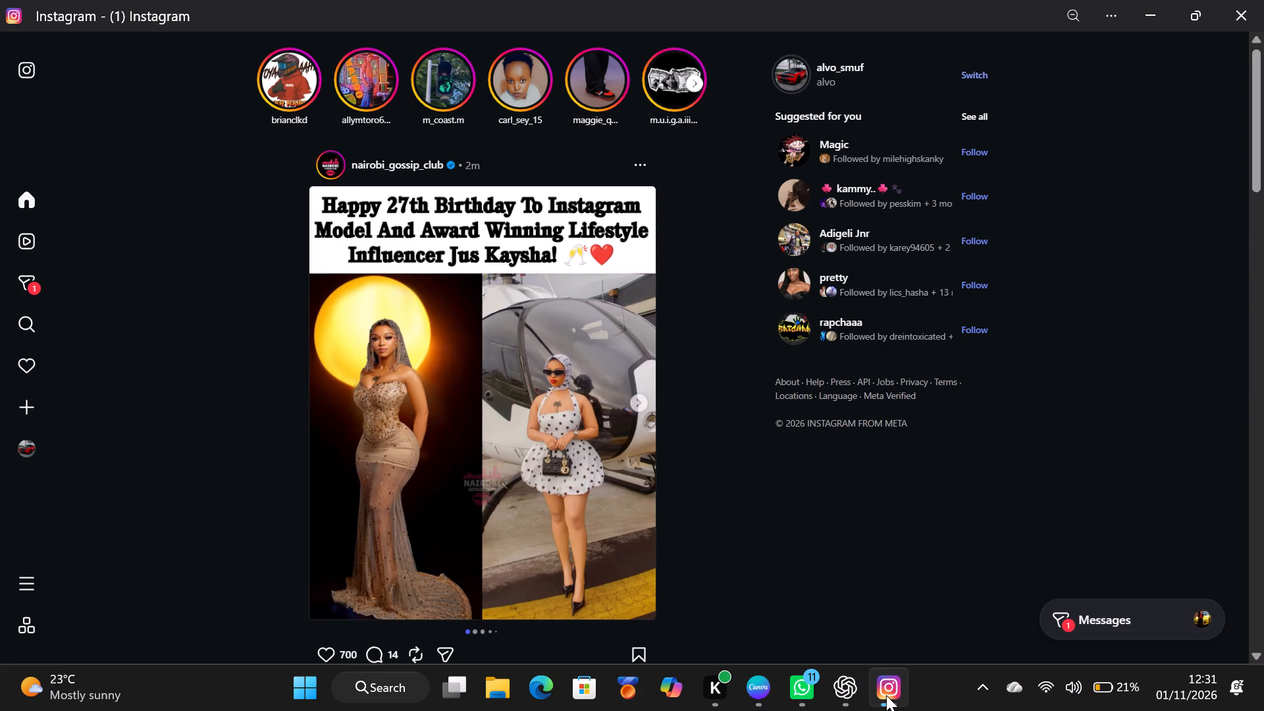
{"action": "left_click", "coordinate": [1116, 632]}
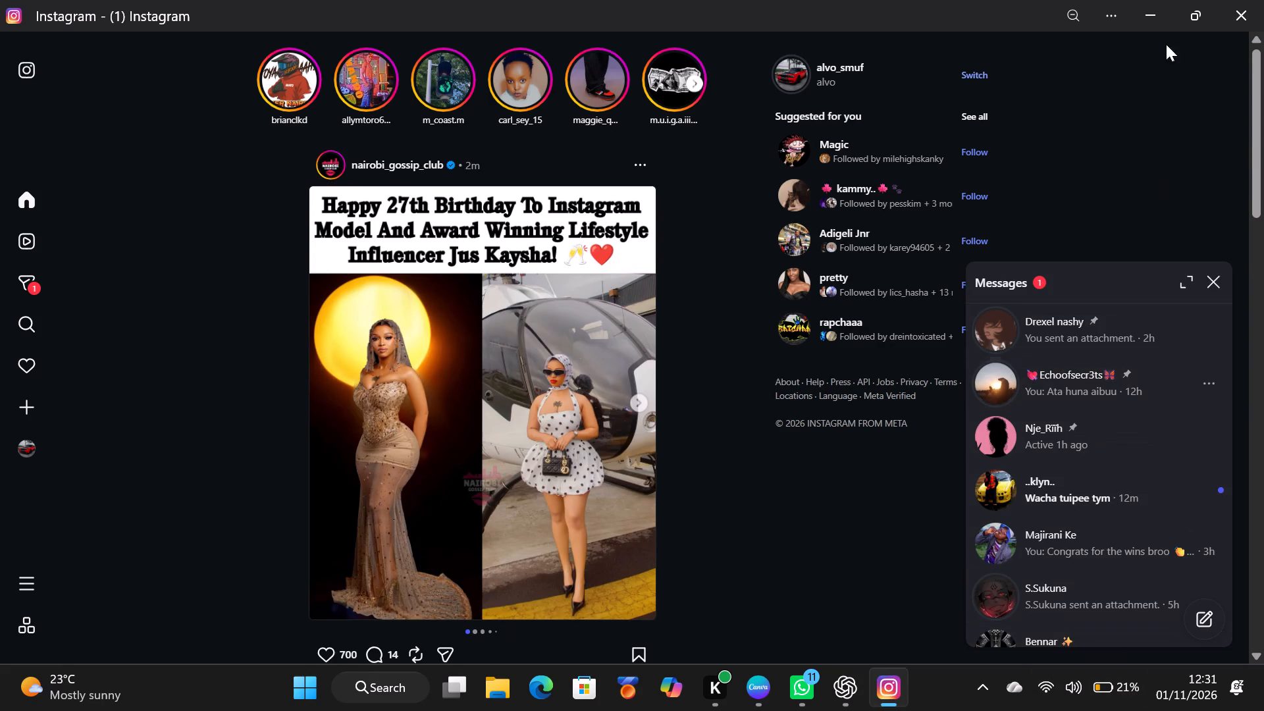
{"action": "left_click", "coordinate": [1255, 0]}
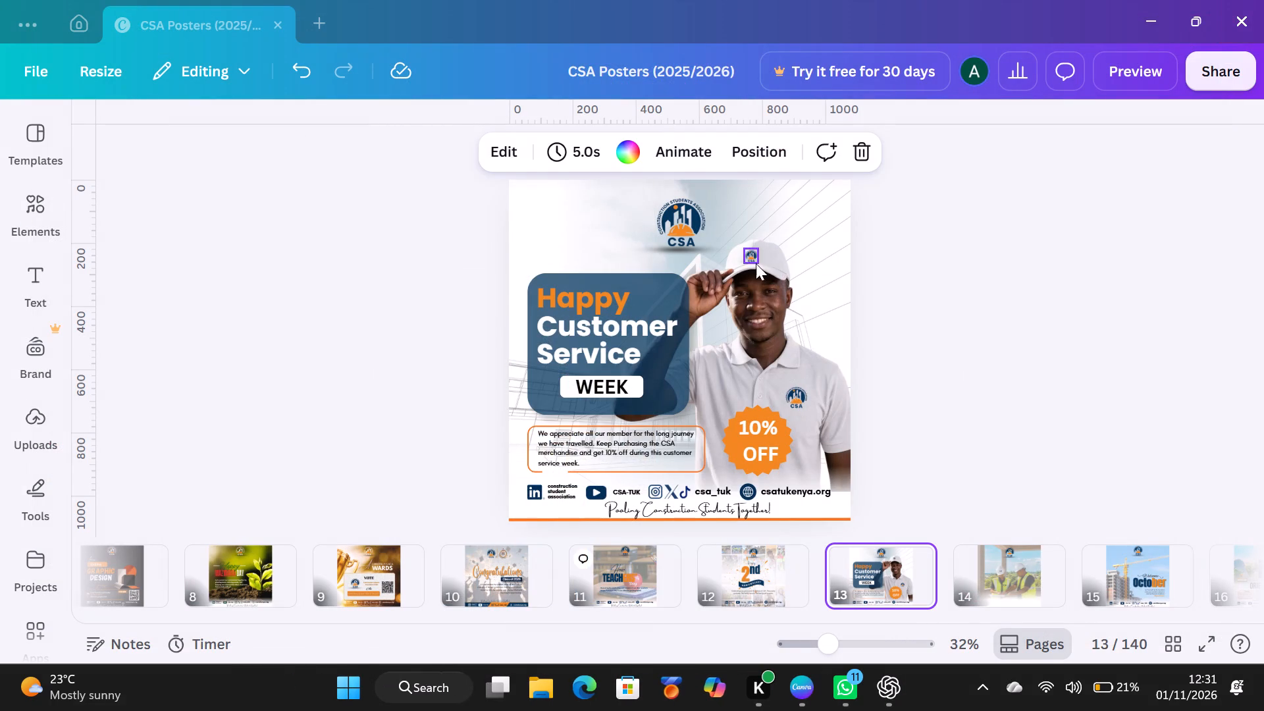
Copy the grouped social media and website contact row from page 13 and paste it near the bottom of page 14.
{"action": "left_click", "coordinate": [712, 488]}
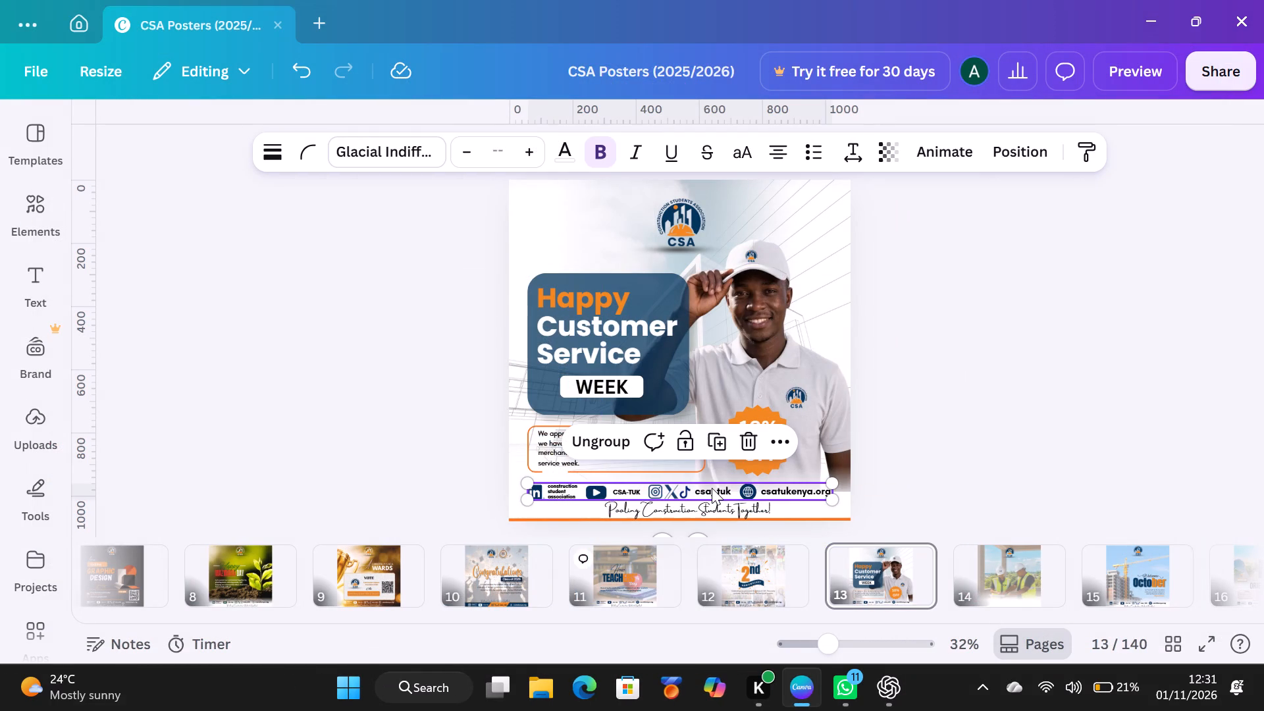
{"action": "left_click", "coordinate": [781, 448]}
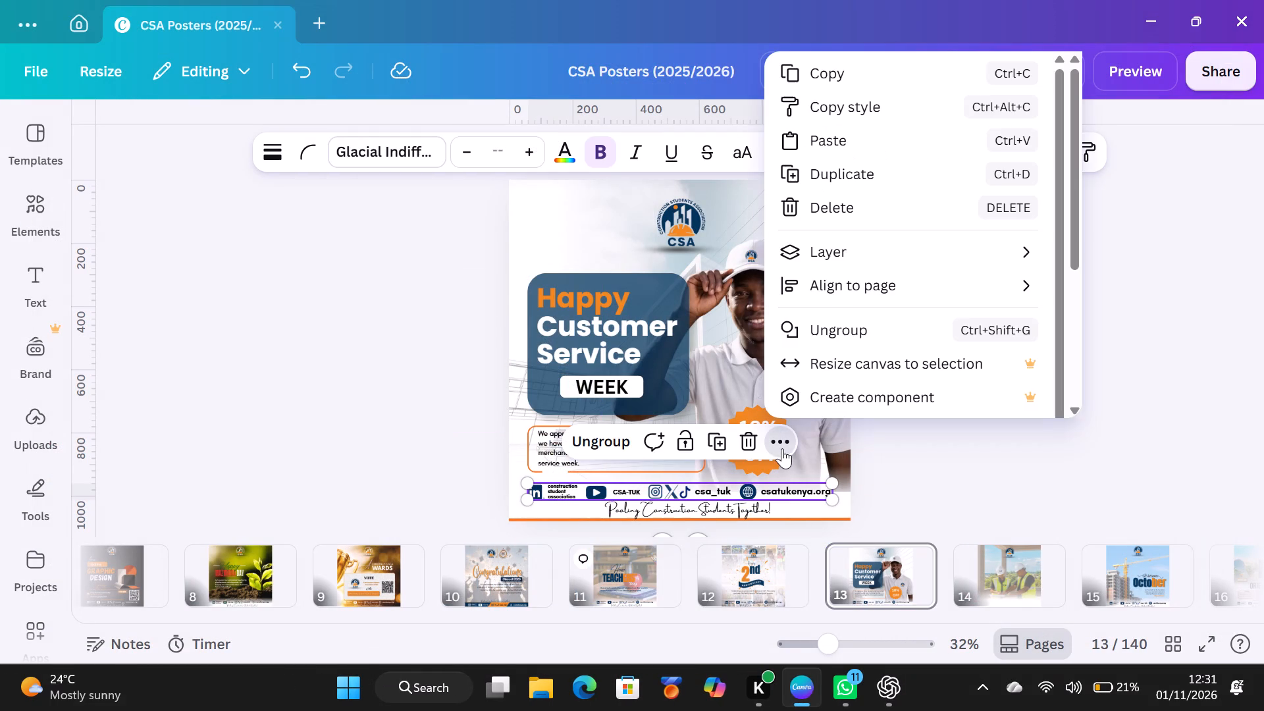
{"action": "left_click", "coordinate": [980, 454]}
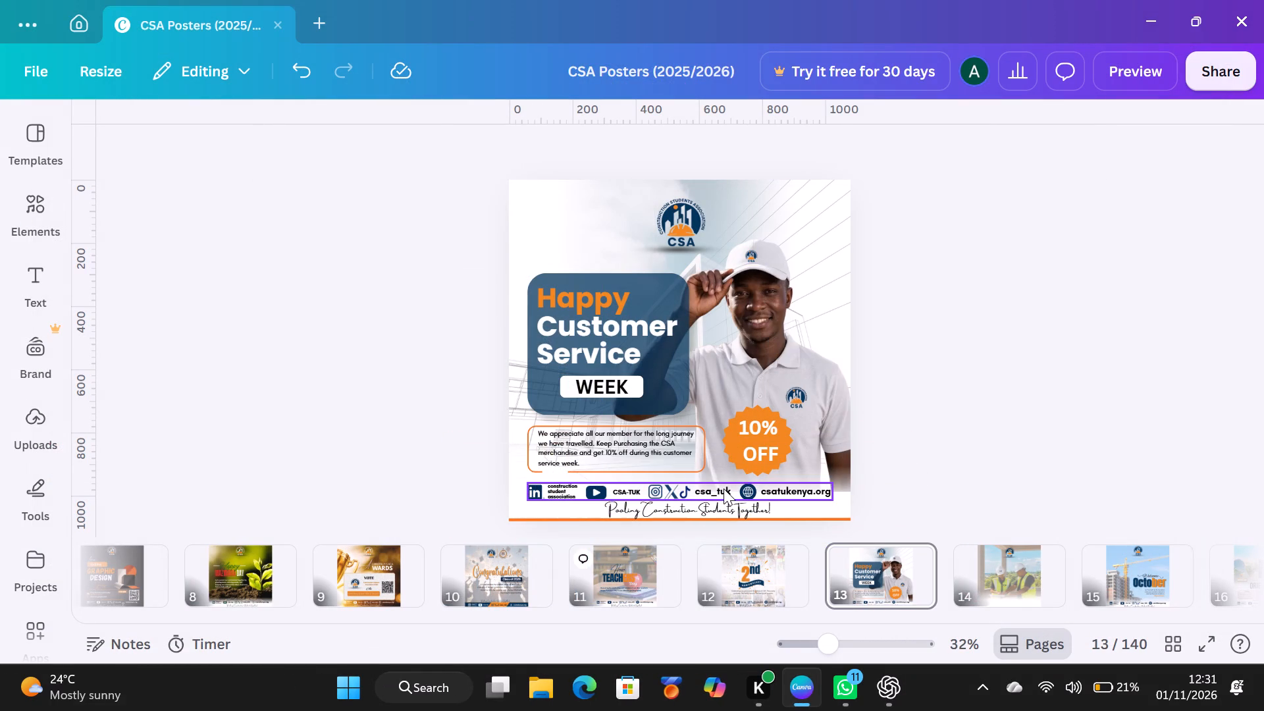
{"action": "left_click", "coordinate": [724, 488]}
{"action": "left_click", "coordinate": [770, 434]}
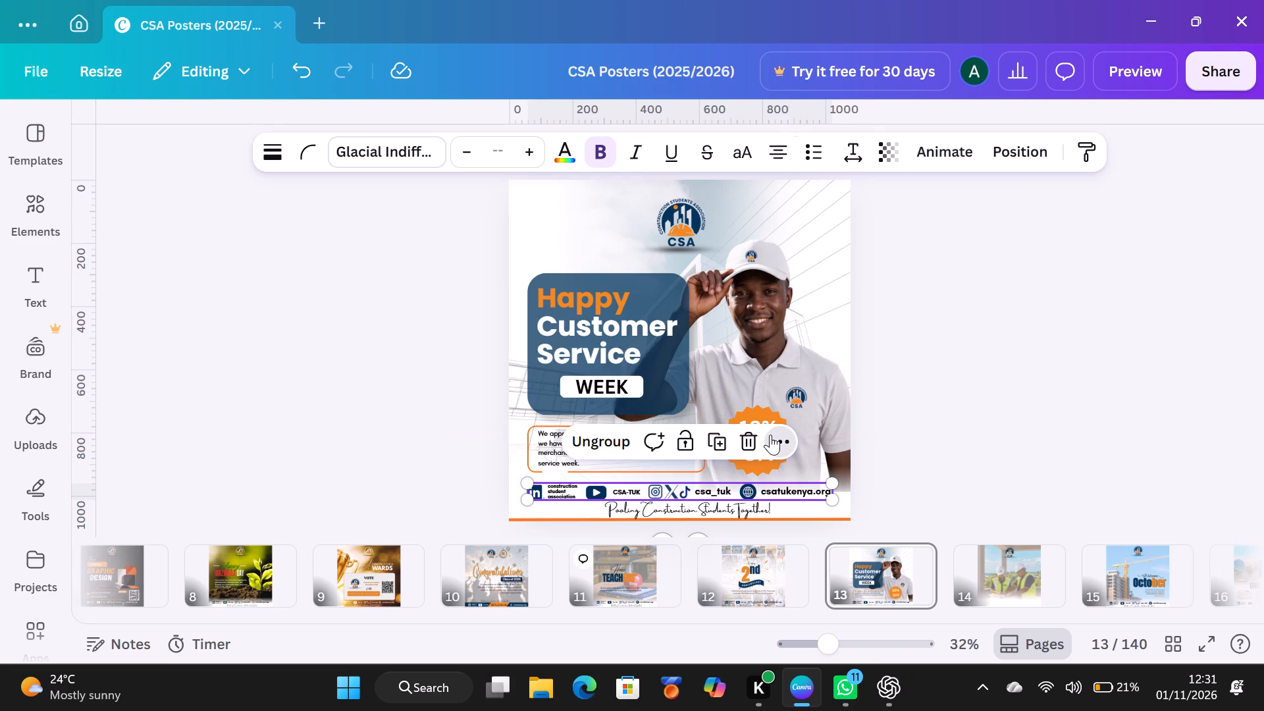
{"action": "left_click", "coordinate": [879, 72]}
{"action": "left_click", "coordinate": [1017, 575]}
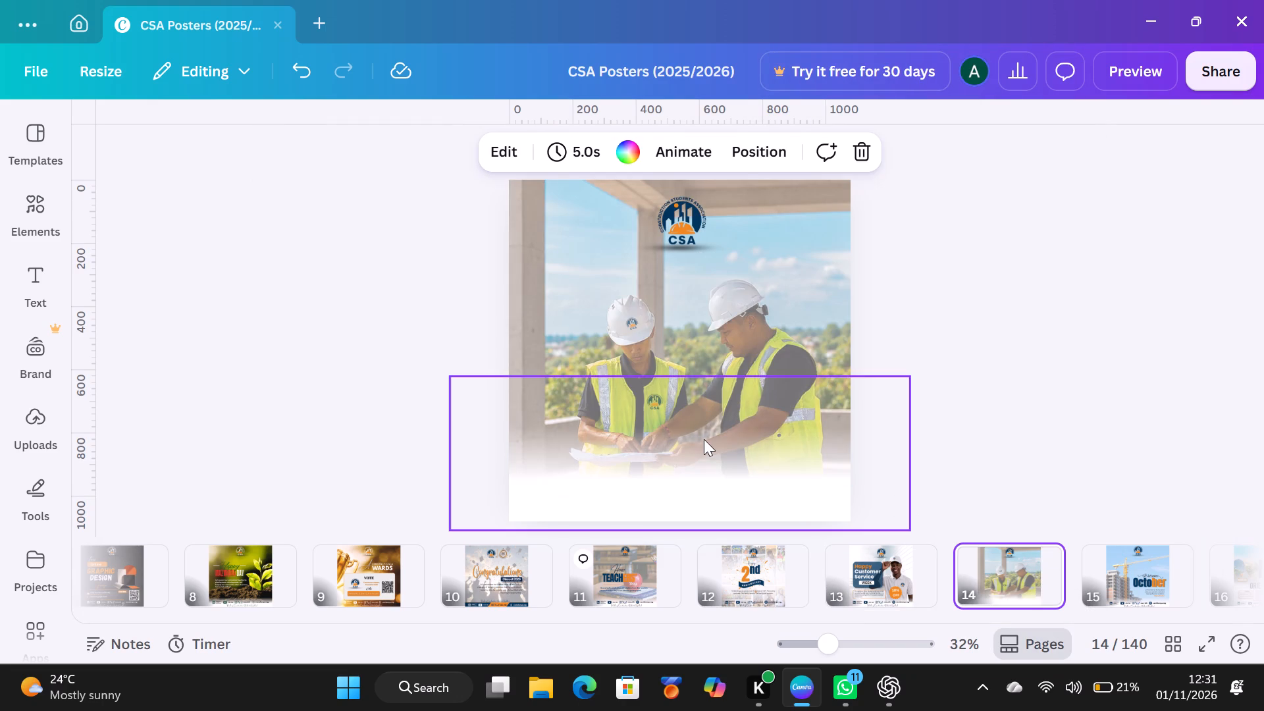
{"action": "right_click", "coordinate": [730, 447]}
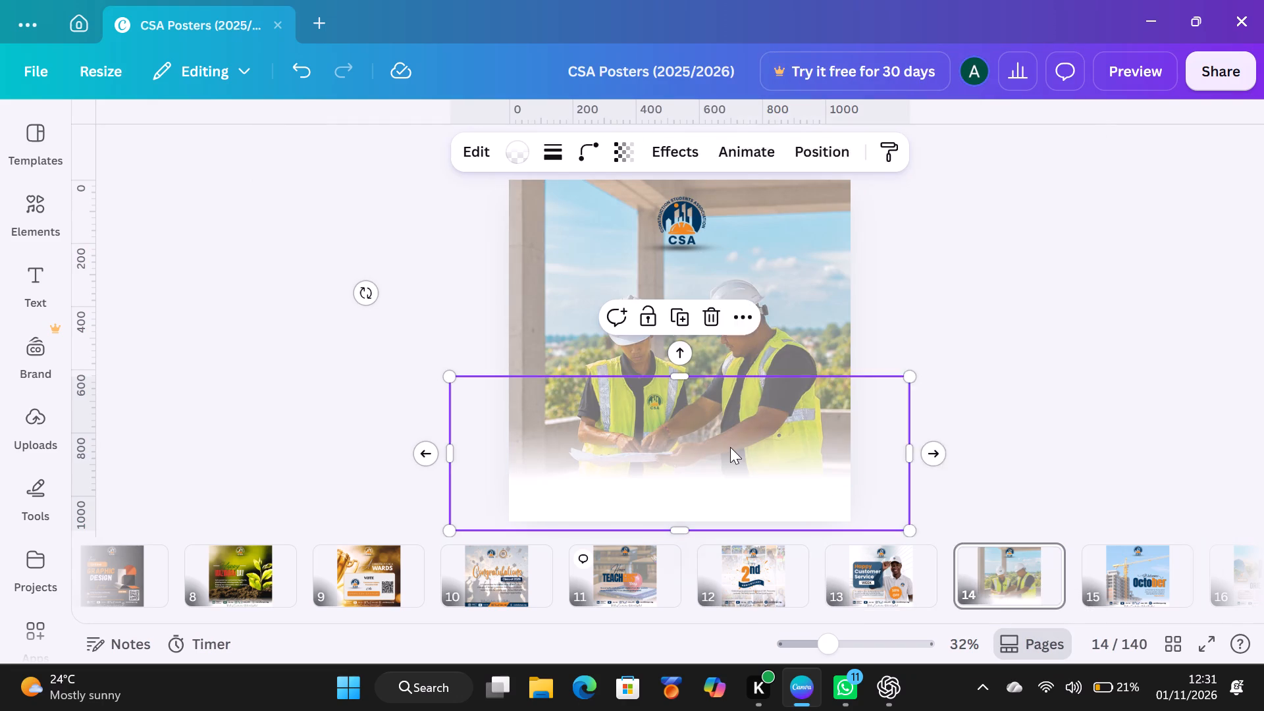
{"action": "left_click", "coordinate": [786, 205]}
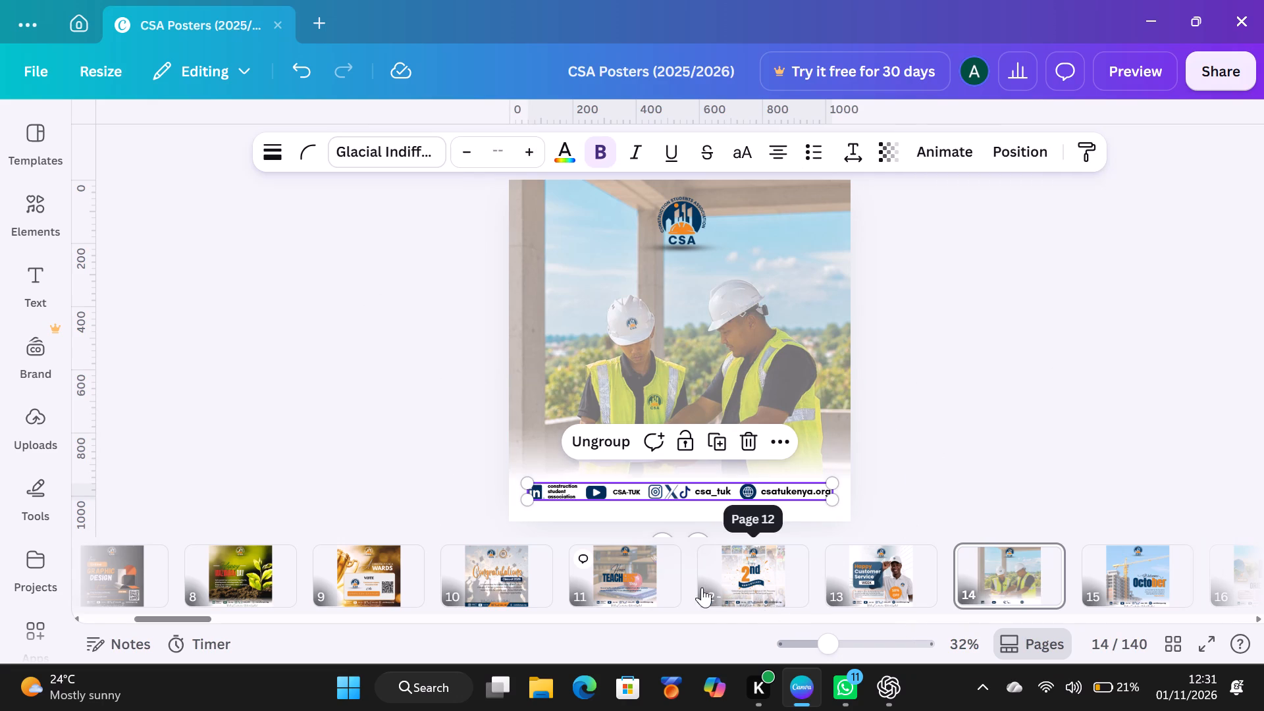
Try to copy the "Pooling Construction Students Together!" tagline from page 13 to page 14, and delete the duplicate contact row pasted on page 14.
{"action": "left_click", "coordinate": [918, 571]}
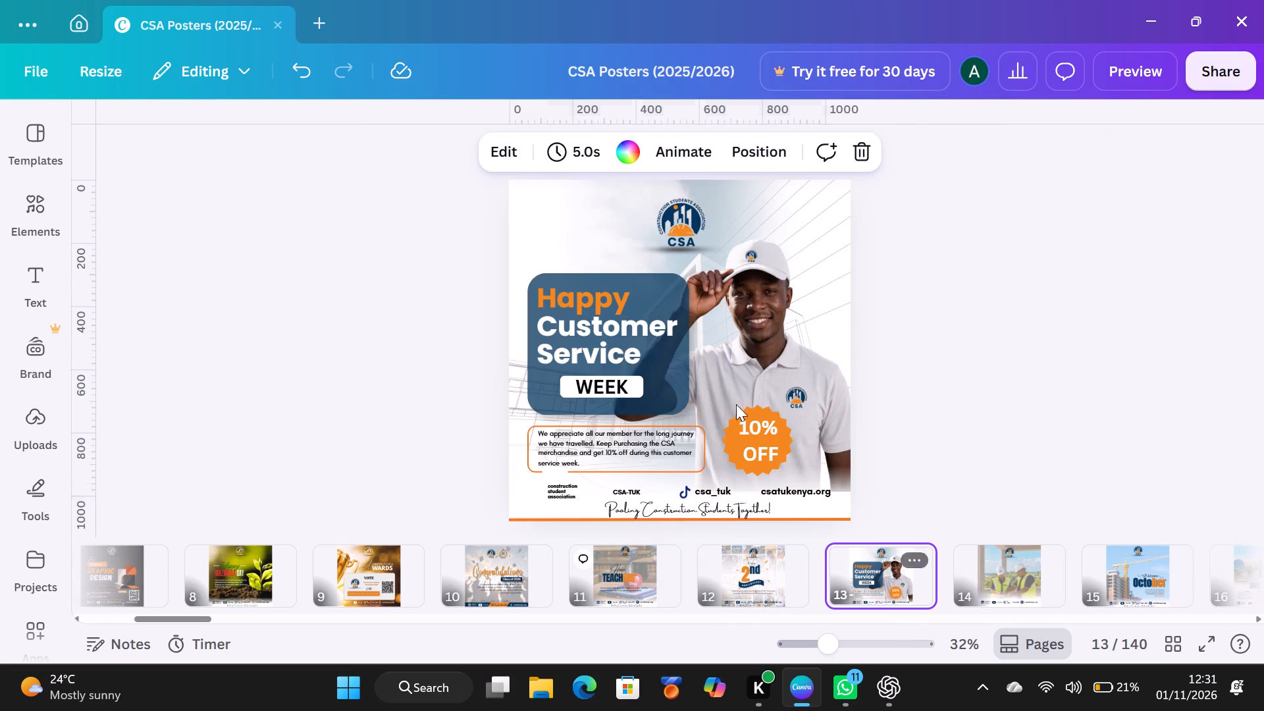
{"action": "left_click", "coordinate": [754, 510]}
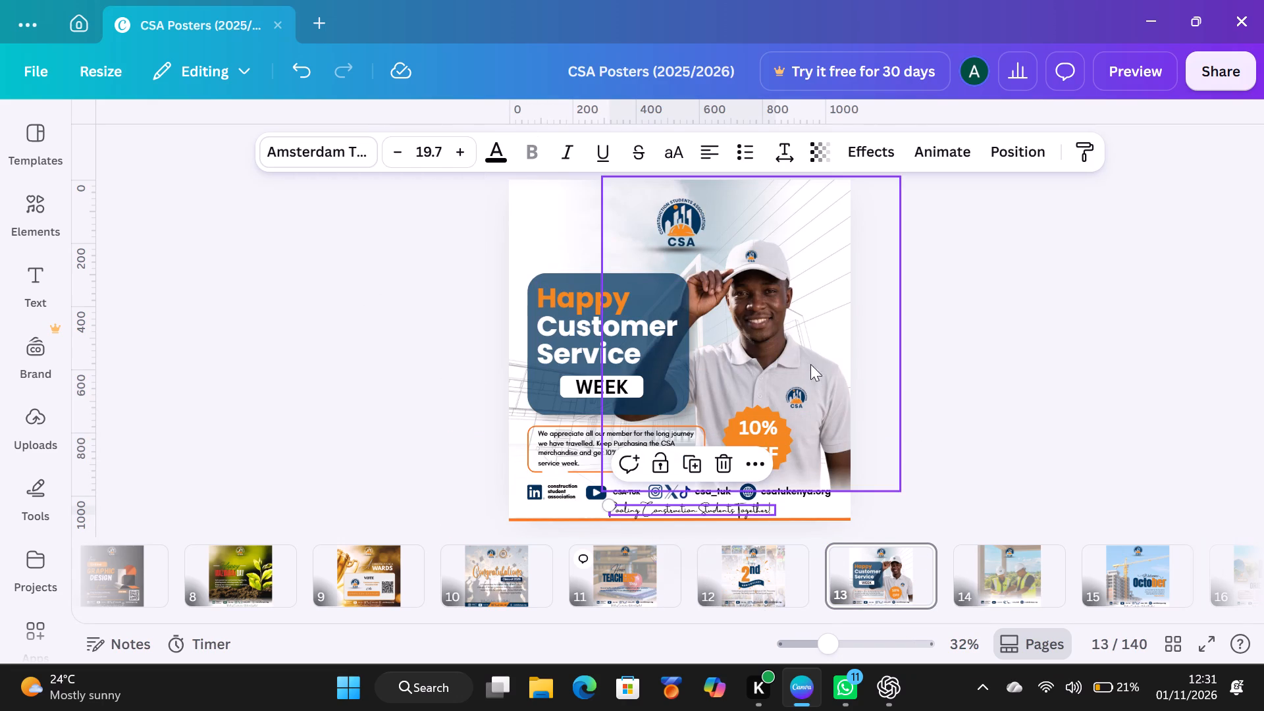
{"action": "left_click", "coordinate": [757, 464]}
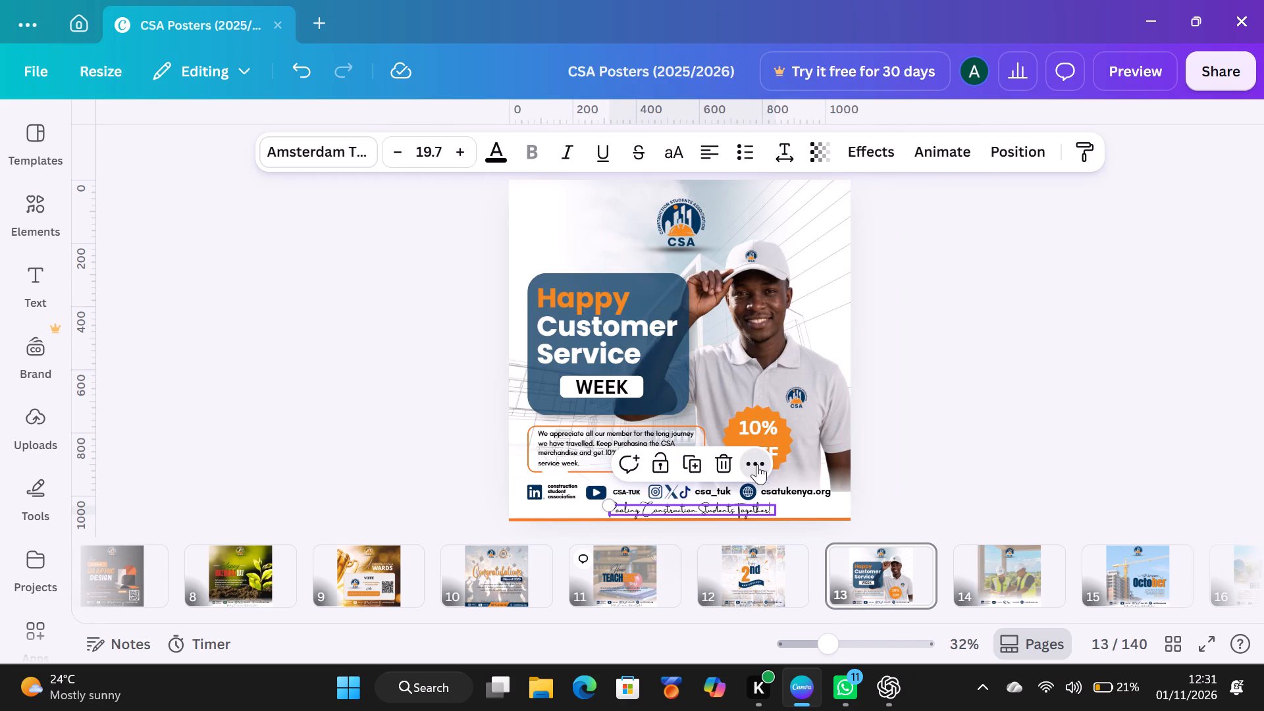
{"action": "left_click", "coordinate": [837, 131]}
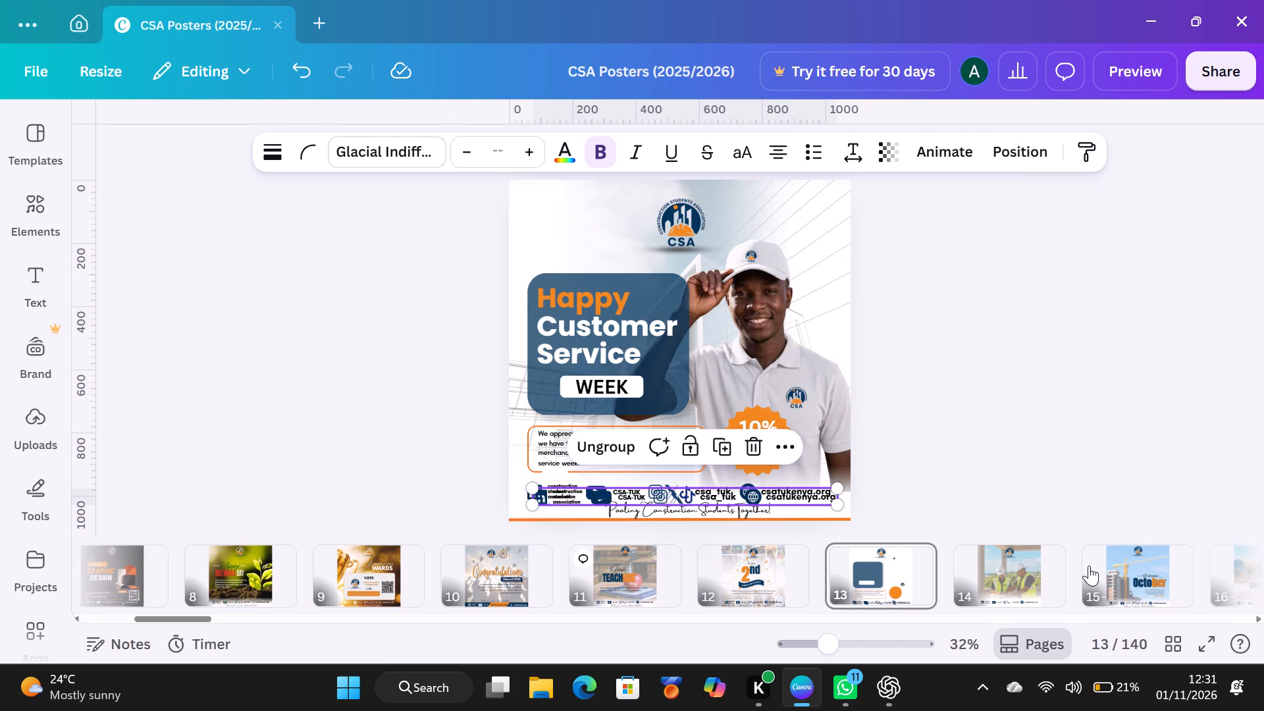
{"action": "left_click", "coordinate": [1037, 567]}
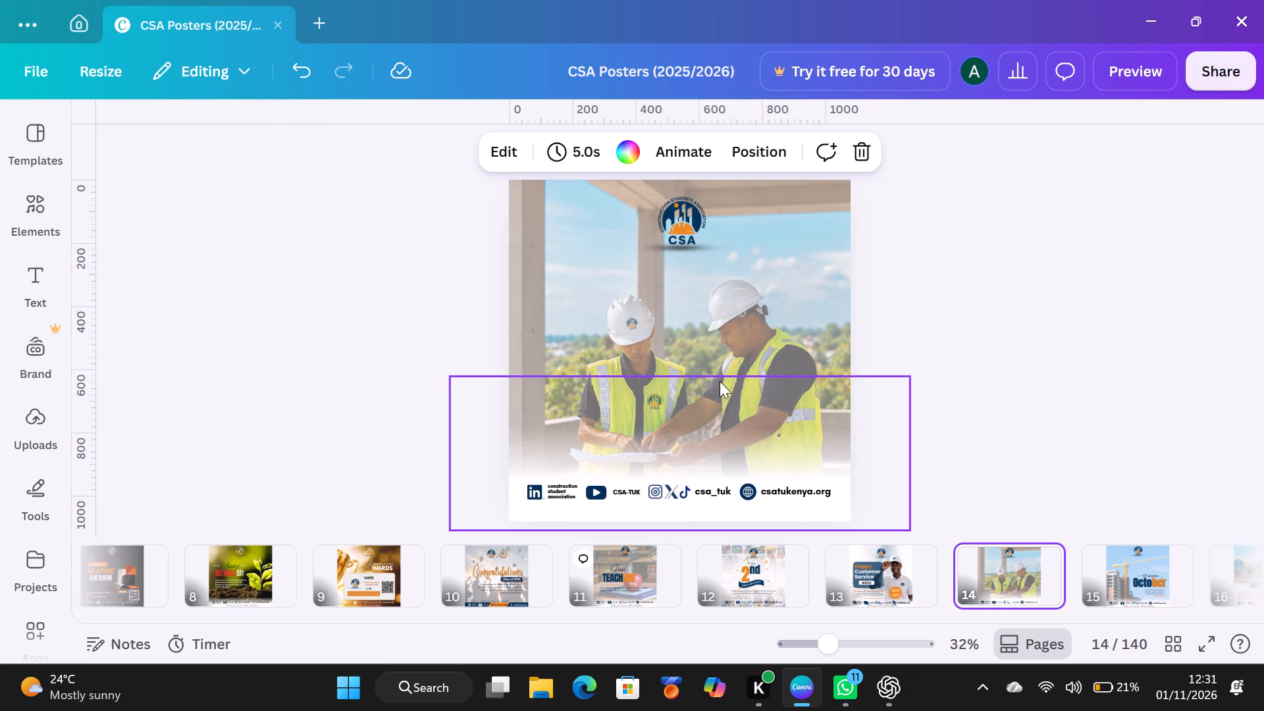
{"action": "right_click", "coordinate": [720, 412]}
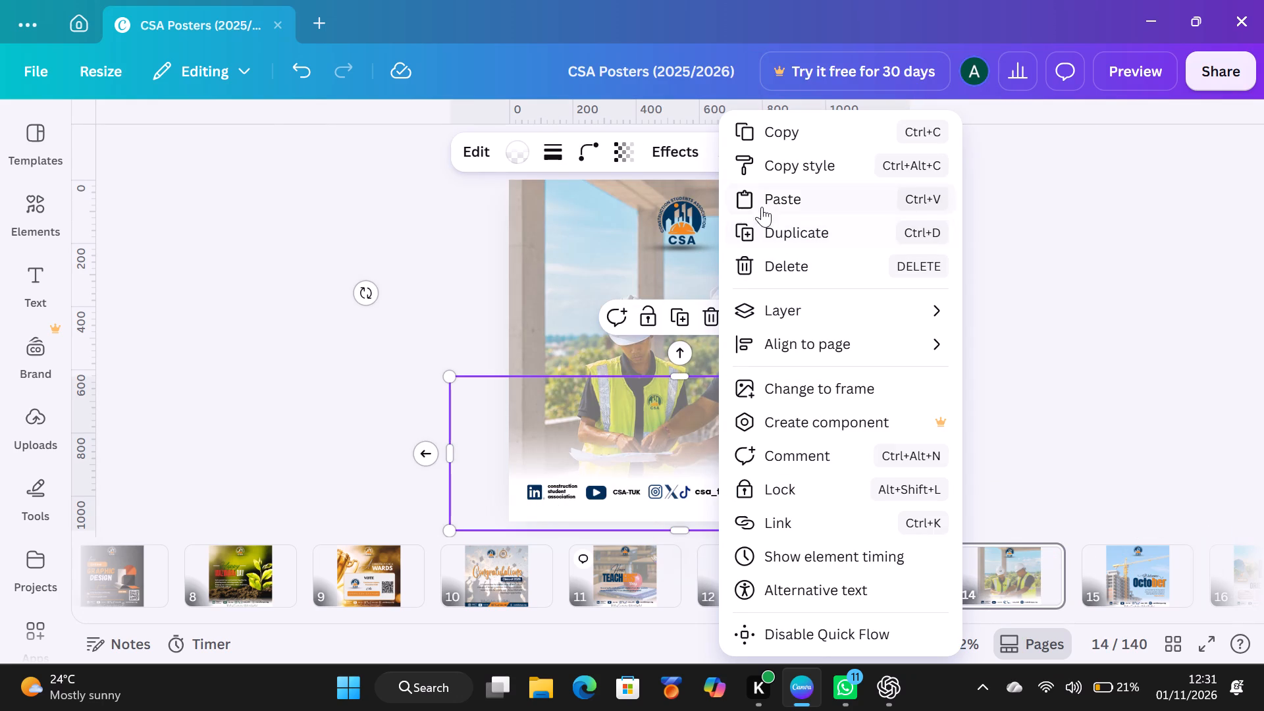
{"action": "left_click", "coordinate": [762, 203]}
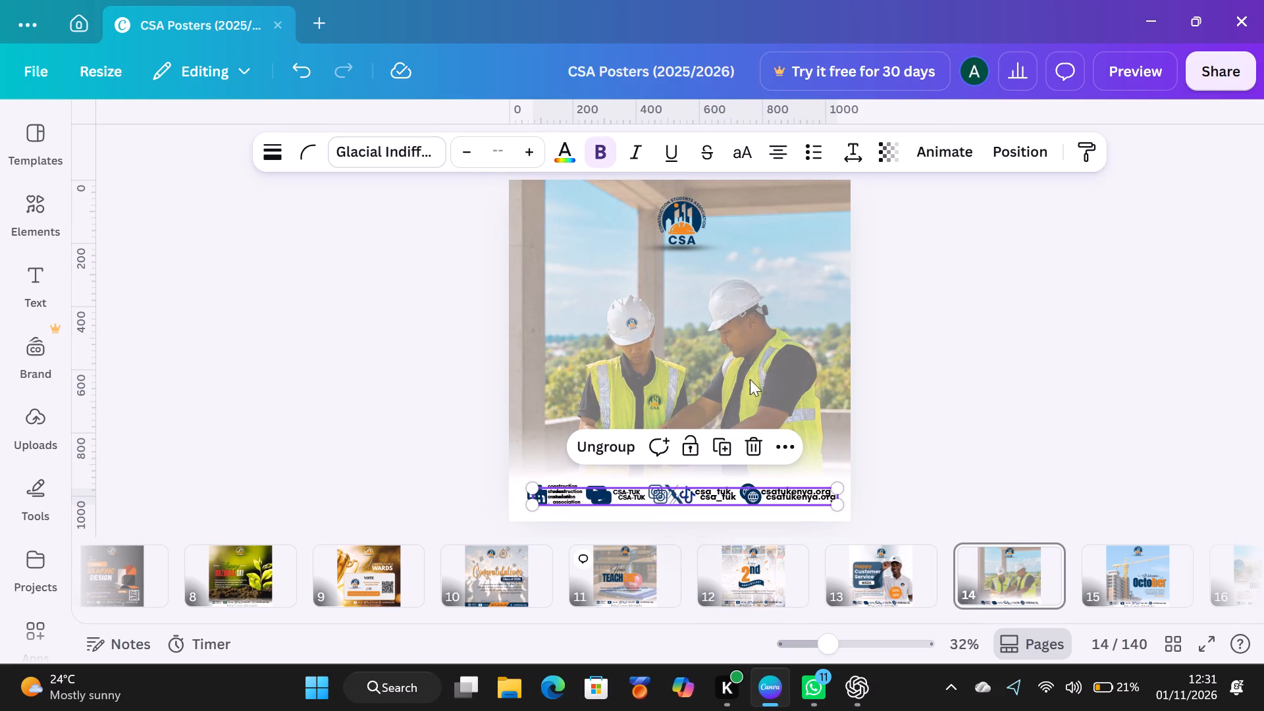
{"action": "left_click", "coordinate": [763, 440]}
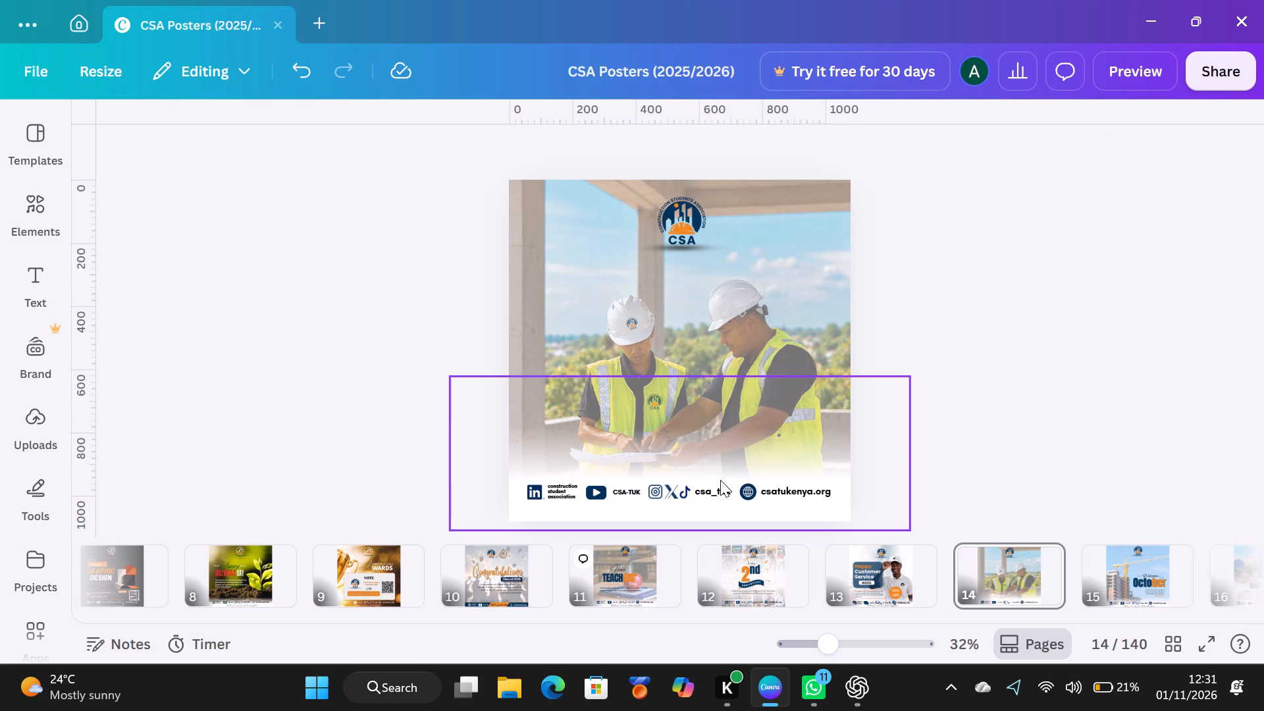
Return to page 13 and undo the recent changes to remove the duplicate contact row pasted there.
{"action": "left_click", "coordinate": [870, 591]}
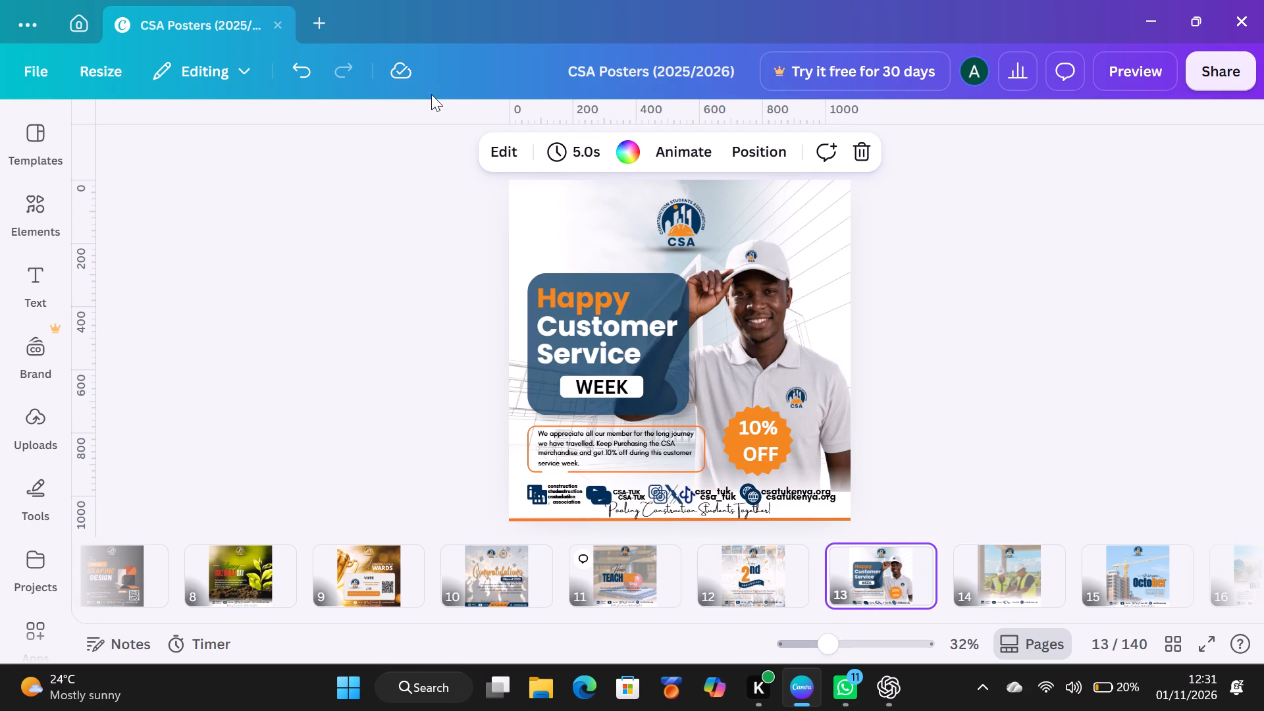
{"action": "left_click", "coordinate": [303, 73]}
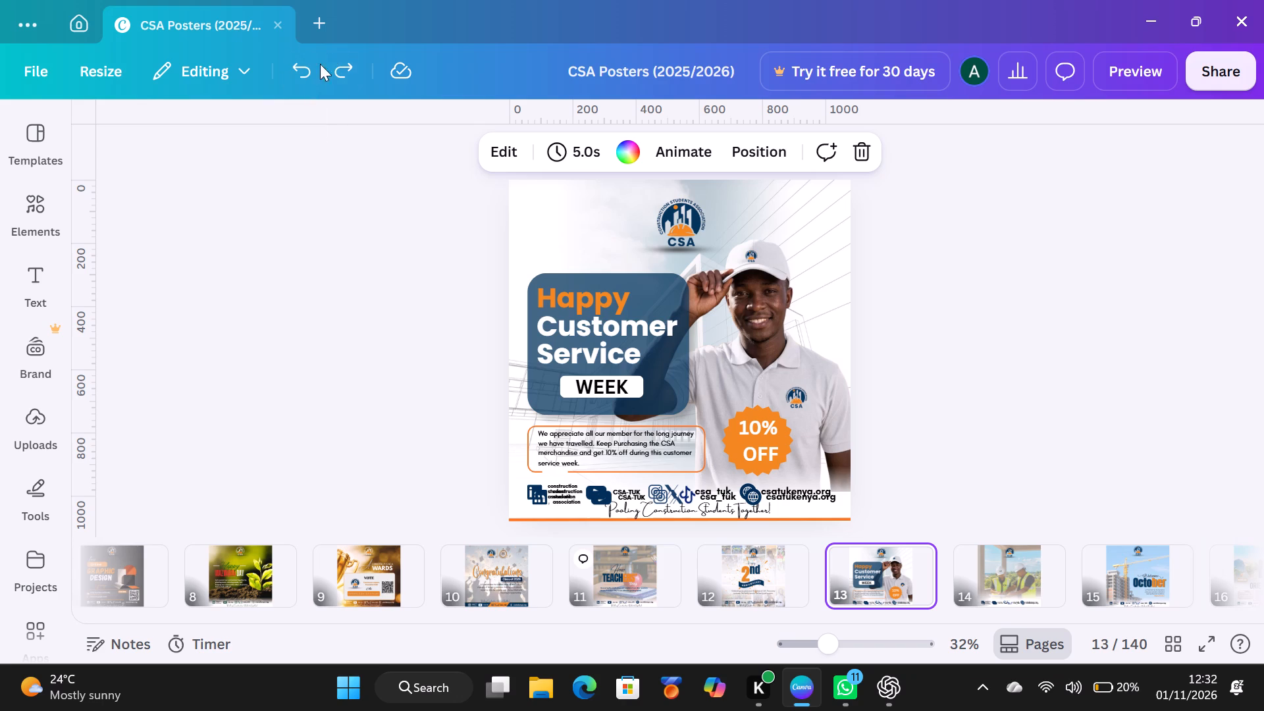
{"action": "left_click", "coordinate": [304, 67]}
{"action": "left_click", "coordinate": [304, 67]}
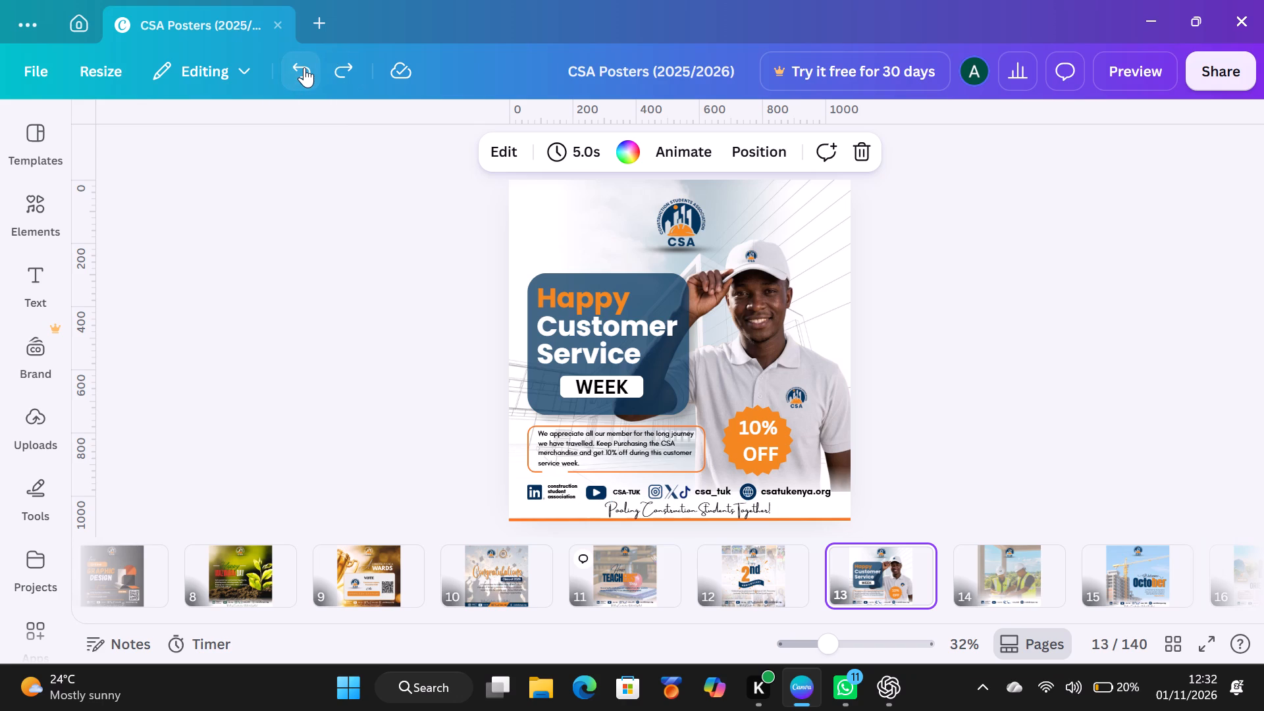
Copy the "Pooling Construction Students Together!" tagline from page 13 and paste it below the contact row on page 14.
{"action": "left_click", "coordinate": [712, 514]}
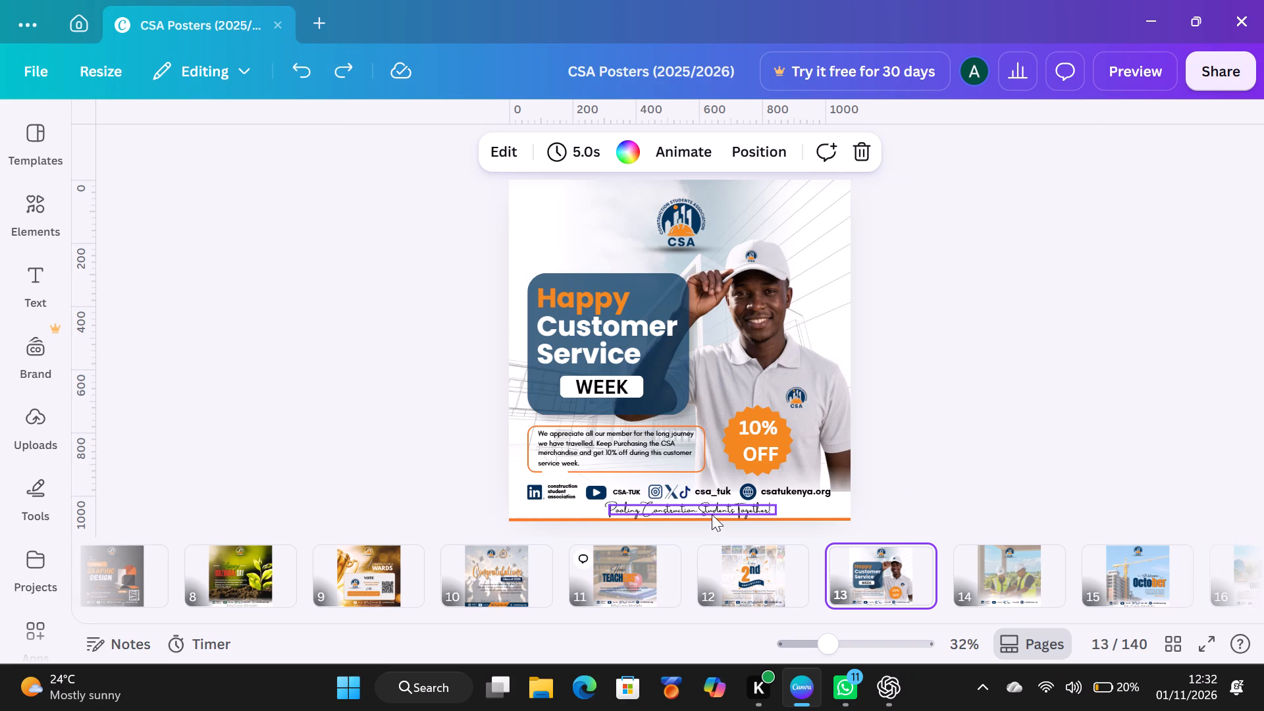
{"action": "left_click", "coordinate": [747, 466]}
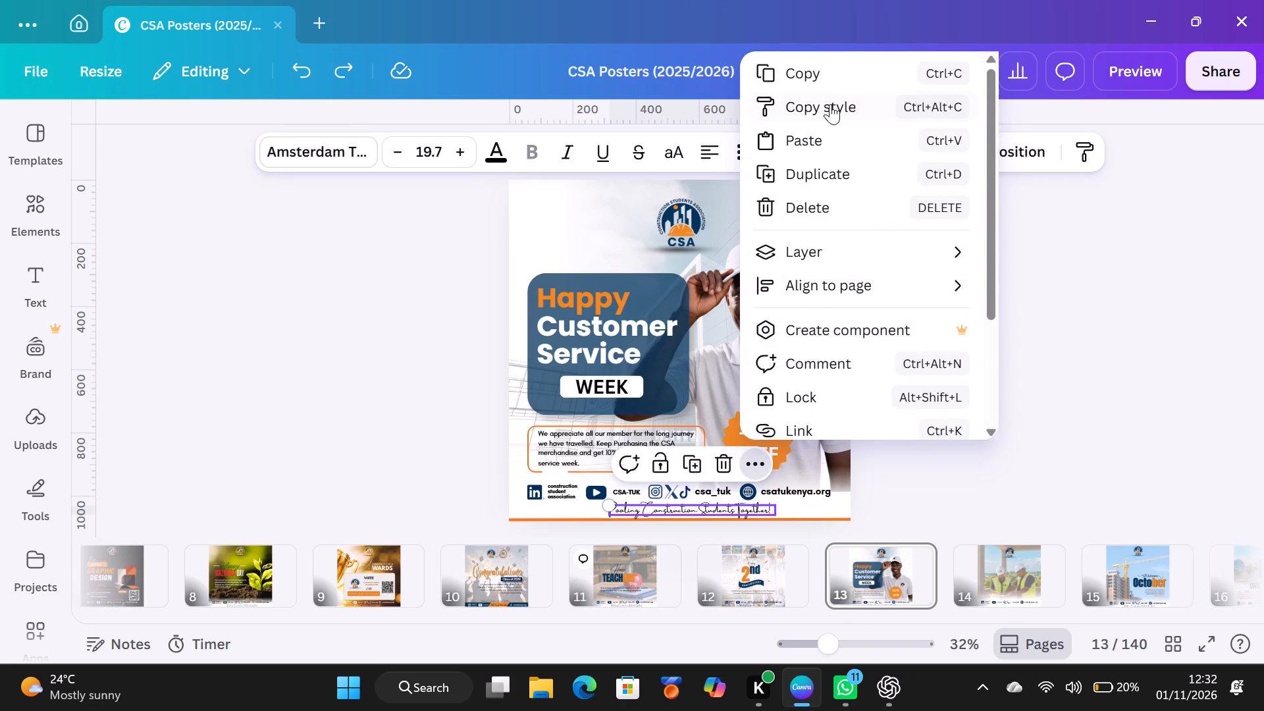
{"action": "left_click", "coordinate": [830, 77]}
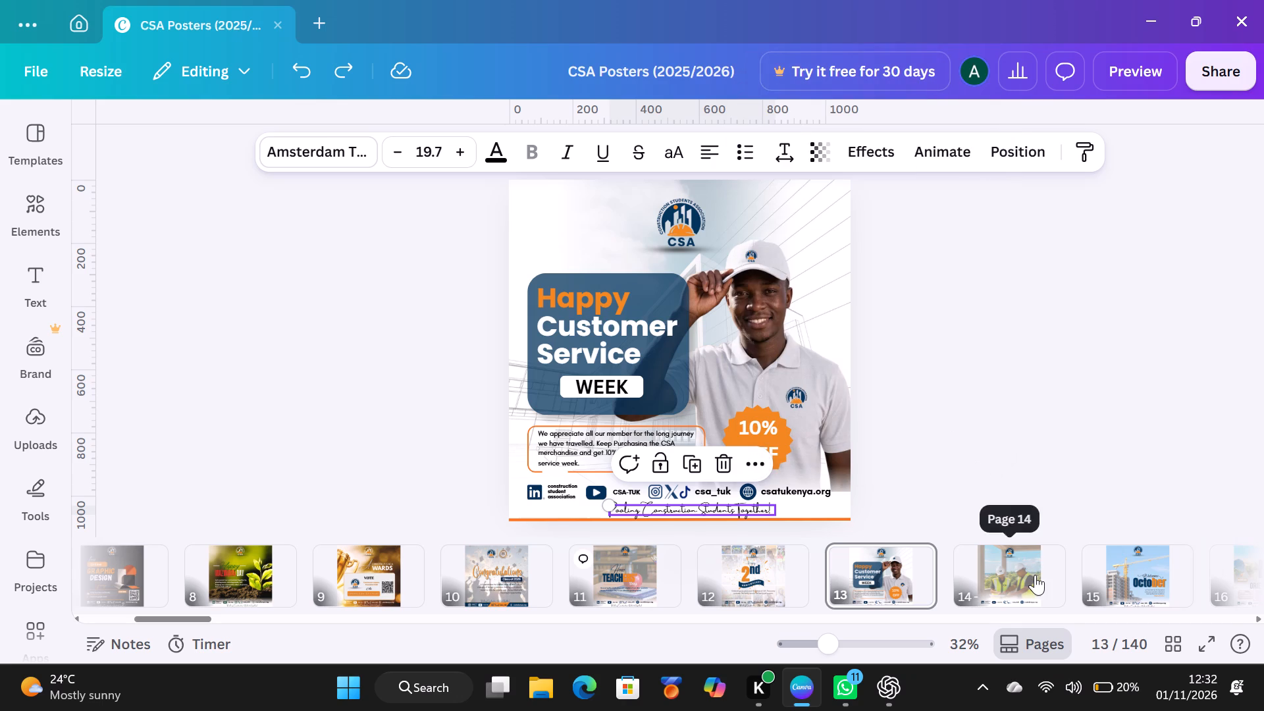
{"action": "left_click", "coordinate": [1035, 575]}
{"action": "right_click", "coordinate": [668, 508]}
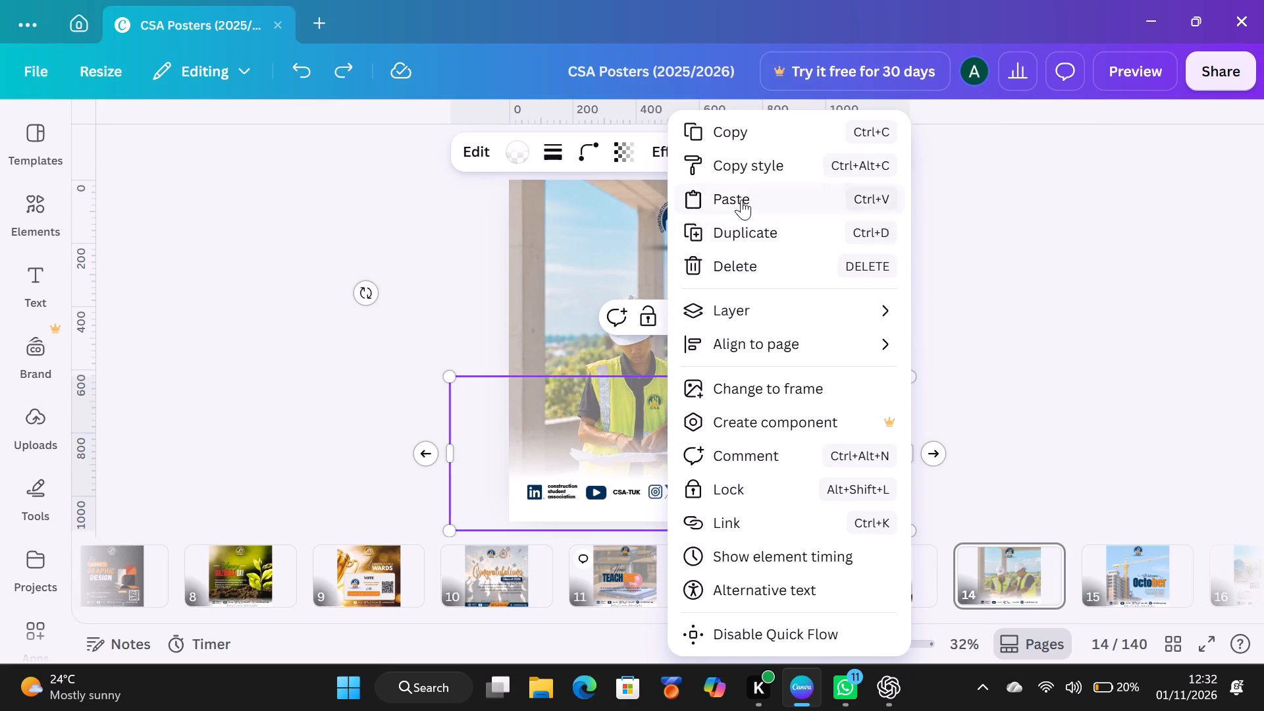
{"action": "left_click", "coordinate": [741, 199]}
{"action": "left_click", "coordinate": [969, 363]}
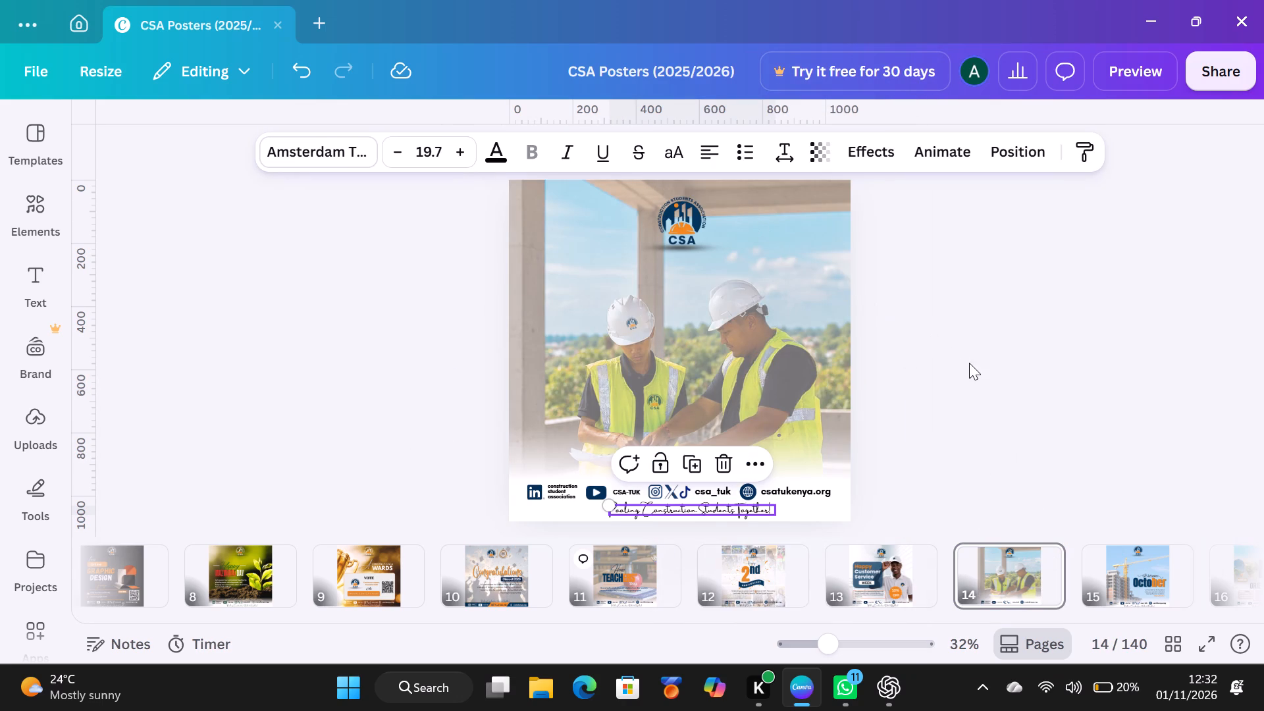
Look through the earlier posters on pages 8 to 10, 19 to 21 and 25 for design elements to reuse.
{"action": "left_click", "coordinate": [271, 602]}
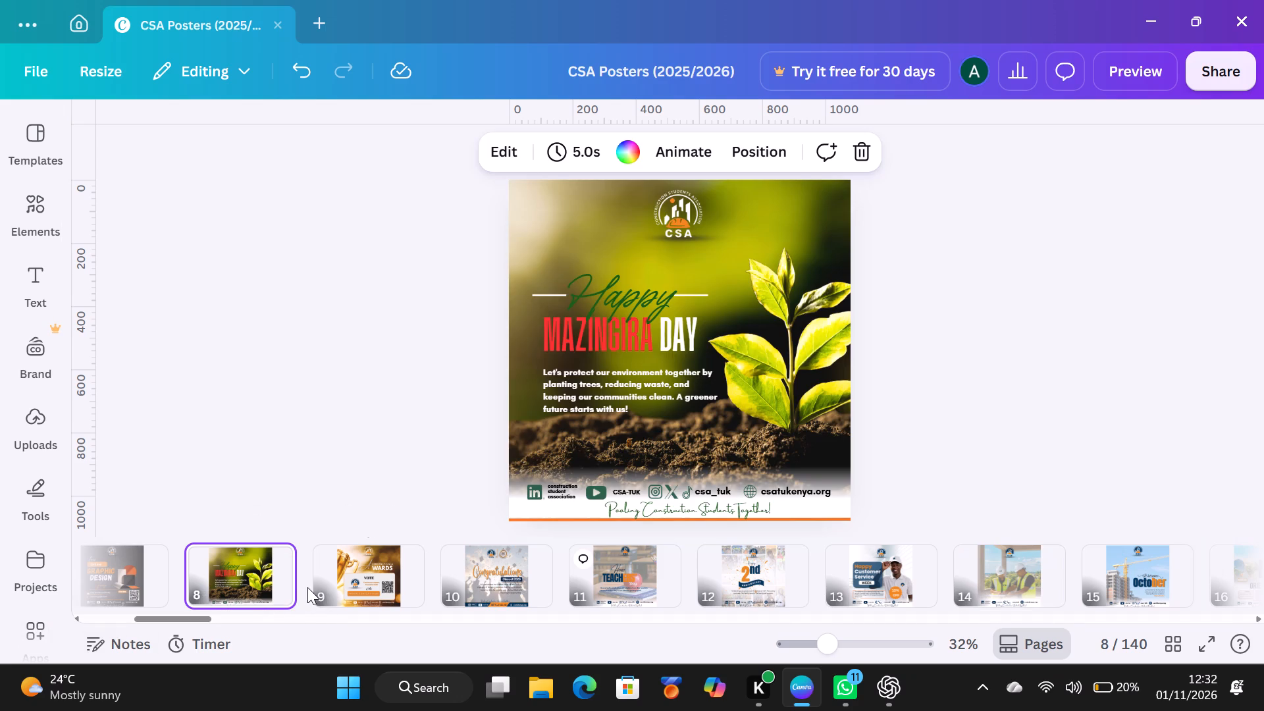
{"action": "left_click", "coordinate": [374, 594]}
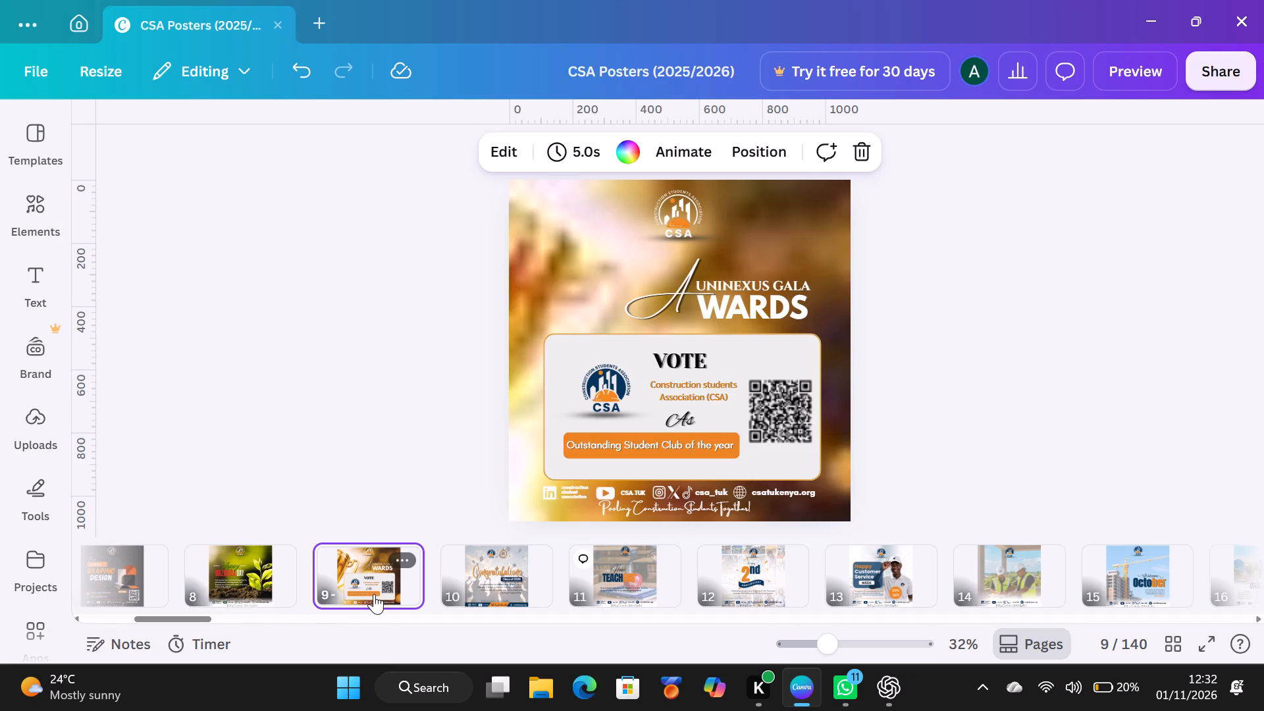
{"action": "left_click", "coordinate": [523, 571]}
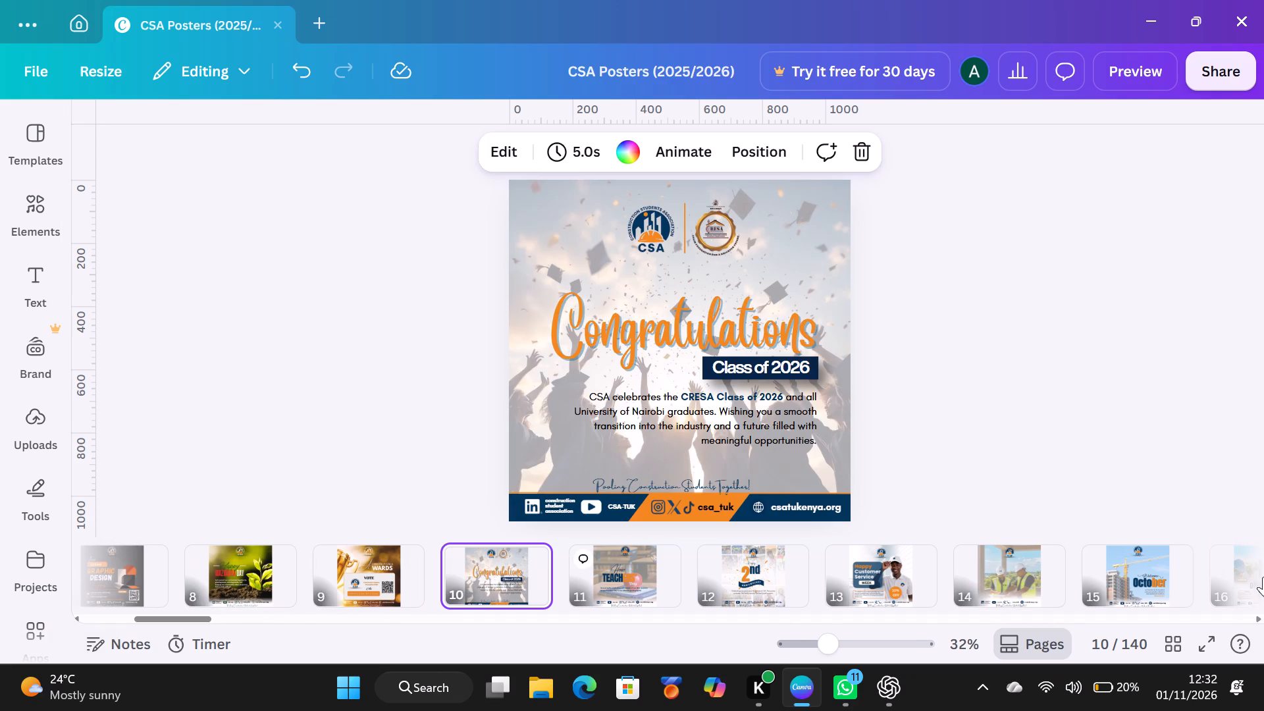
{"action": "left_click", "coordinate": [1262, 618]}
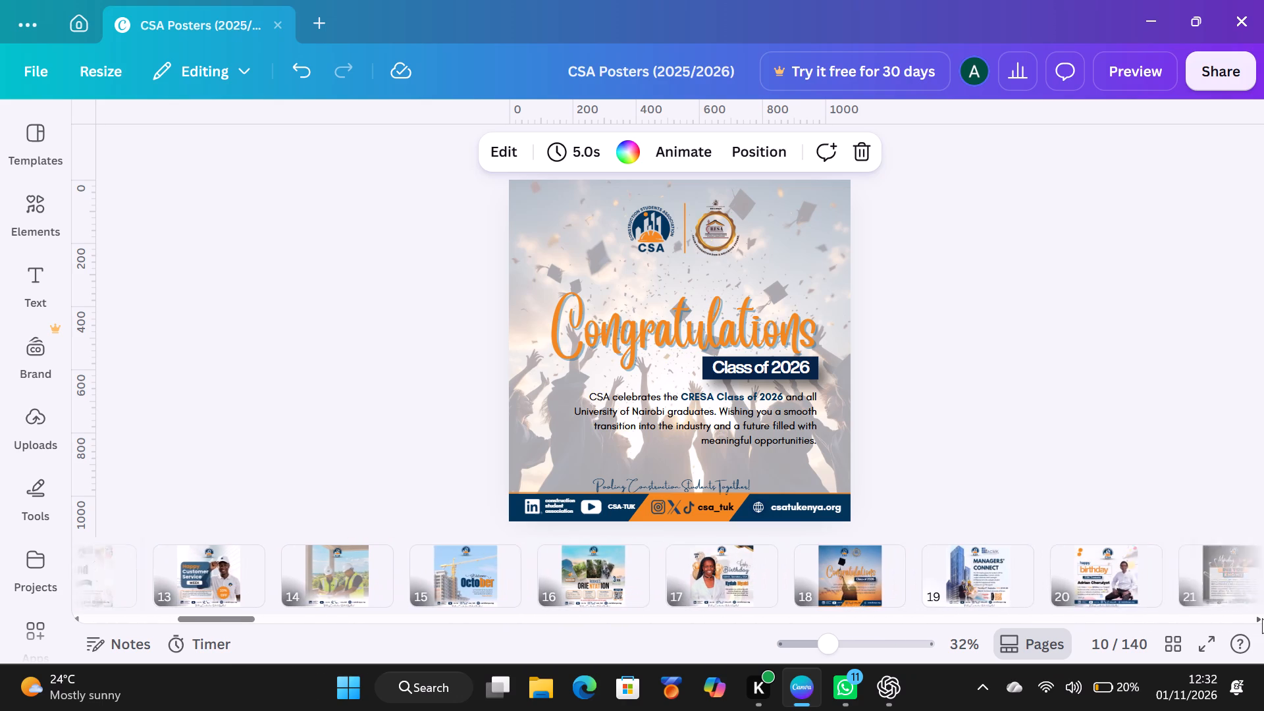
{"action": "left_click", "coordinate": [943, 576]}
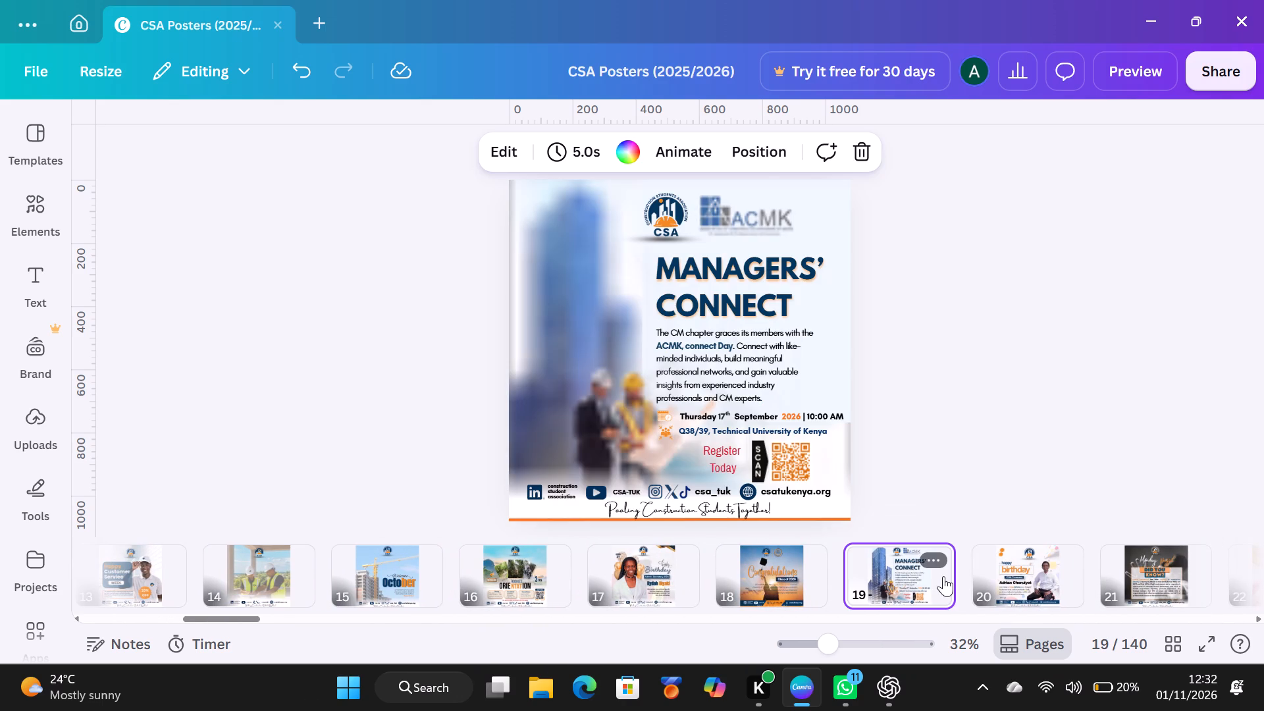
{"action": "left_click", "coordinate": [1036, 577]}
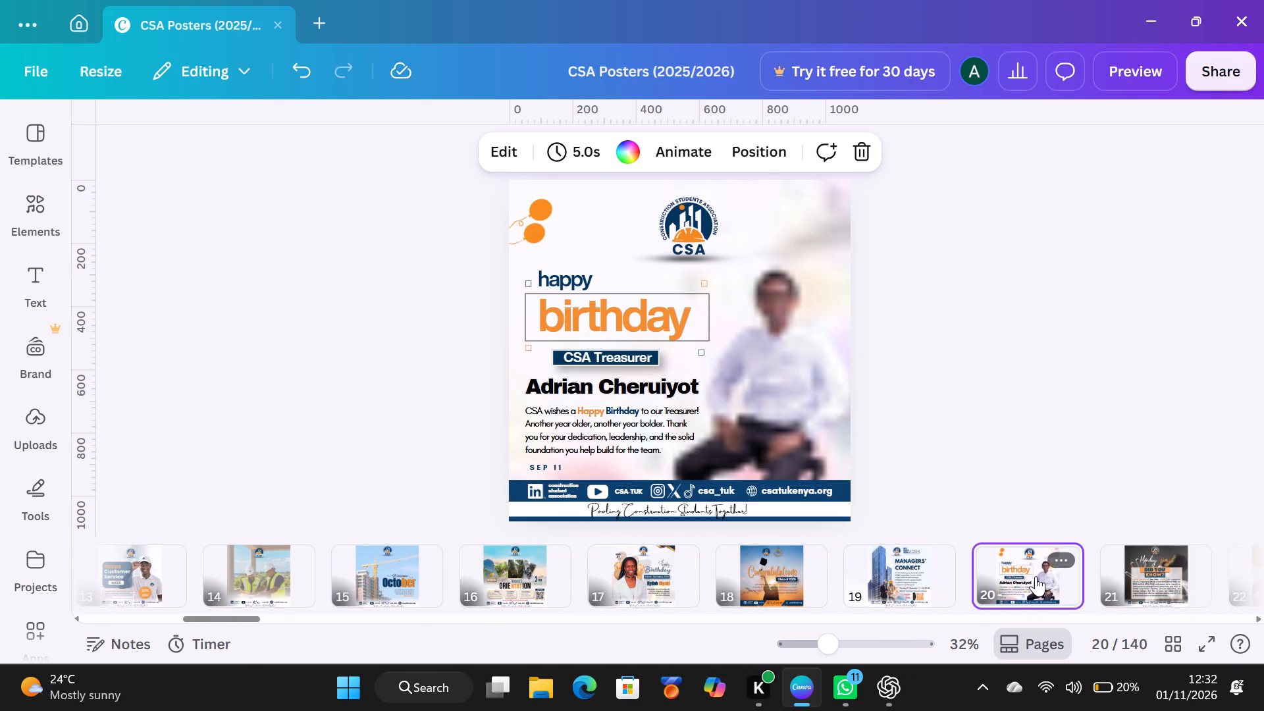
{"action": "left_click", "coordinate": [1140, 583]}
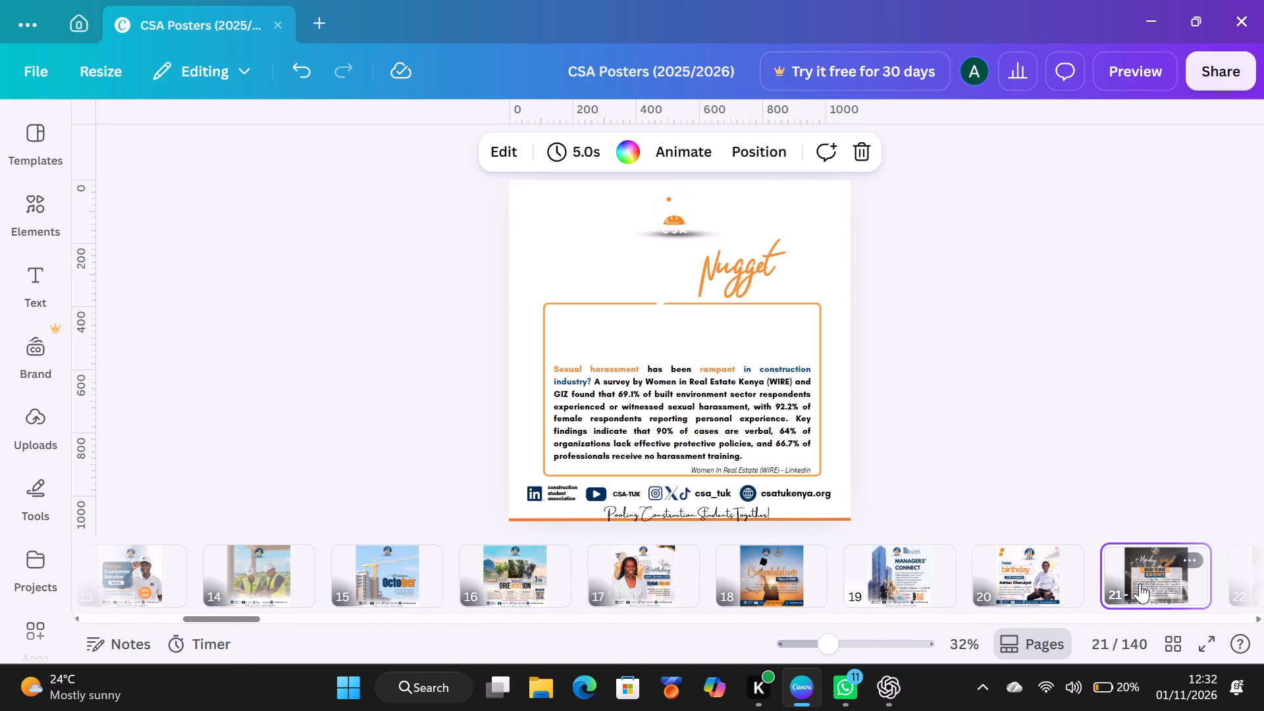
{"action": "left_click", "coordinate": [1256, 618]}
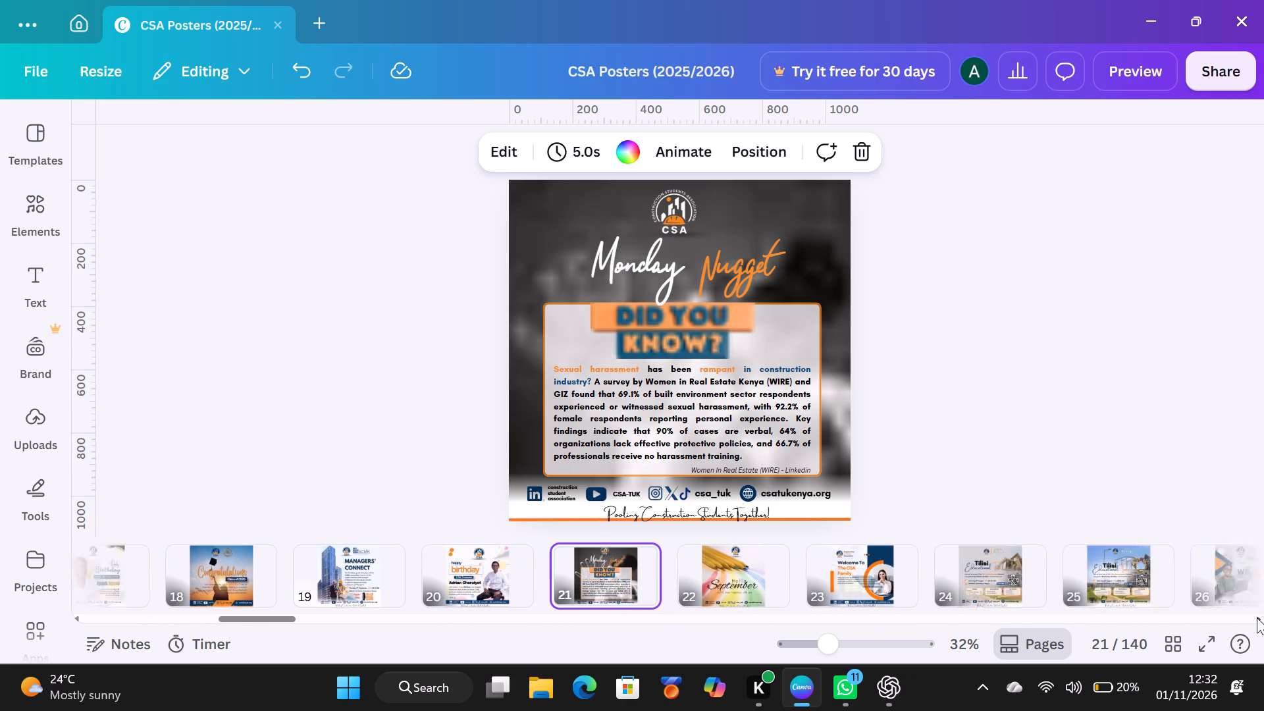
{"action": "left_click", "coordinate": [847, 581]}
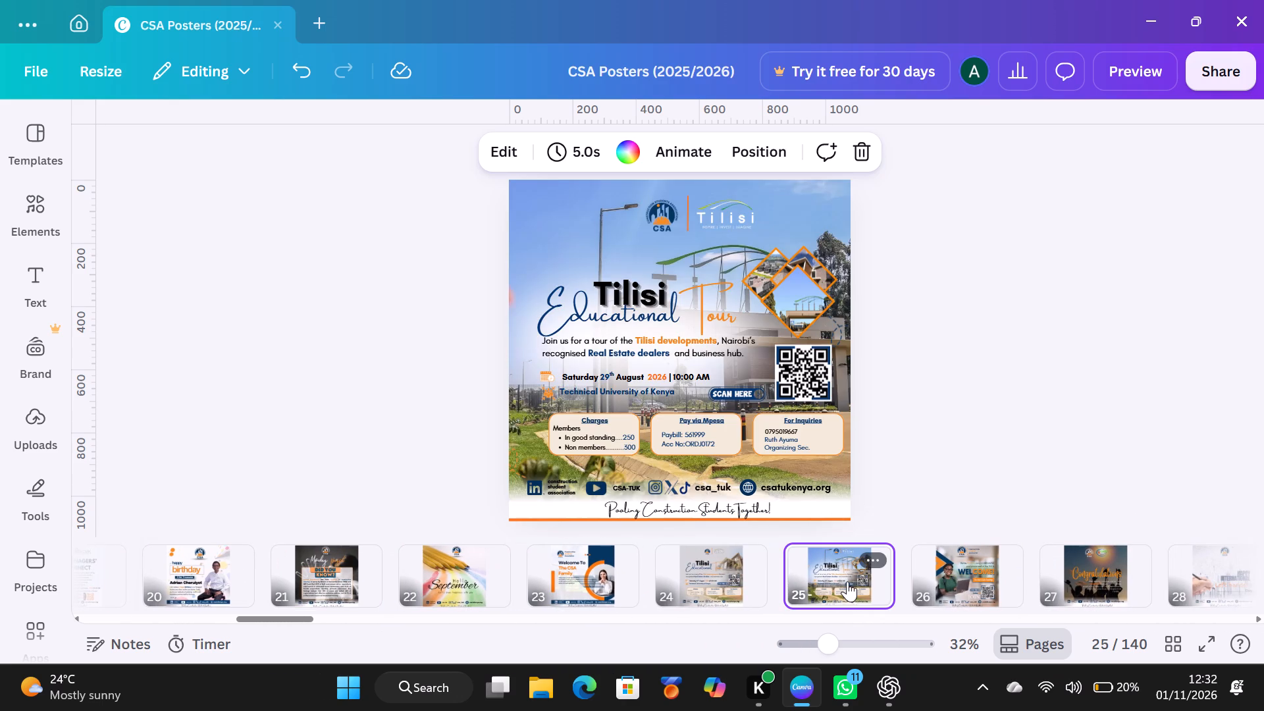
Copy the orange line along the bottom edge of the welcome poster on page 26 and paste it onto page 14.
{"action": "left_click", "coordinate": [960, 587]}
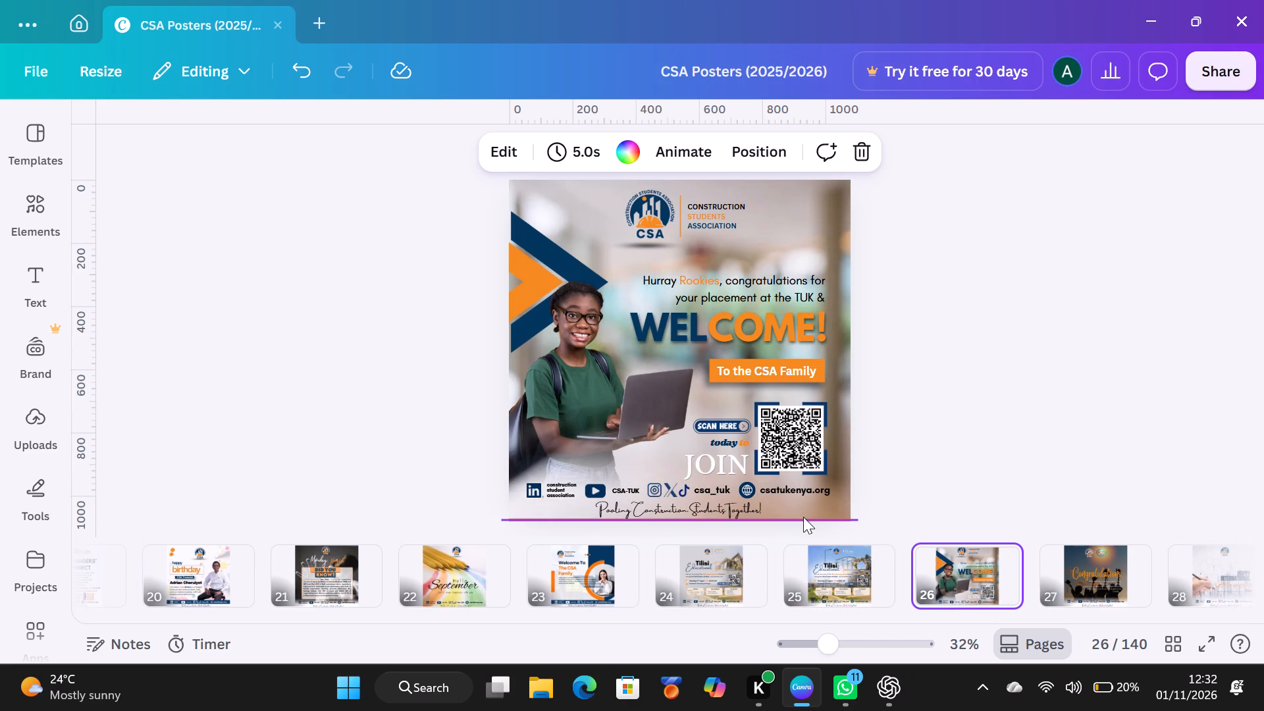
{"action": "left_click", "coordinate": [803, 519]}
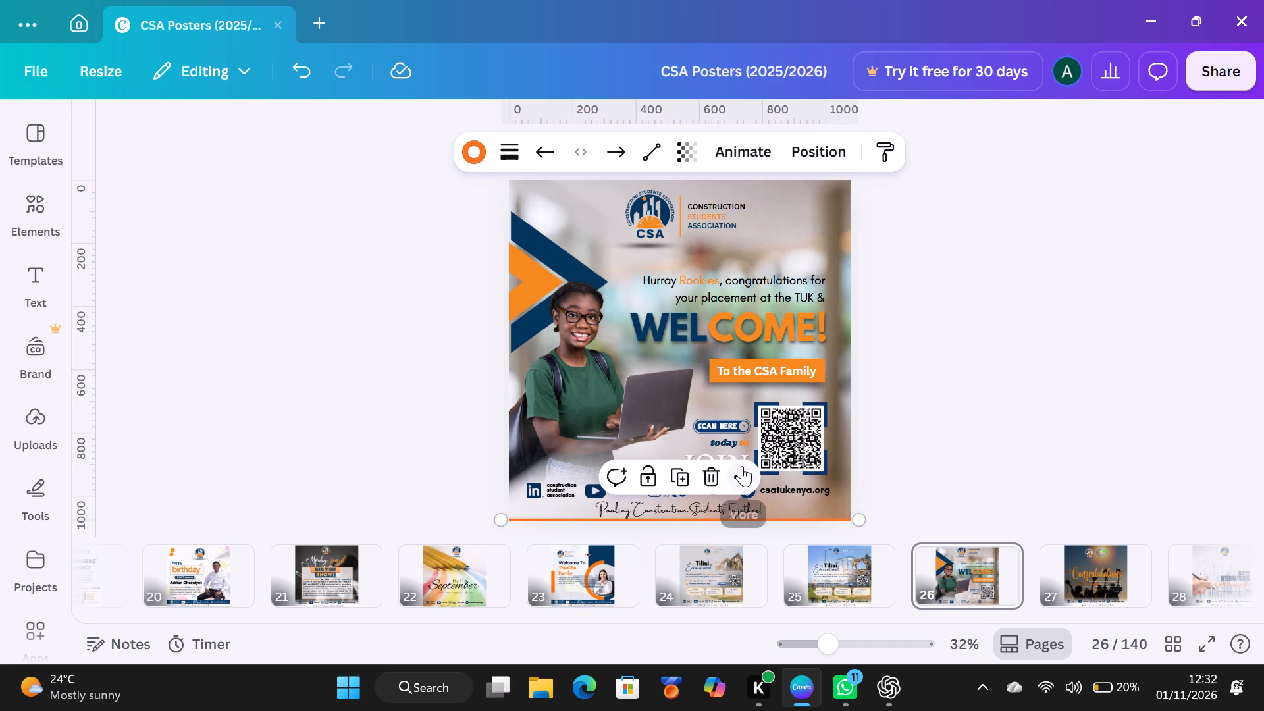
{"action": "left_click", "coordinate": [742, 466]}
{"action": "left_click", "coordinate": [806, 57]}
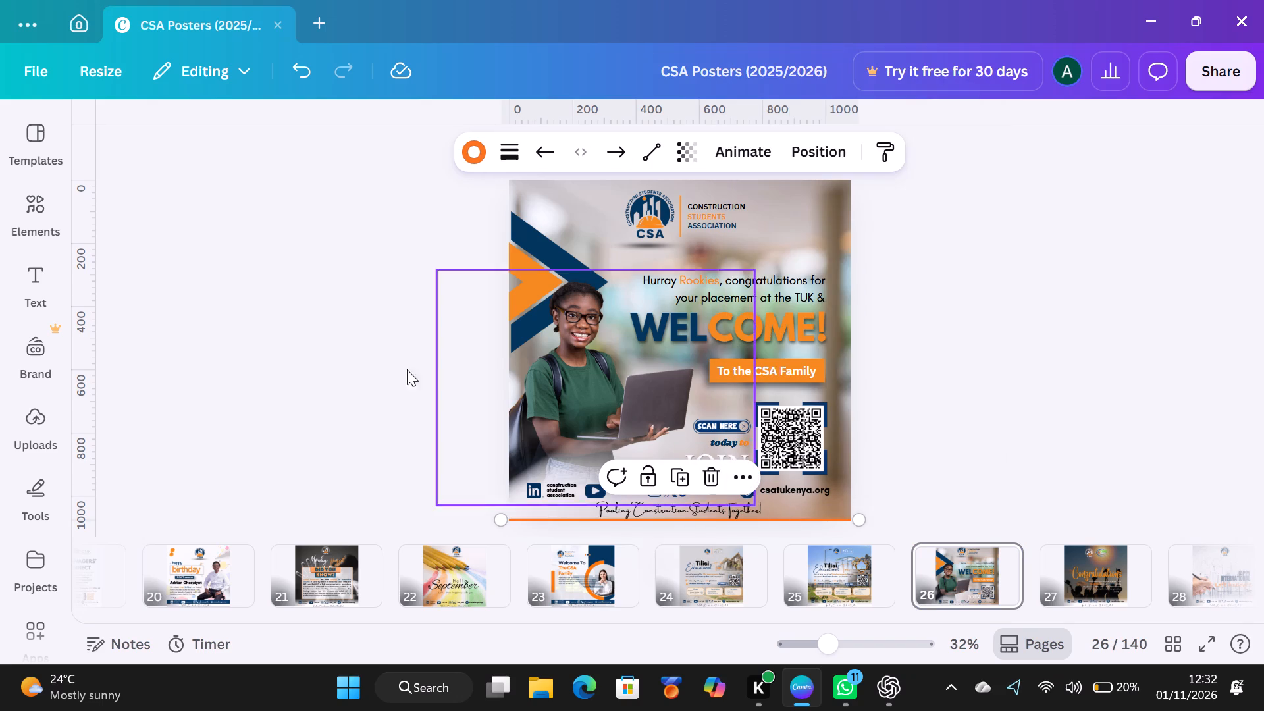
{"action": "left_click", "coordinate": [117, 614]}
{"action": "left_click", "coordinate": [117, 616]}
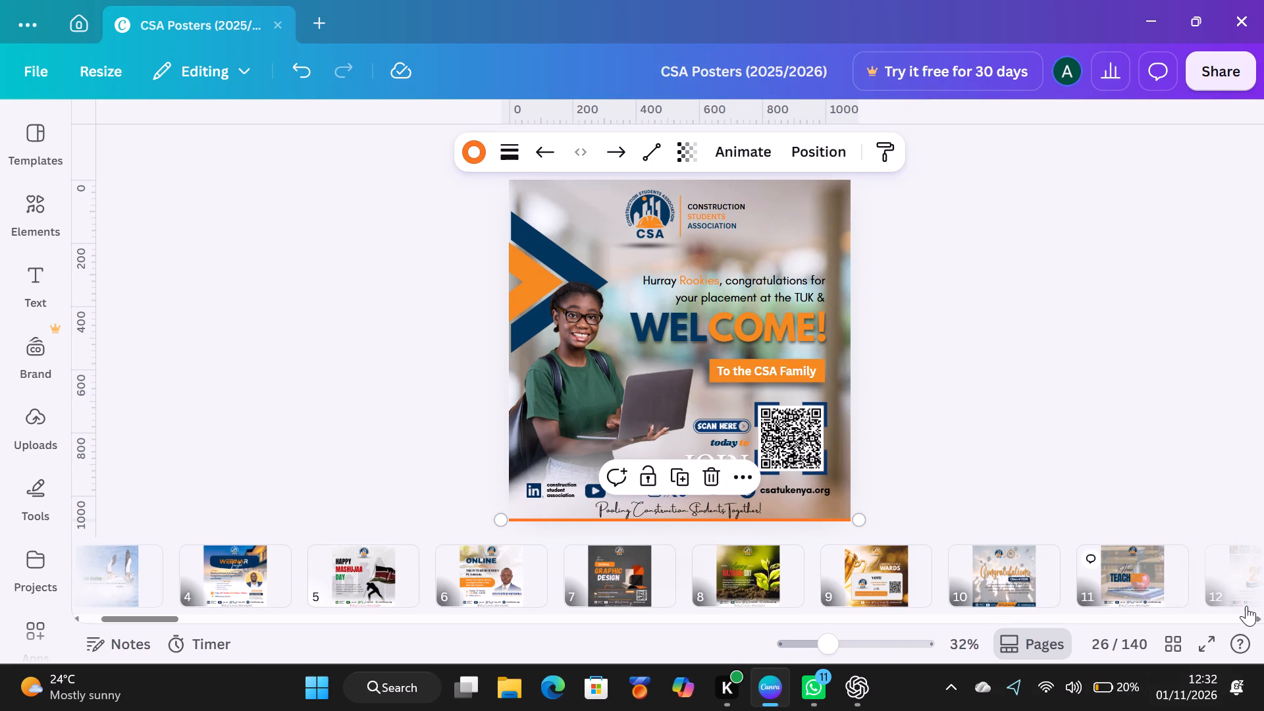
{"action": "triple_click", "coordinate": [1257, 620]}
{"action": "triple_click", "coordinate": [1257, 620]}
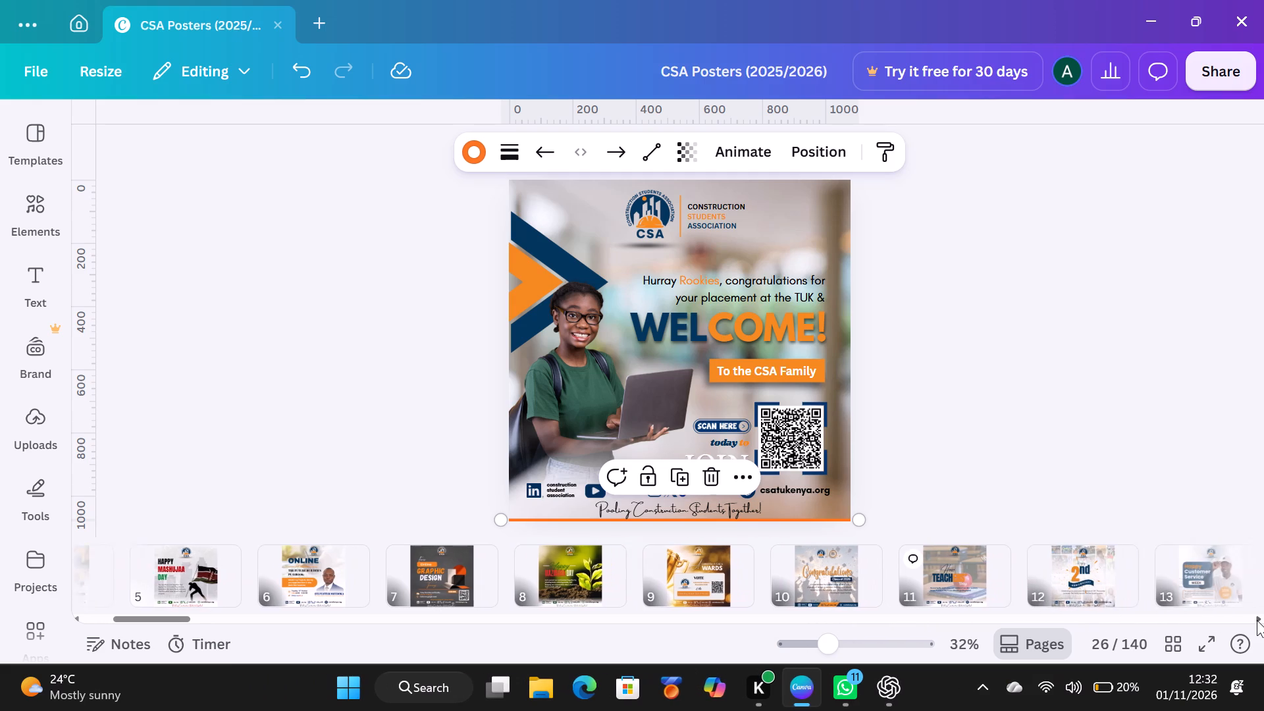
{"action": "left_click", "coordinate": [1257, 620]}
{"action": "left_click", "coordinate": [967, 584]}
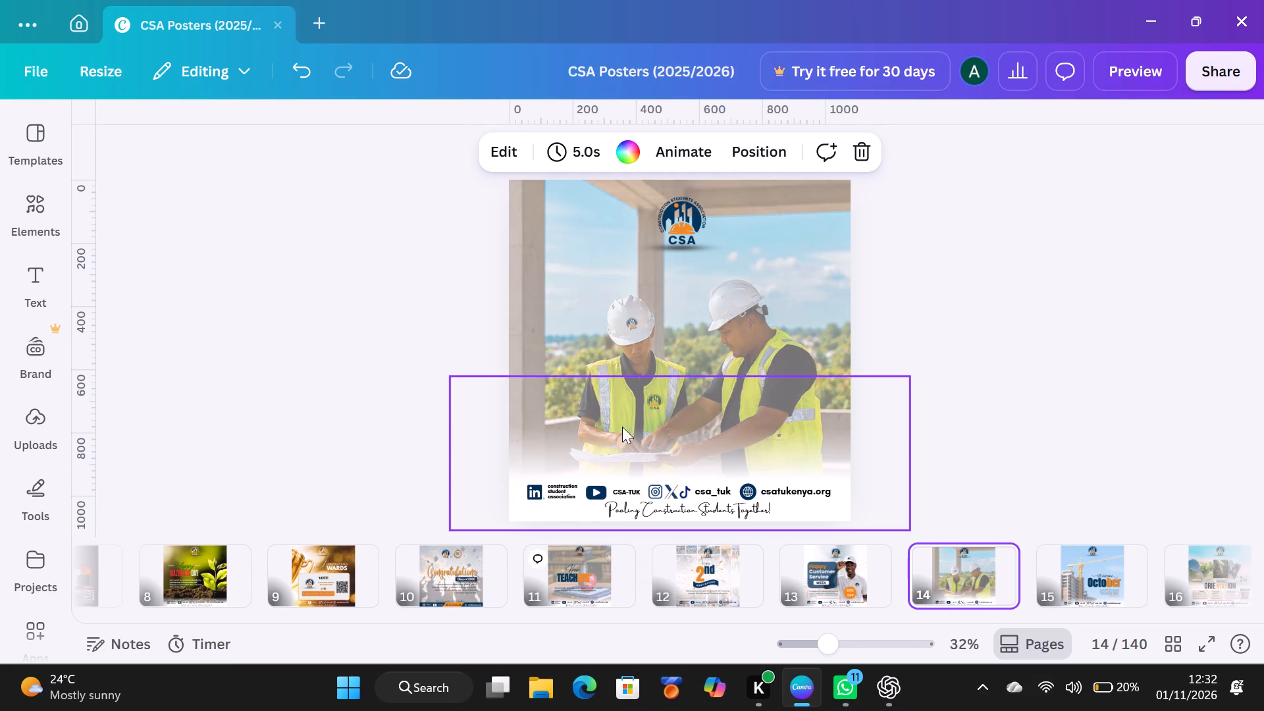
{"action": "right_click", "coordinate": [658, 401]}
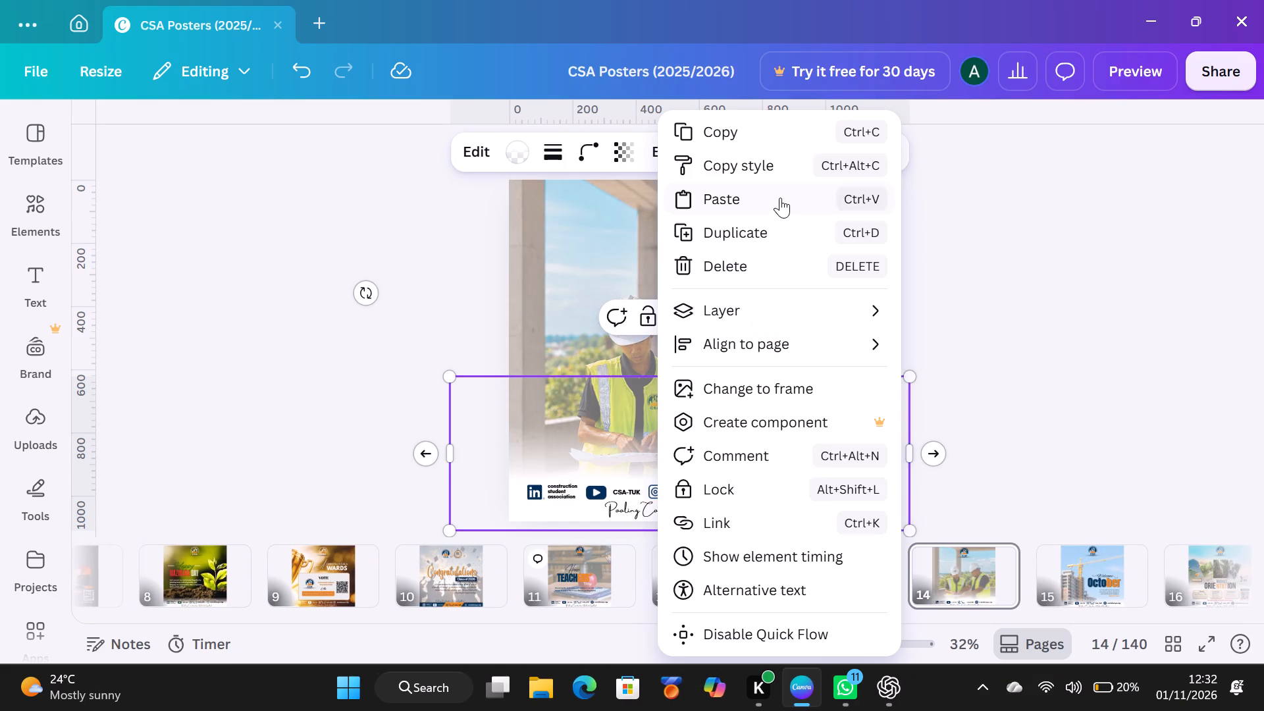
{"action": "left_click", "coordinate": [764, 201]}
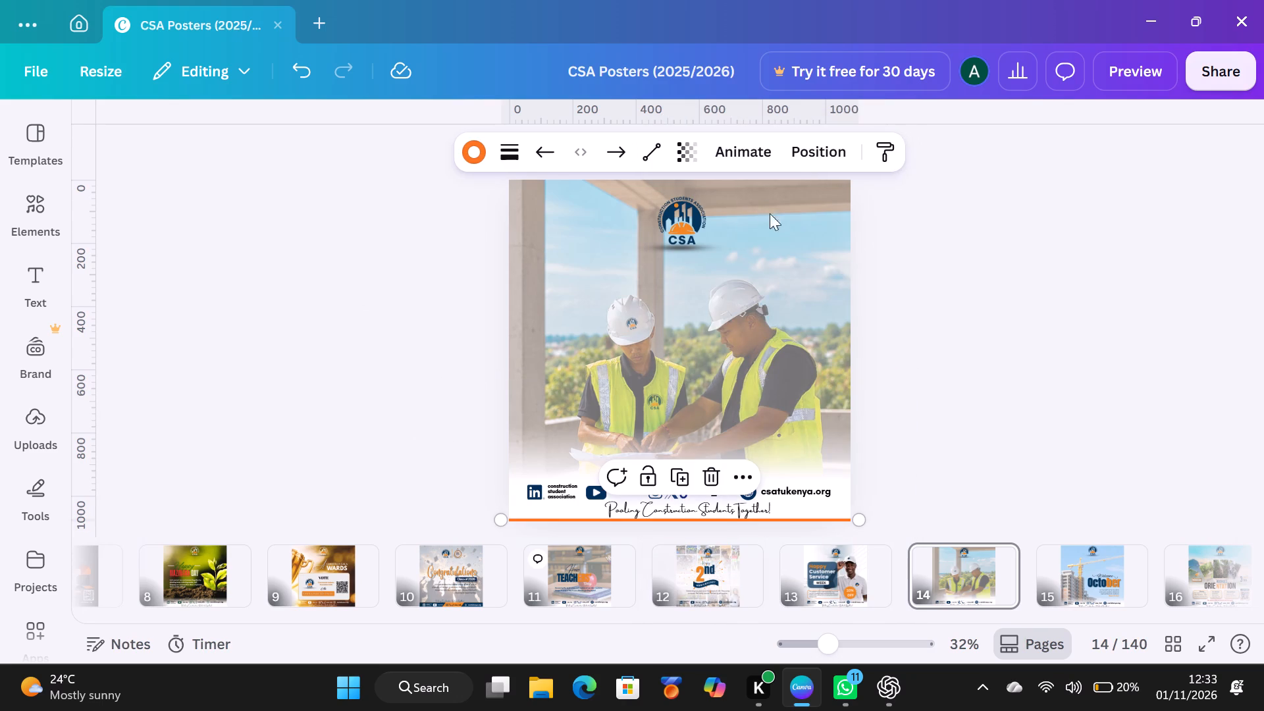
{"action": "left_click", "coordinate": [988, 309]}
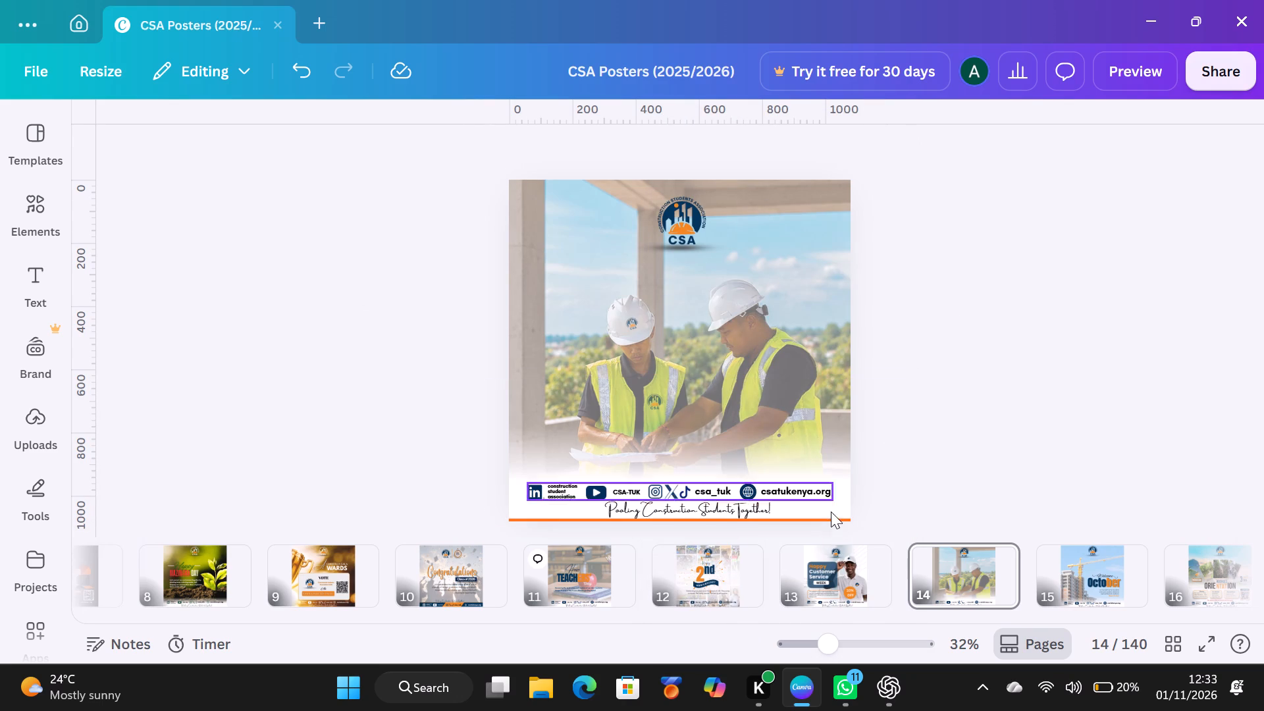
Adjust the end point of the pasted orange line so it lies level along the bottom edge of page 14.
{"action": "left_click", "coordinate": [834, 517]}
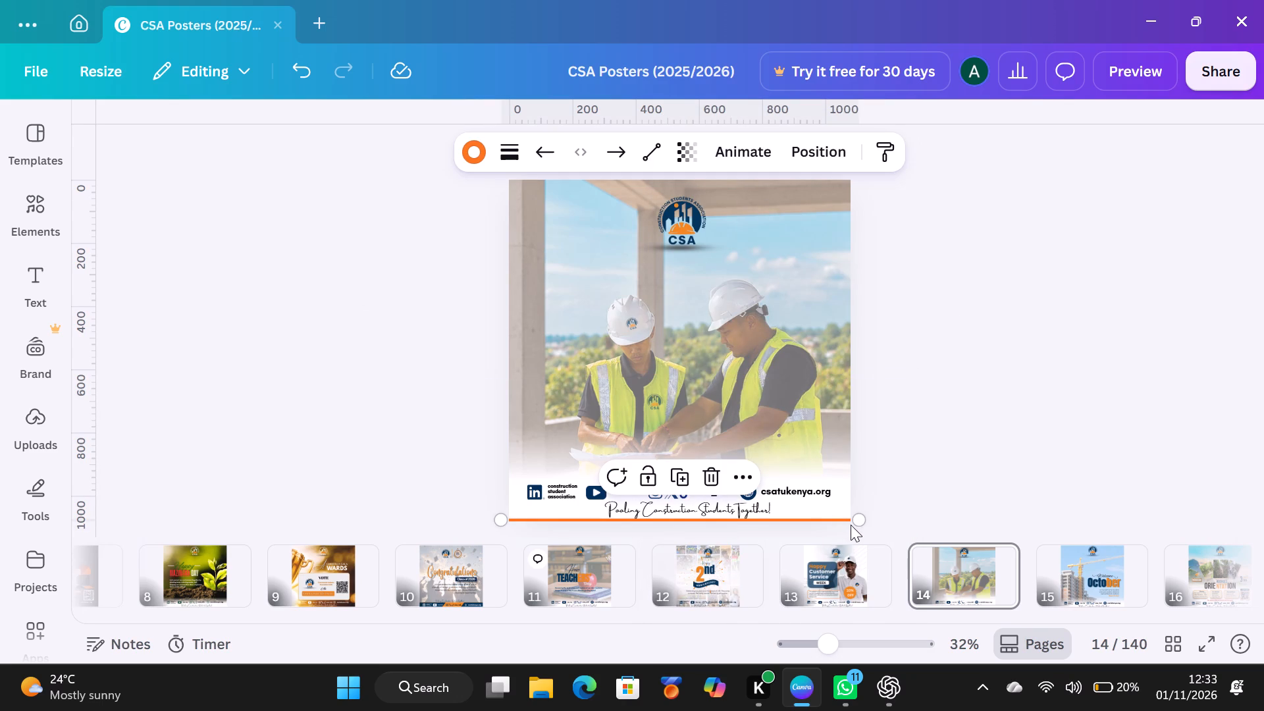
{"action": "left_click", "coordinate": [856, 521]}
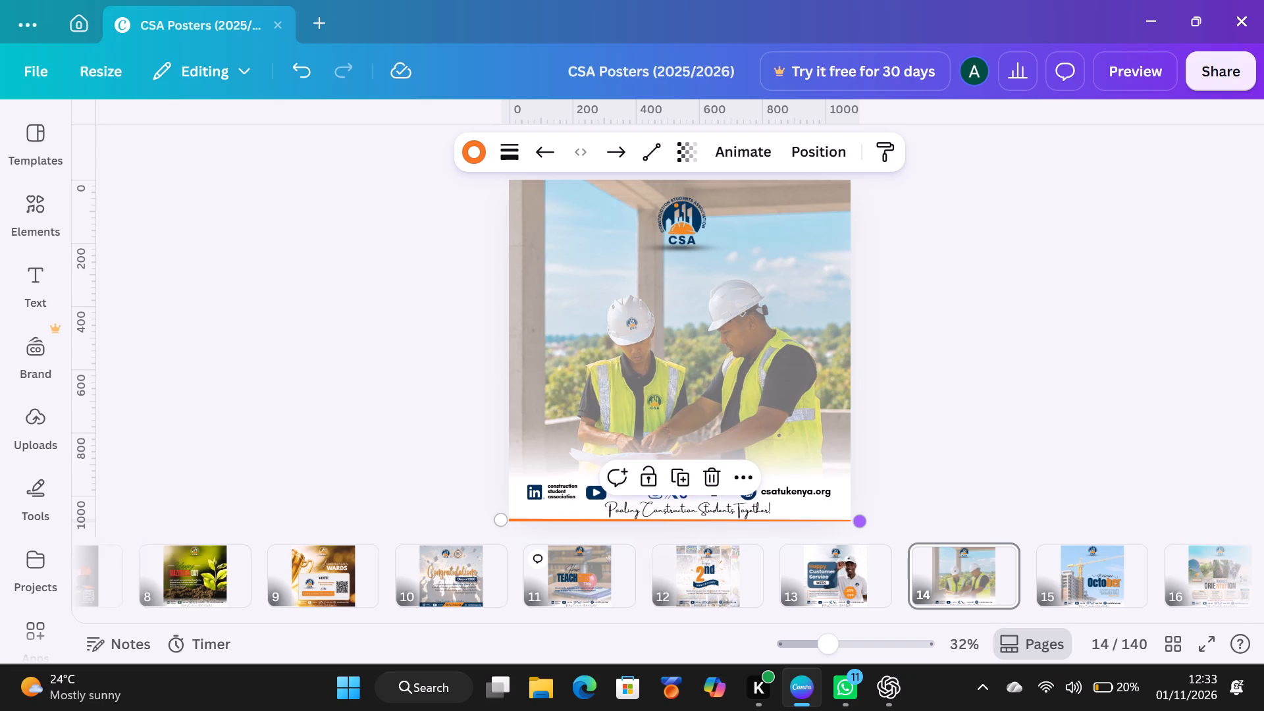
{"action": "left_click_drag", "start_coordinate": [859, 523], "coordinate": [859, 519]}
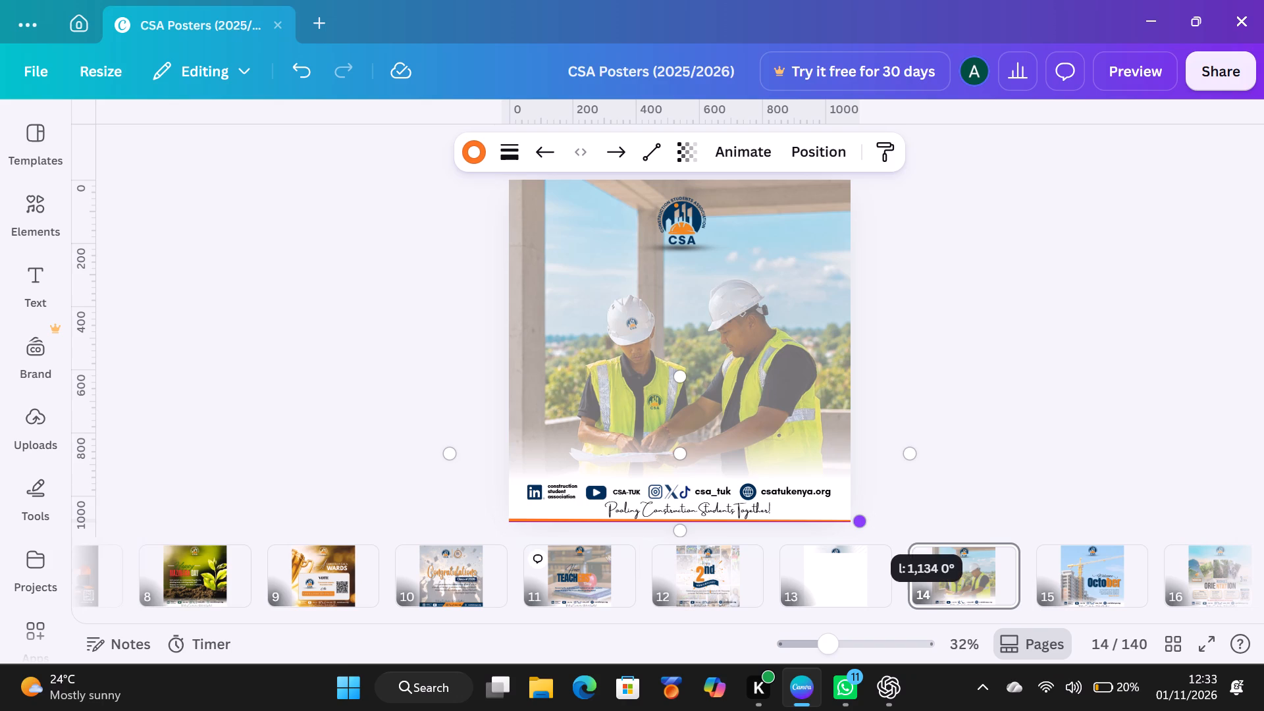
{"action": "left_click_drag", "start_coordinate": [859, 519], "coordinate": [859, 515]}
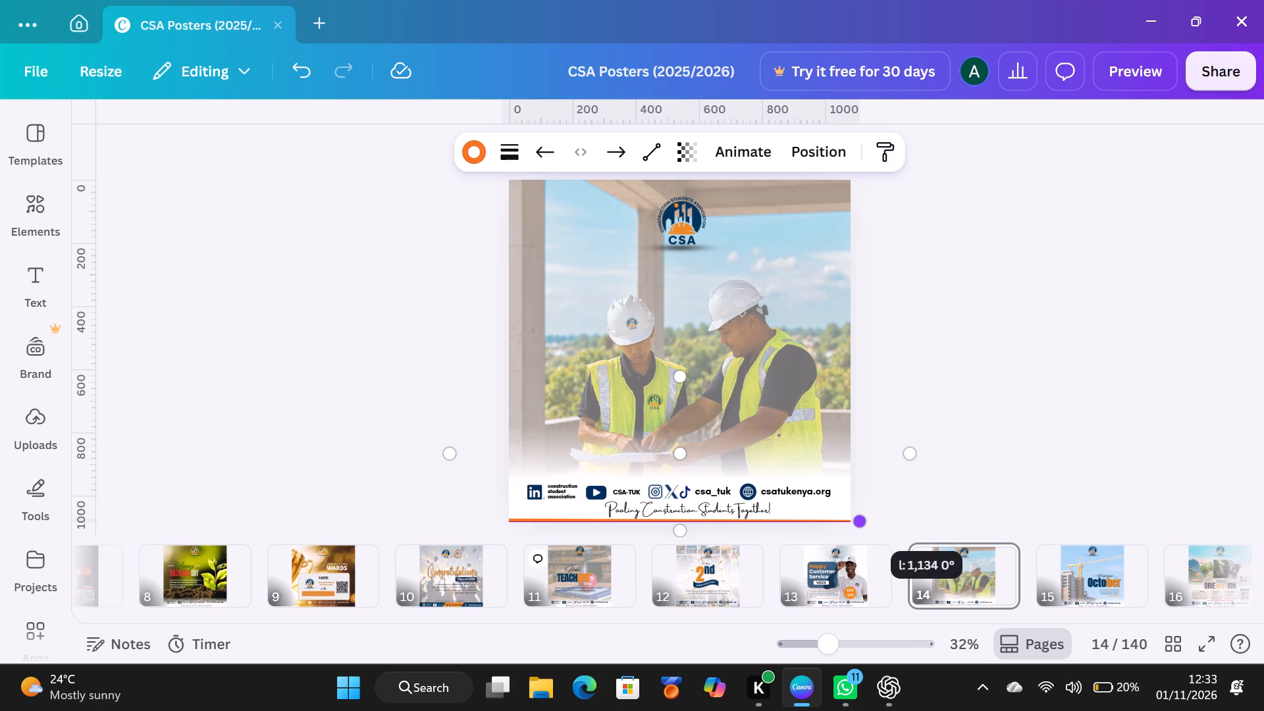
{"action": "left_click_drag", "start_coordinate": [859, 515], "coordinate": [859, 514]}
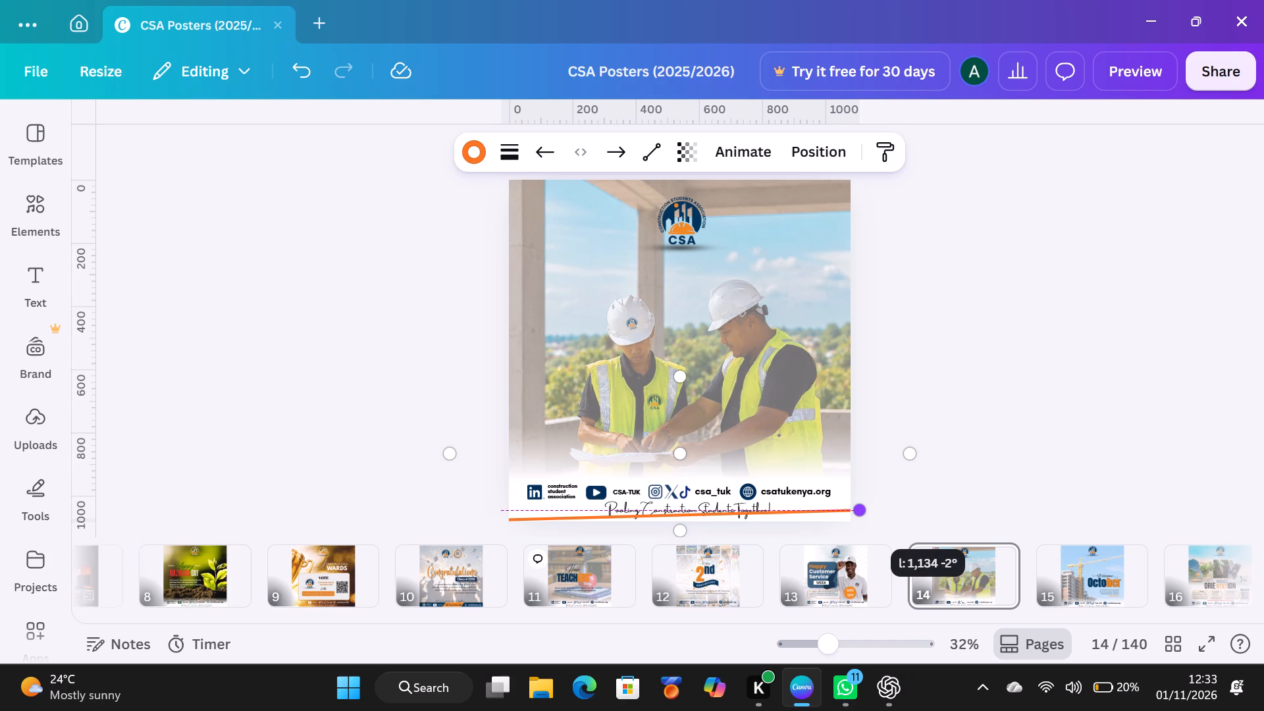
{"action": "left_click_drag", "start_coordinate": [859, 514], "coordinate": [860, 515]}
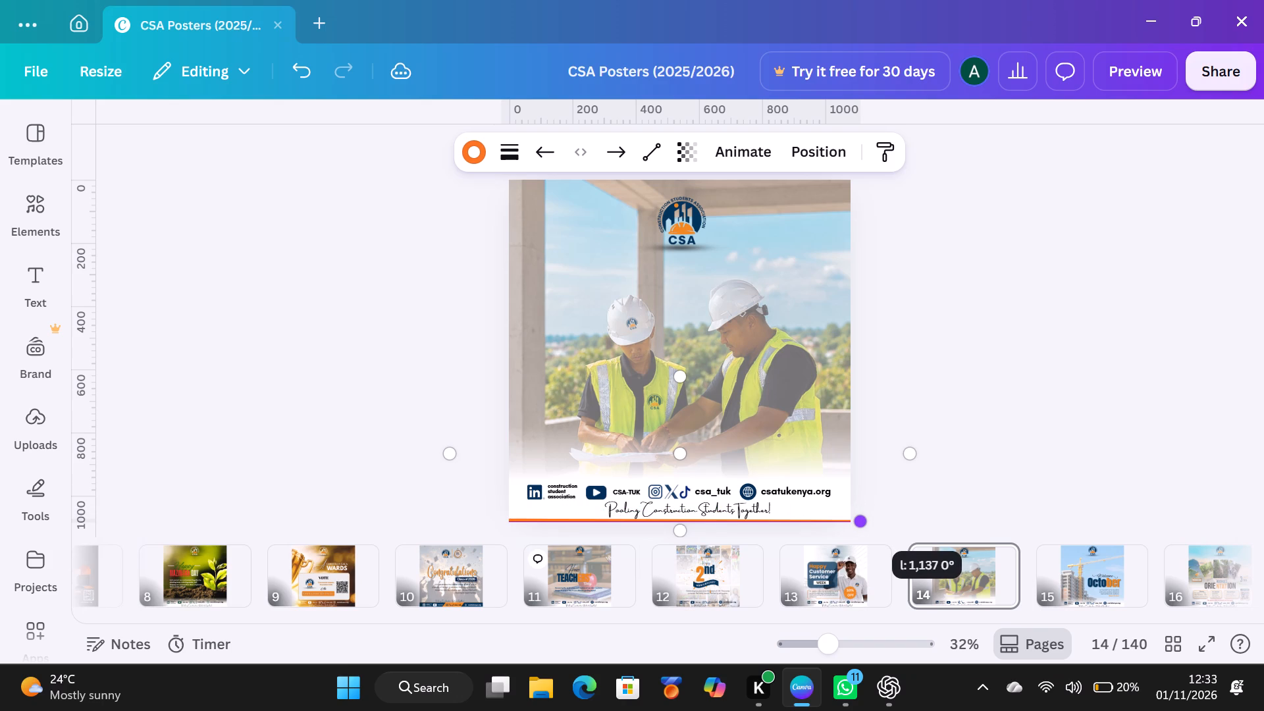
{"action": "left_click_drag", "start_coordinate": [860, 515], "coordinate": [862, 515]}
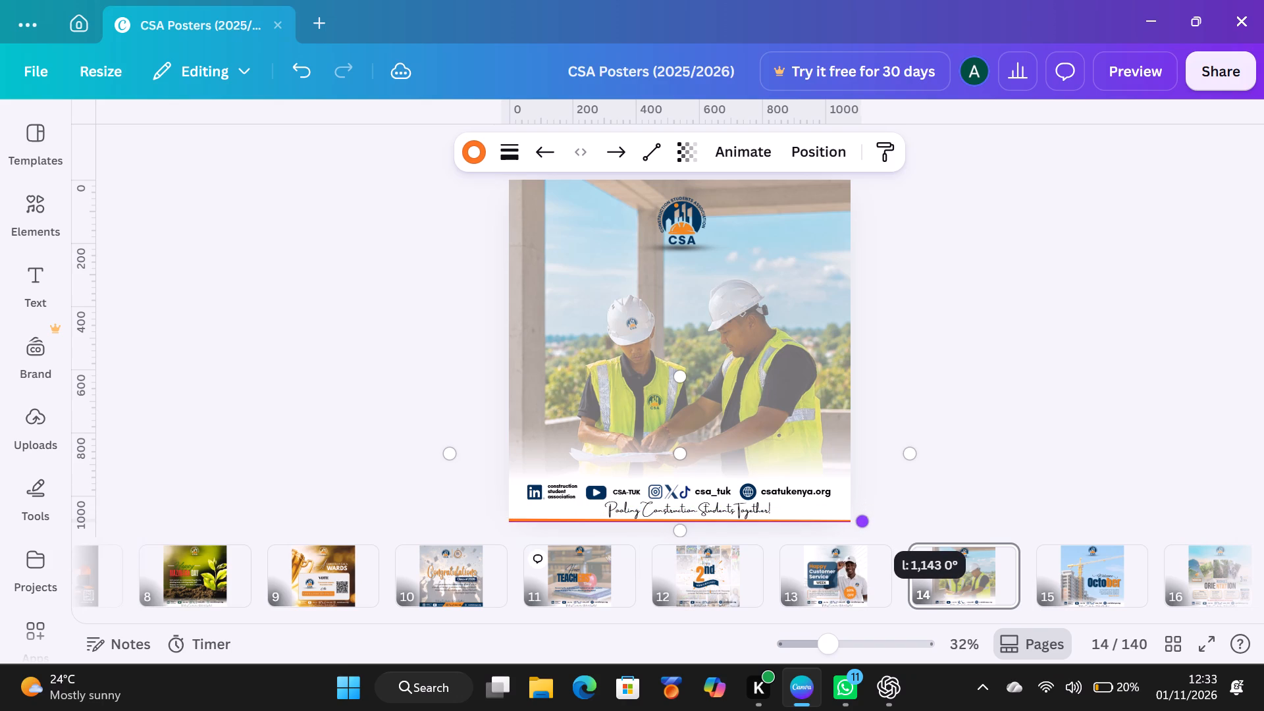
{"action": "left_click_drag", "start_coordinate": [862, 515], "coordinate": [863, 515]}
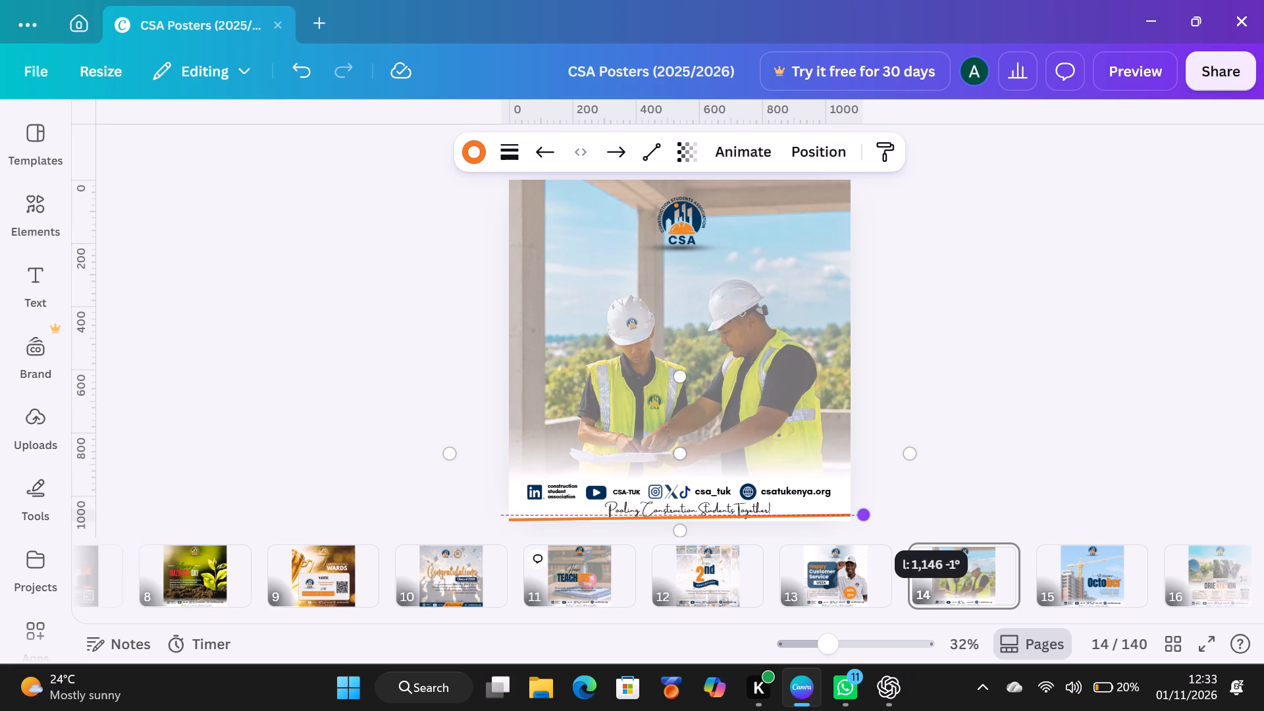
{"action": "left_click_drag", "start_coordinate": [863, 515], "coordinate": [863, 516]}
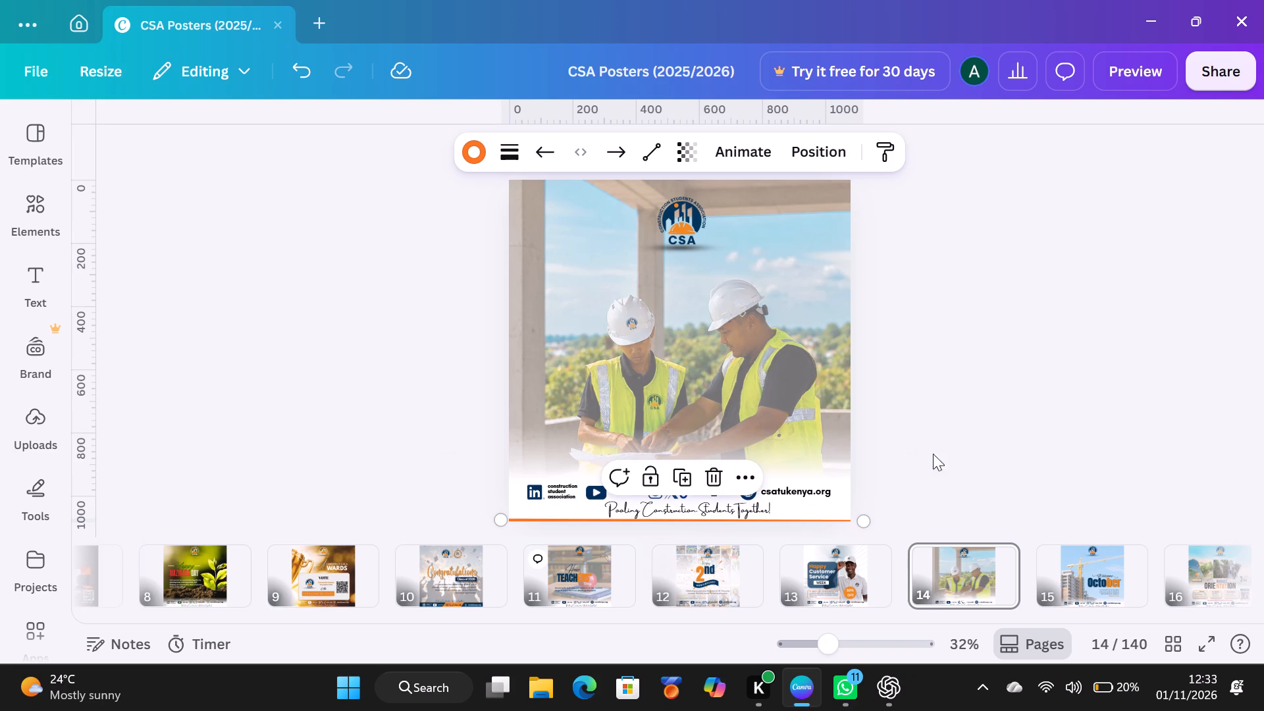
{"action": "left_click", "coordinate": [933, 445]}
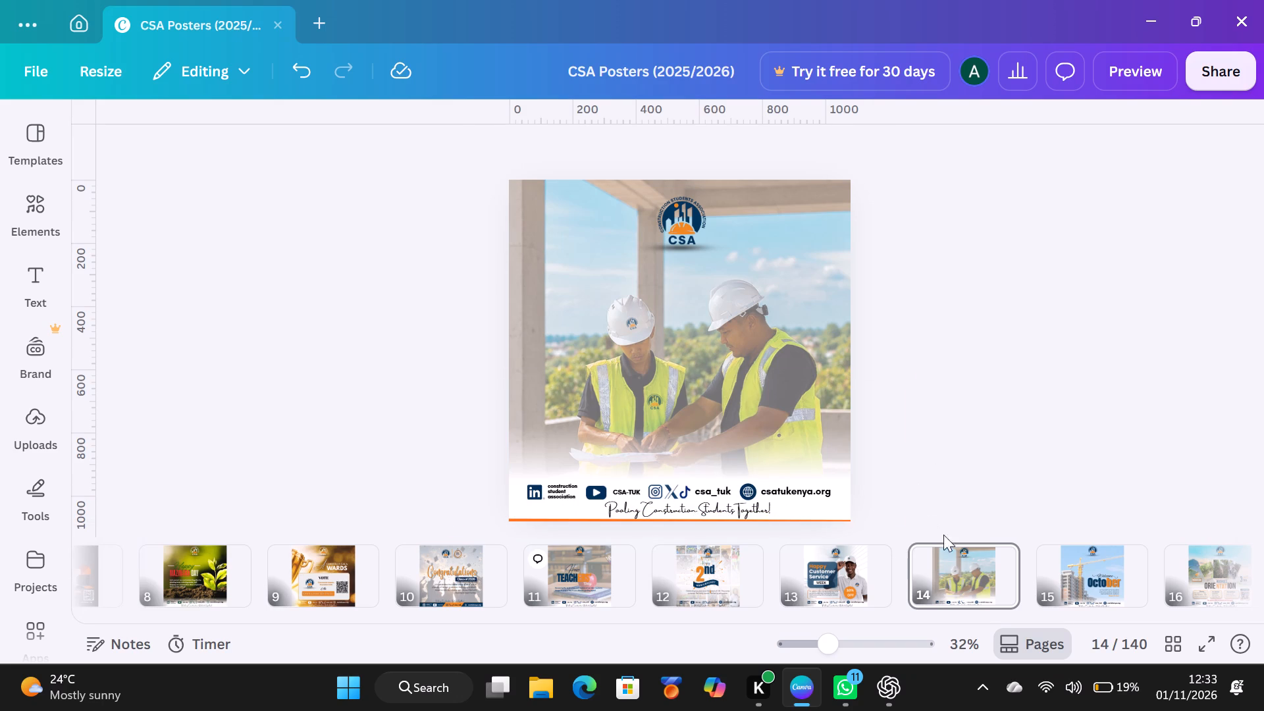
Find the CSA Canva Posters (2025/2026) design among the recent designs and open it.
{"action": "left_click", "coordinate": [70, 14]}
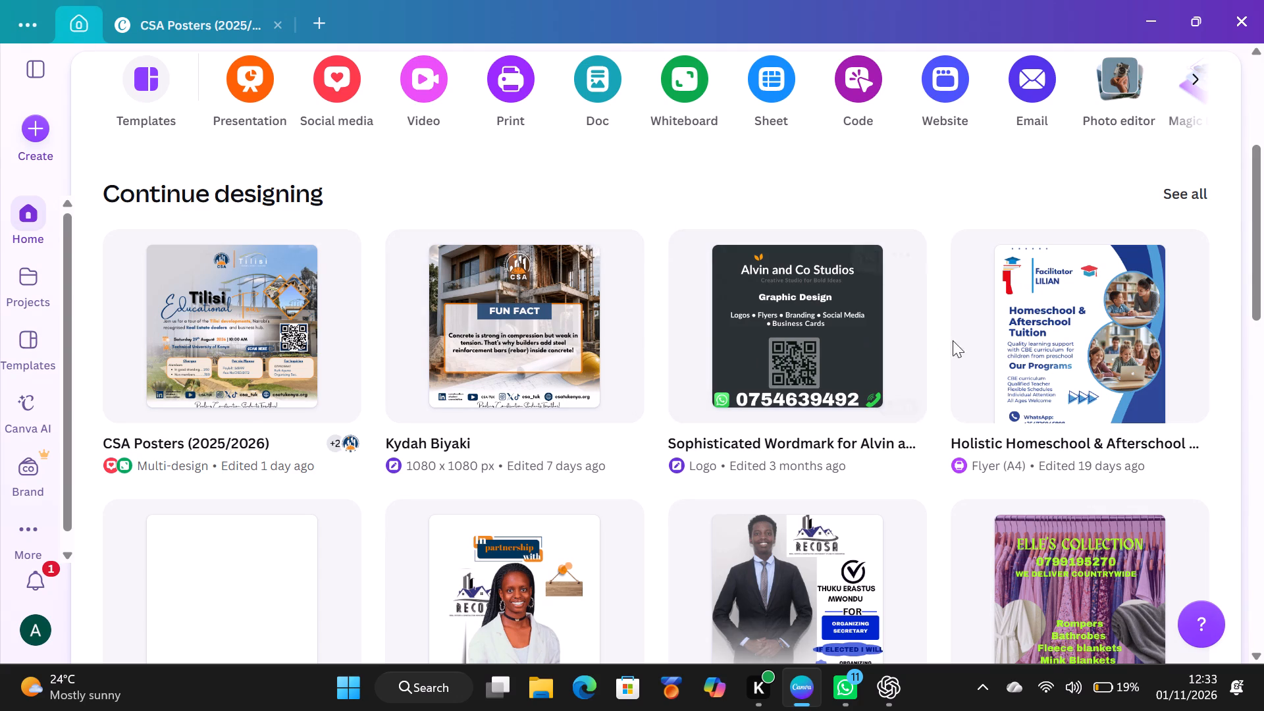
{"action": "scroll", "coordinate": [764, 387], "scroll_direction": "down", "scroll_amount": 5}
{"action": "scroll", "coordinate": [764, 387], "scroll_direction": "up", "scroll_amount": 1}
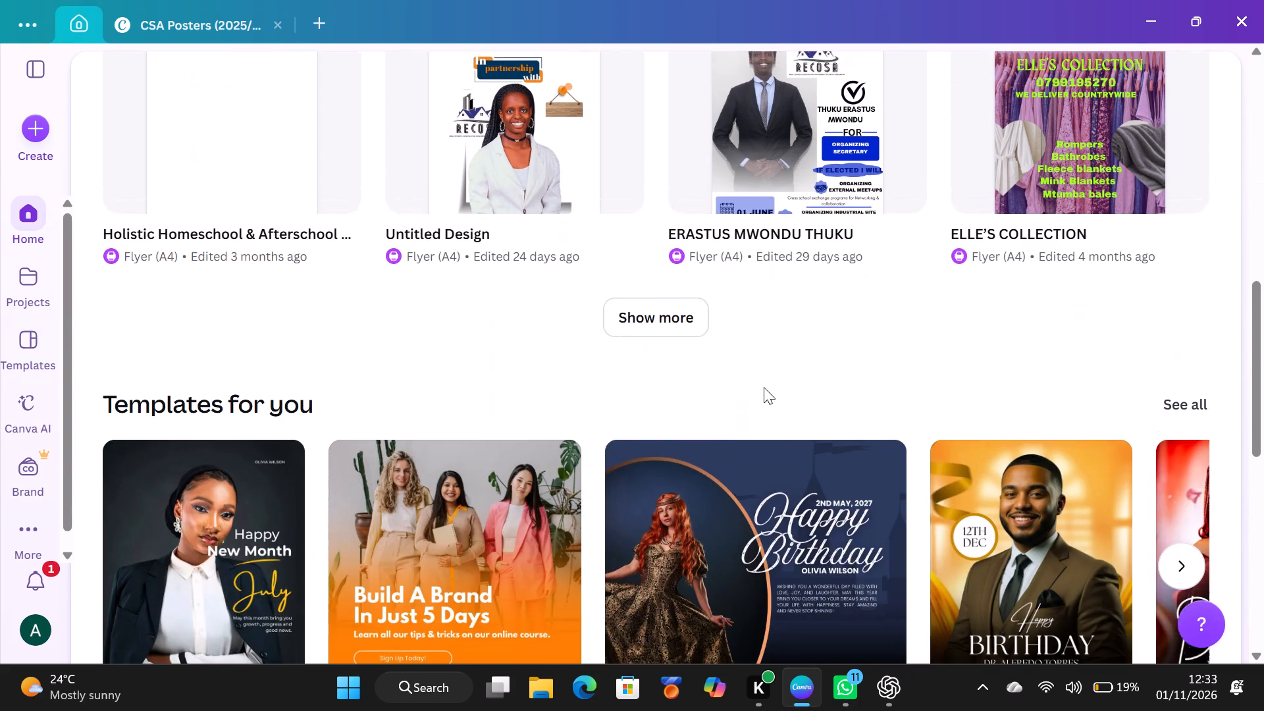
{"action": "scroll", "coordinate": [764, 387], "scroll_direction": "up", "scroll_amount": 2}
{"action": "scroll", "coordinate": [764, 388], "scroll_direction": "down", "scroll_amount": 2}
{"action": "left_click", "coordinate": [674, 406]}
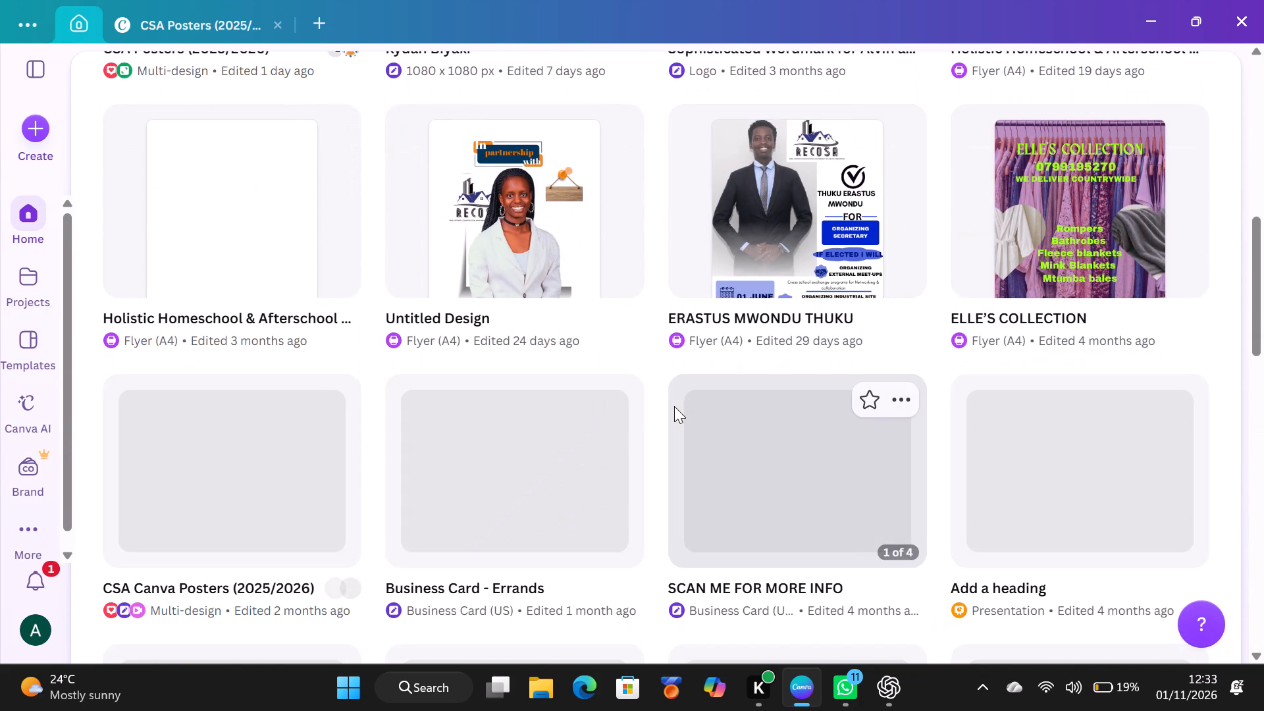
{"action": "scroll", "coordinate": [676, 435], "scroll_direction": "down", "scroll_amount": 4}
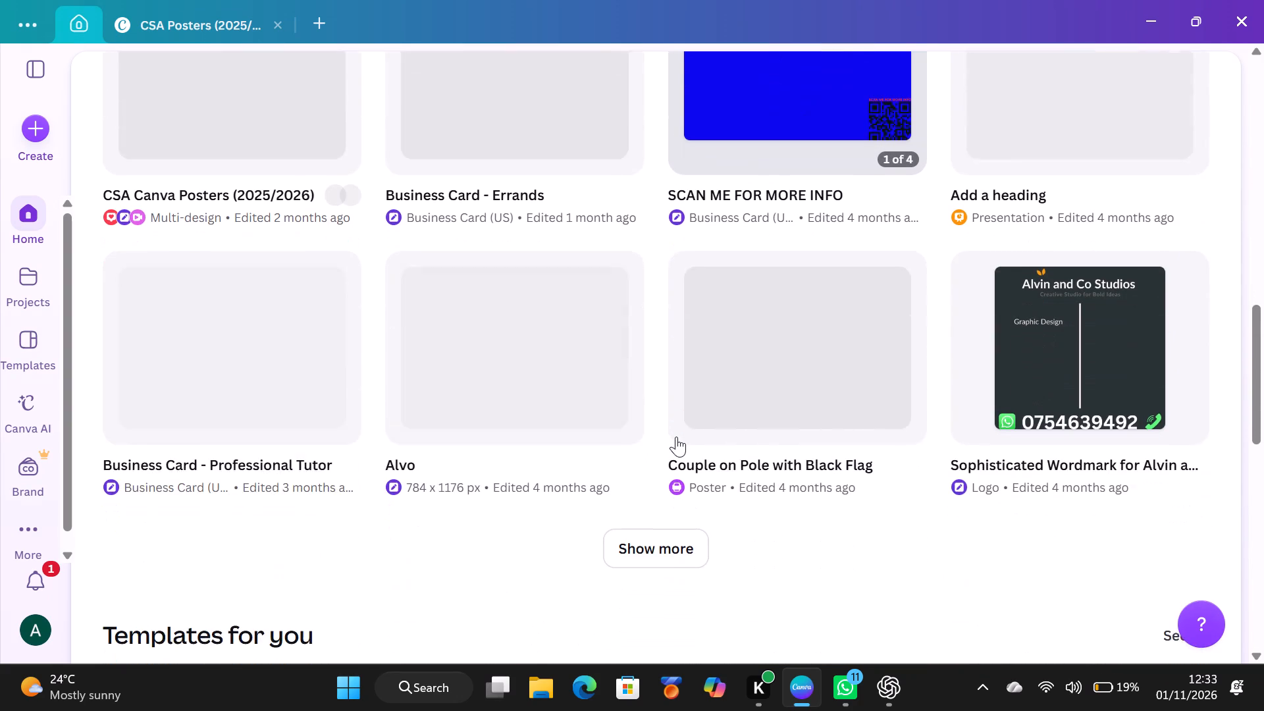
{"action": "scroll", "coordinate": [676, 436], "scroll_direction": "up", "scroll_amount": 2}
{"action": "left_click", "coordinate": [192, 220]}
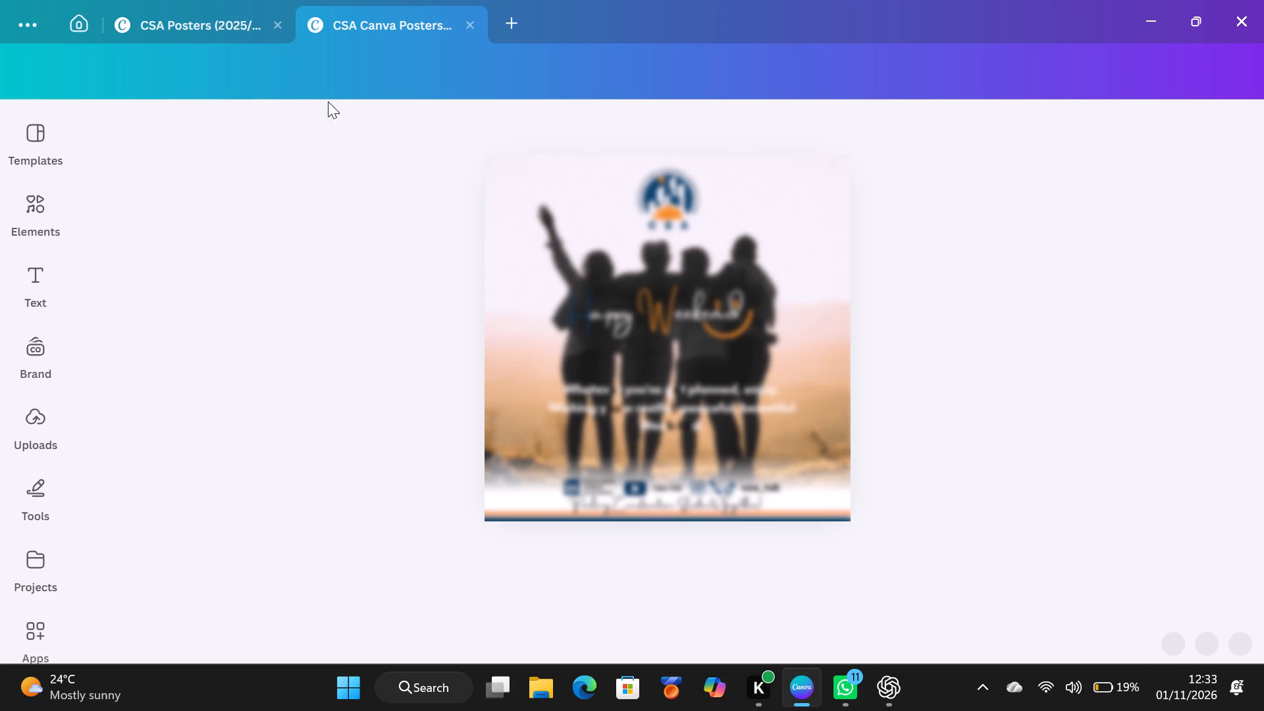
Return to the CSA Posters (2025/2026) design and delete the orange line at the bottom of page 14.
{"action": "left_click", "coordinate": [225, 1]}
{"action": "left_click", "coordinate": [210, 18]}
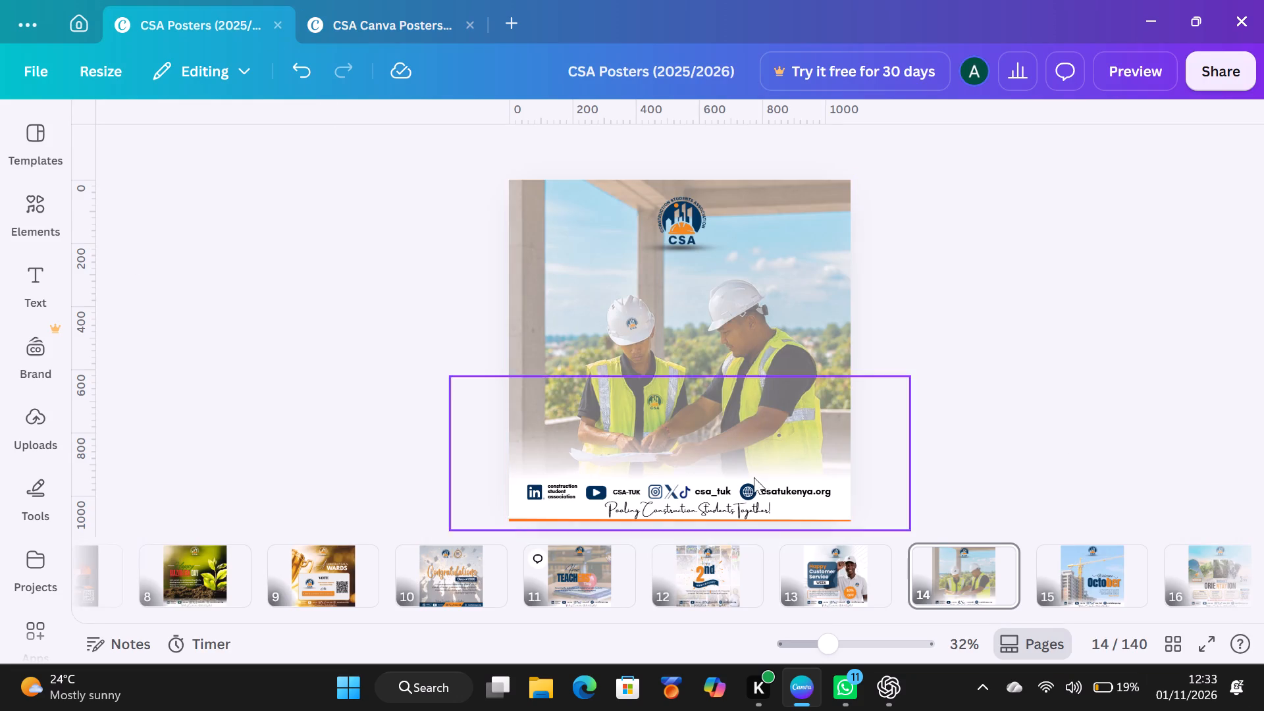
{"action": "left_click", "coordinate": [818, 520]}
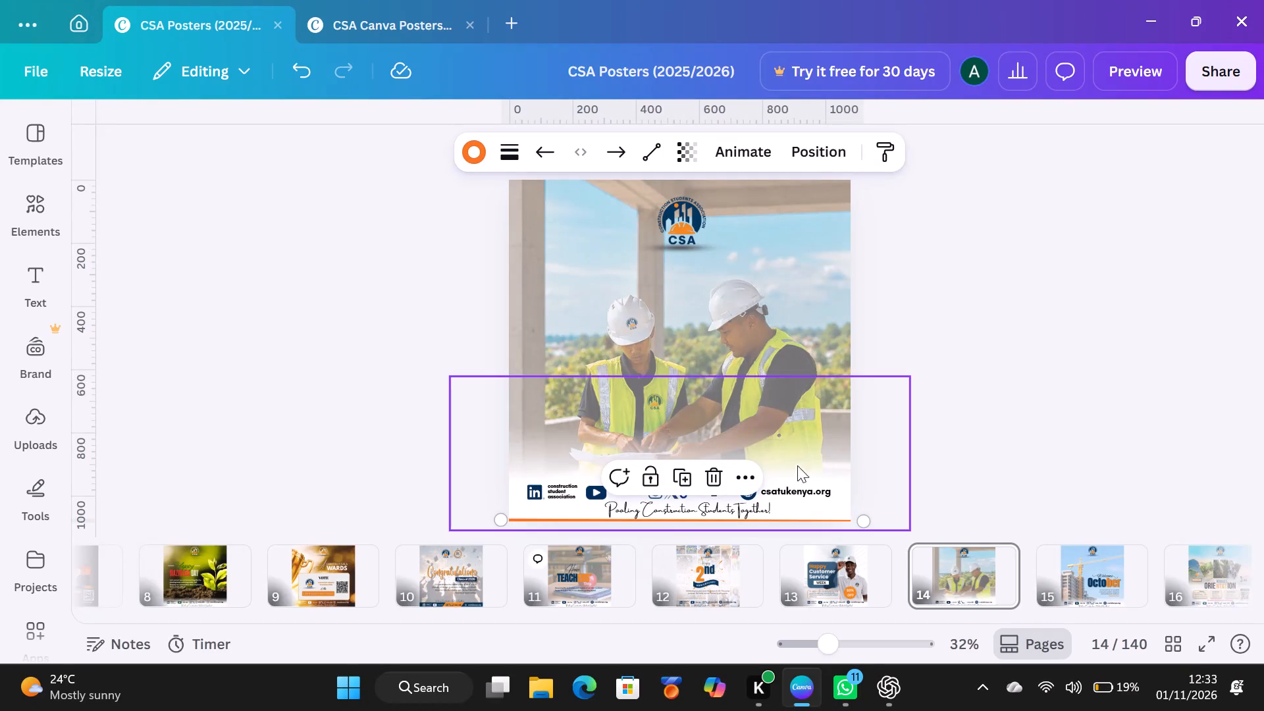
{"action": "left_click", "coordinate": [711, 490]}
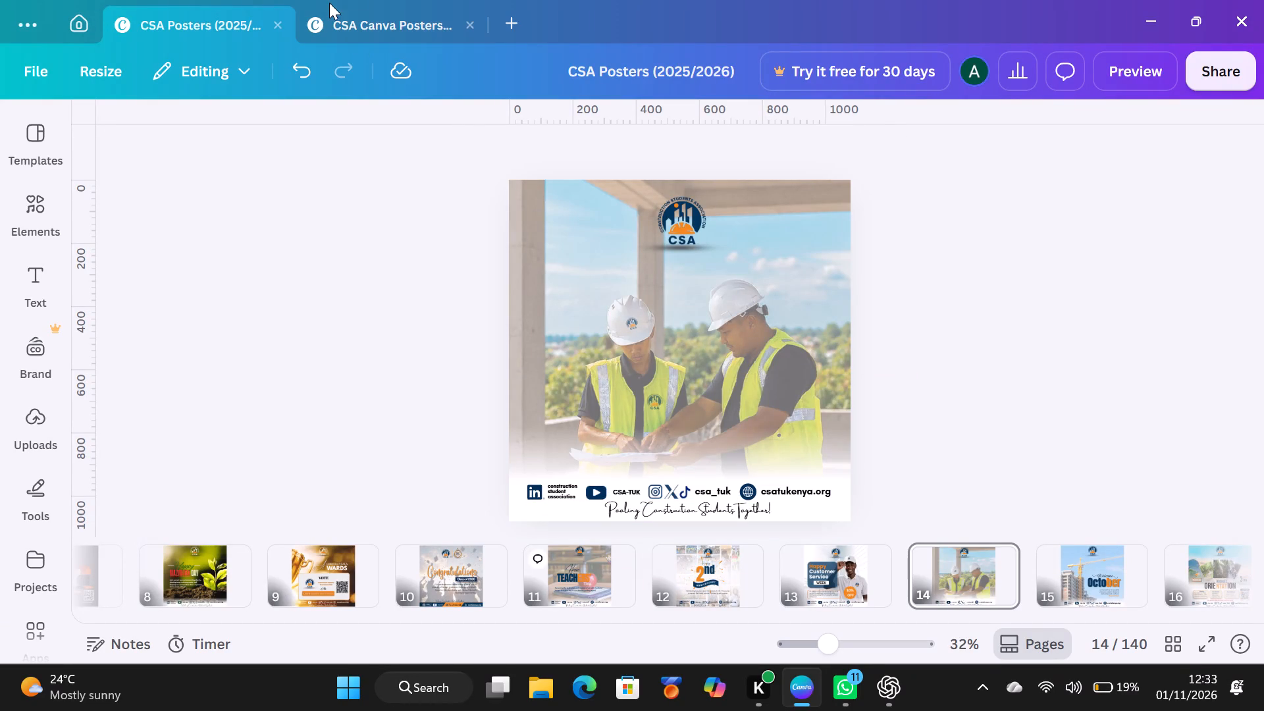
Look through pages 9 to 21 of the CSA Canva Posters (2025/2026) design for a reusable footer line style.
{"action": "left_click", "coordinate": [329, 2]}
{"action": "left_click", "coordinate": [345, 14]}
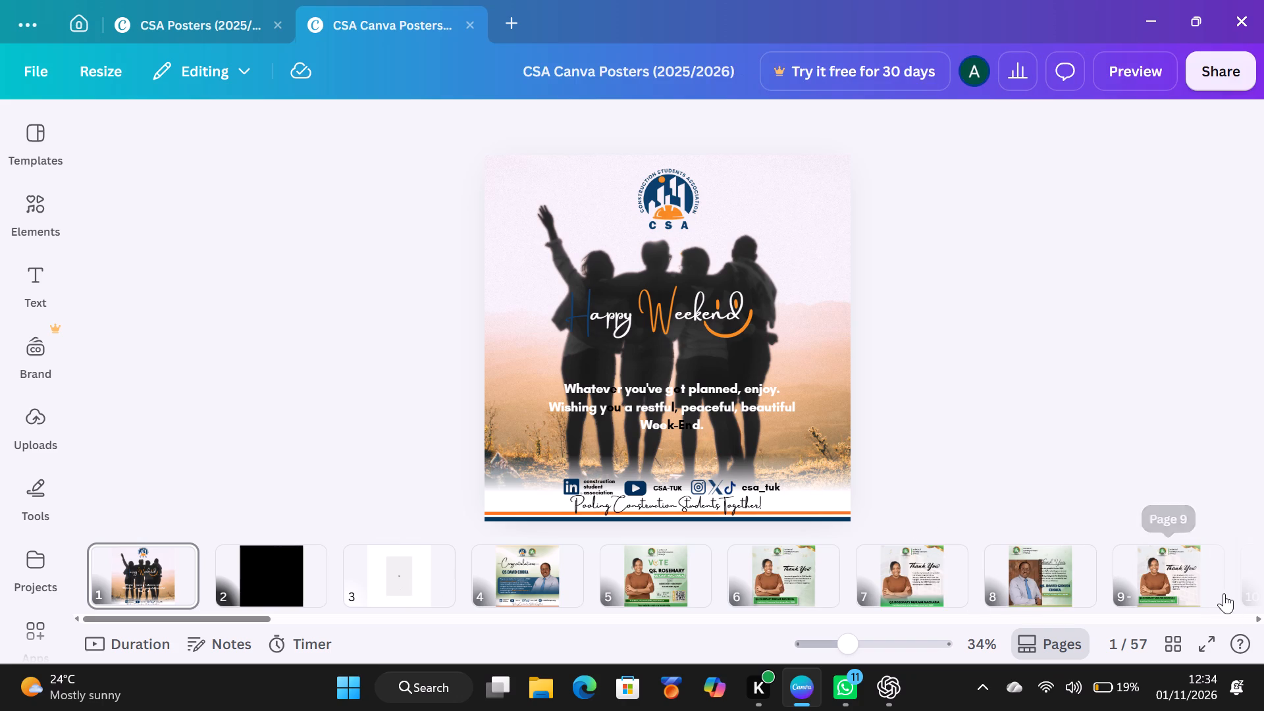
{"action": "left_click", "coordinate": [1204, 593]}
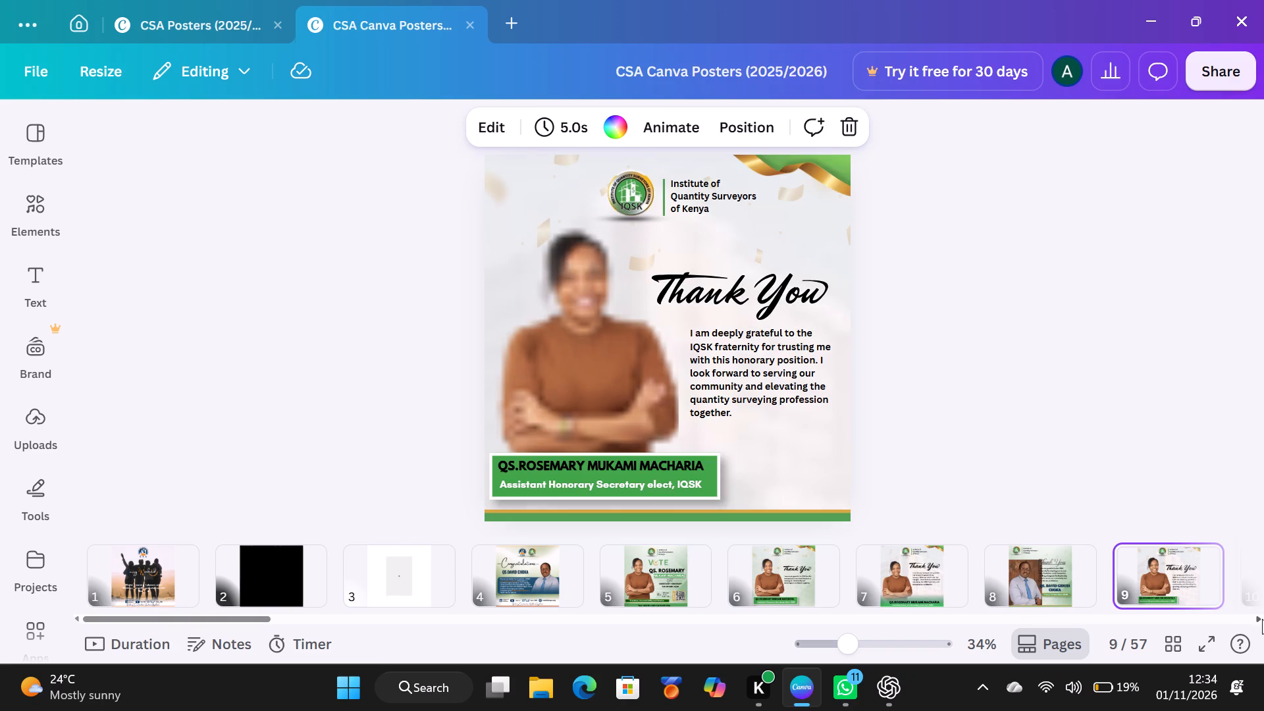
{"action": "left_click", "coordinate": [1259, 619]}
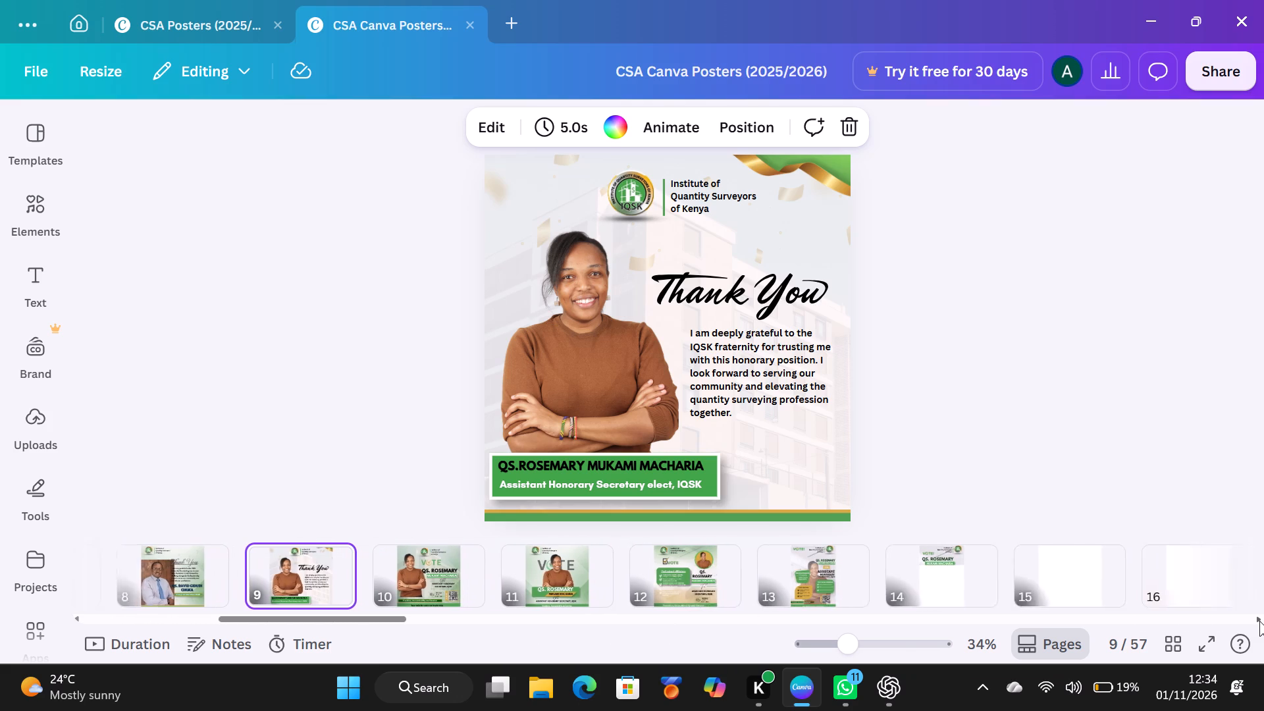
{"action": "left_click", "coordinate": [1259, 621]}
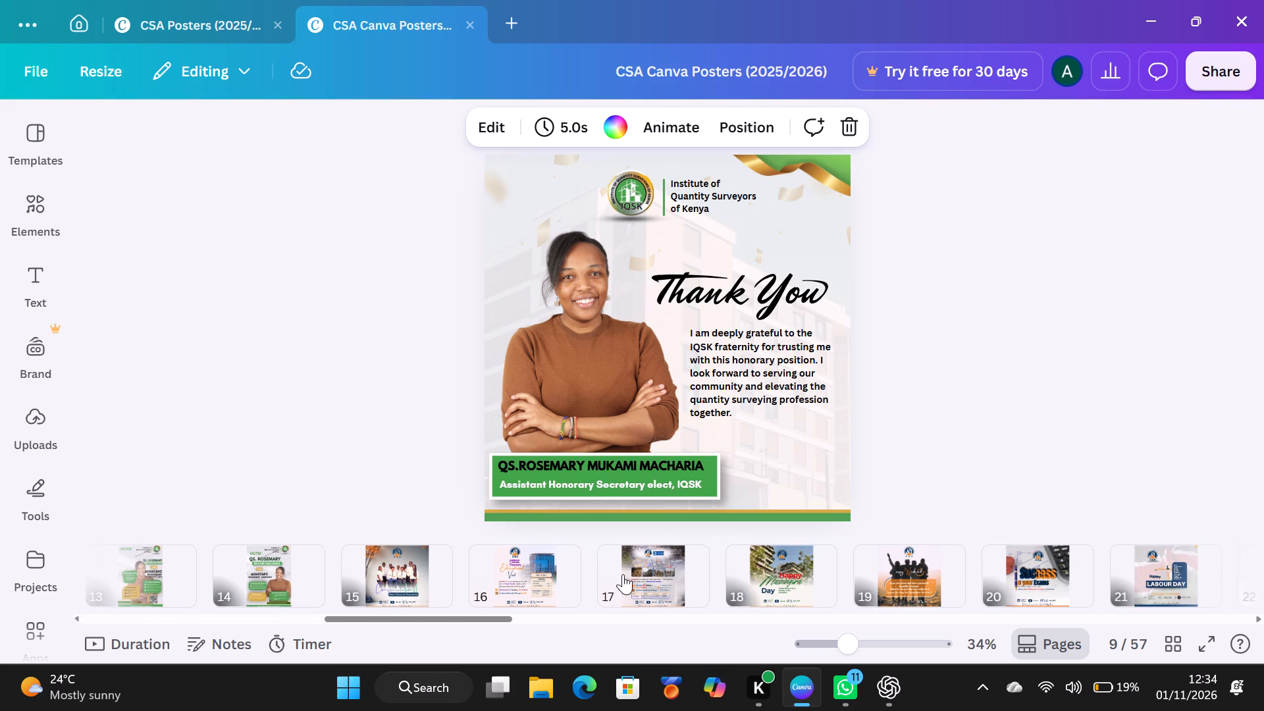
{"action": "left_click", "coordinate": [386, 581]}
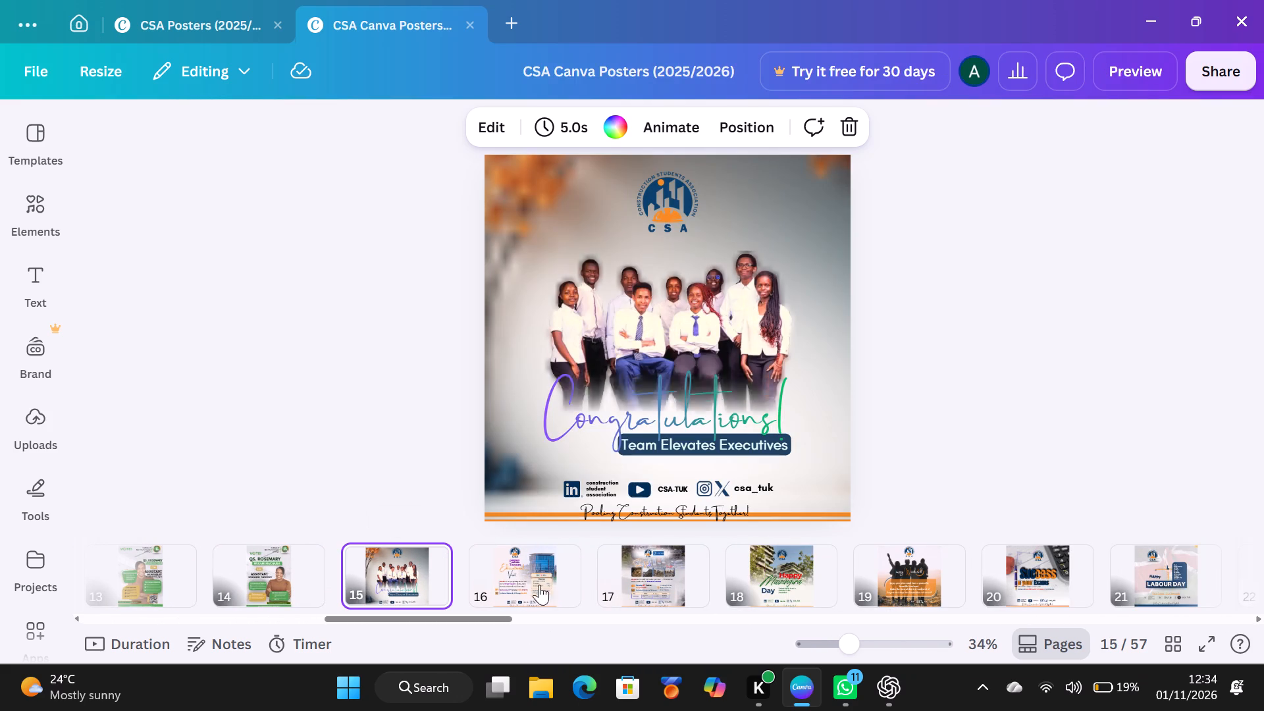
{"action": "left_click", "coordinate": [560, 579]}
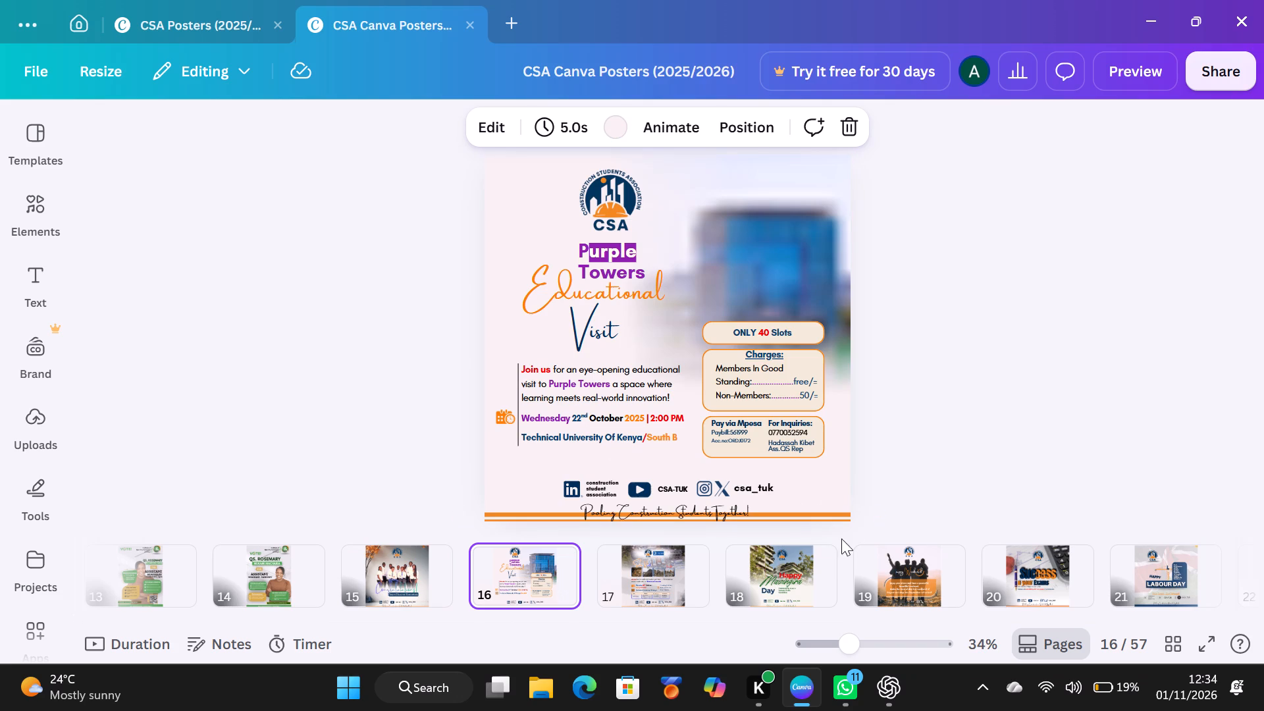
{"action": "left_click", "coordinate": [952, 591]}
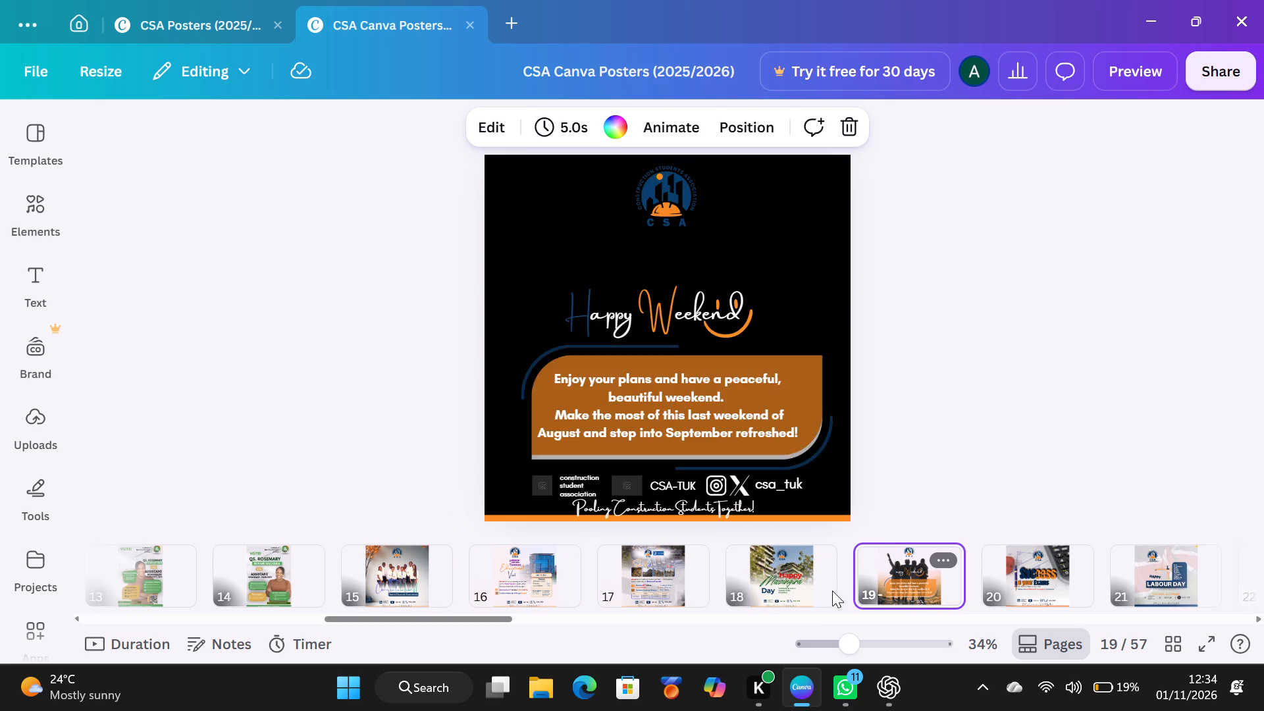
{"action": "left_click", "coordinate": [684, 579]}
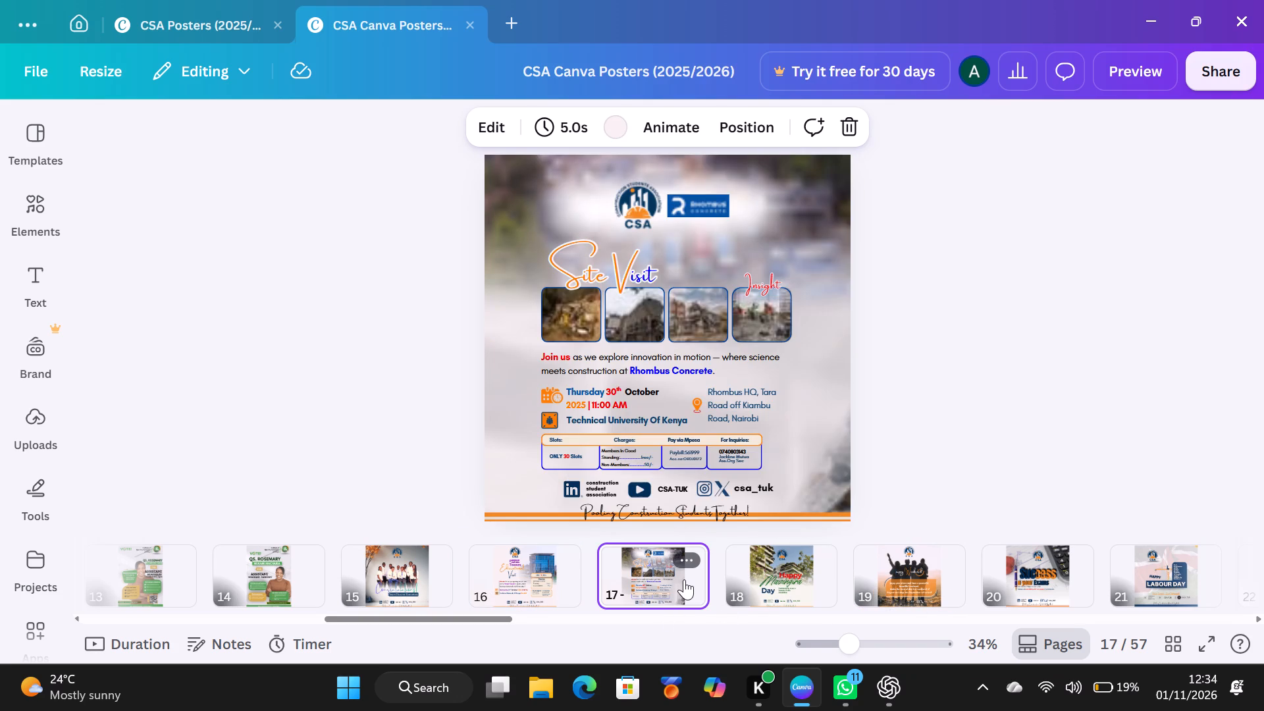
{"action": "left_click", "coordinate": [1185, 574]}
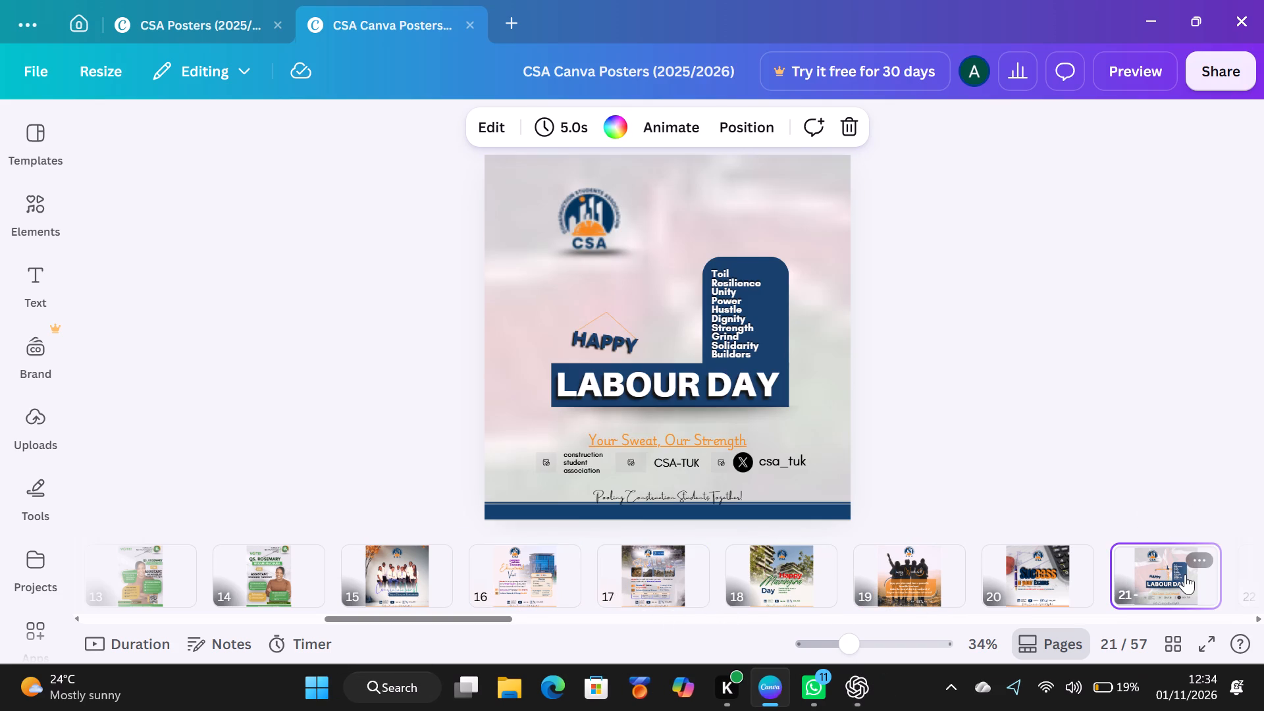
Return to the CSA Posters (2025/2026) design and examine the footer lines on pages 35 and 33.
{"action": "left_click", "coordinate": [173, 14]}
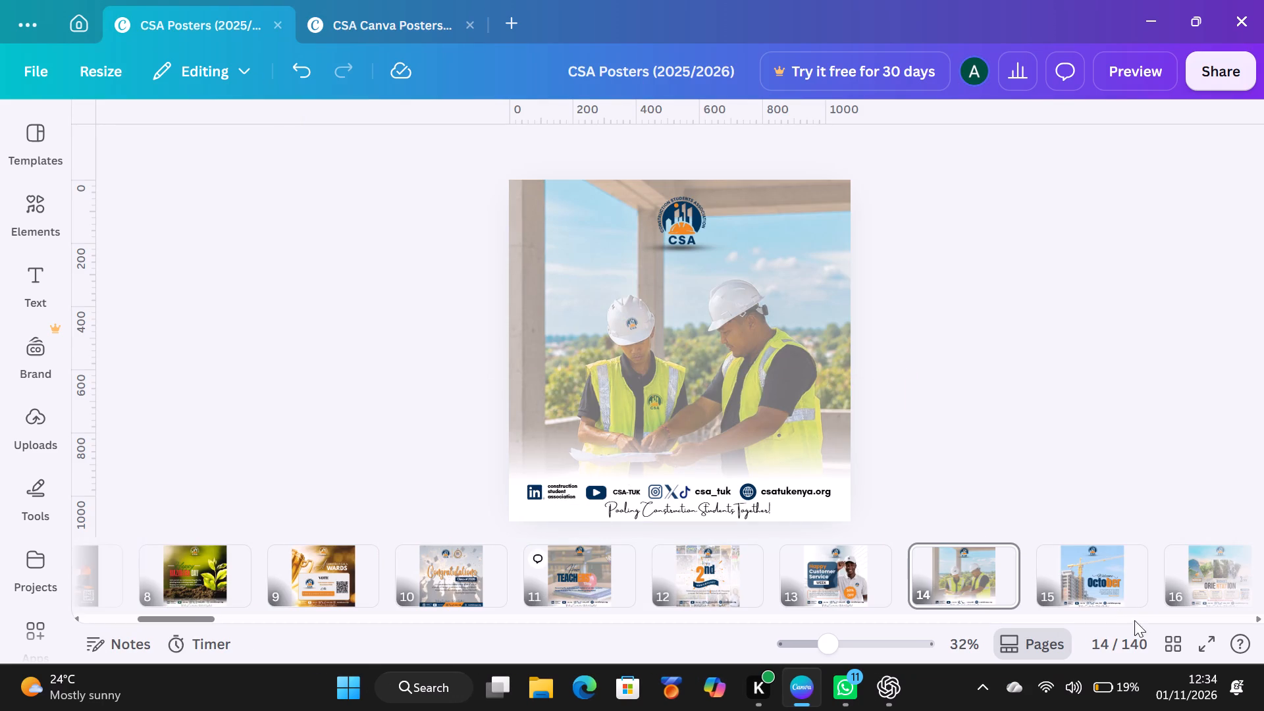
{"action": "left_click", "coordinate": [1261, 617]}
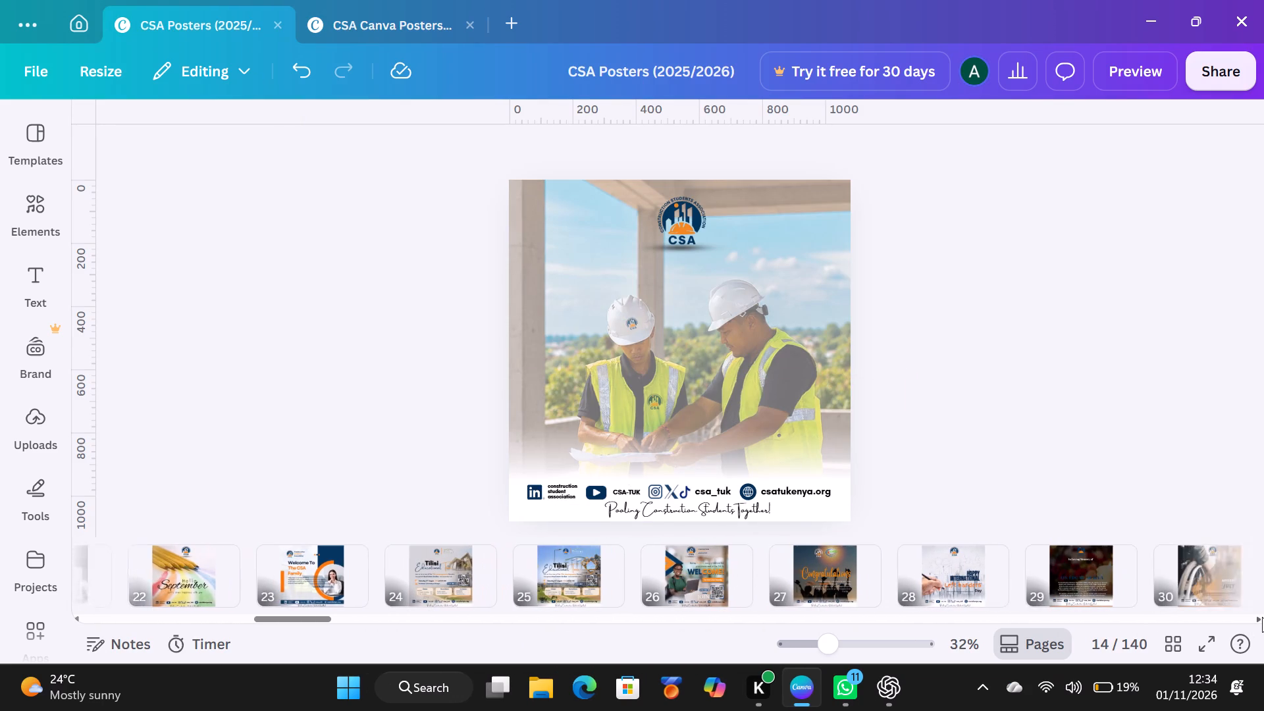
{"action": "left_click", "coordinate": [1262, 617]}
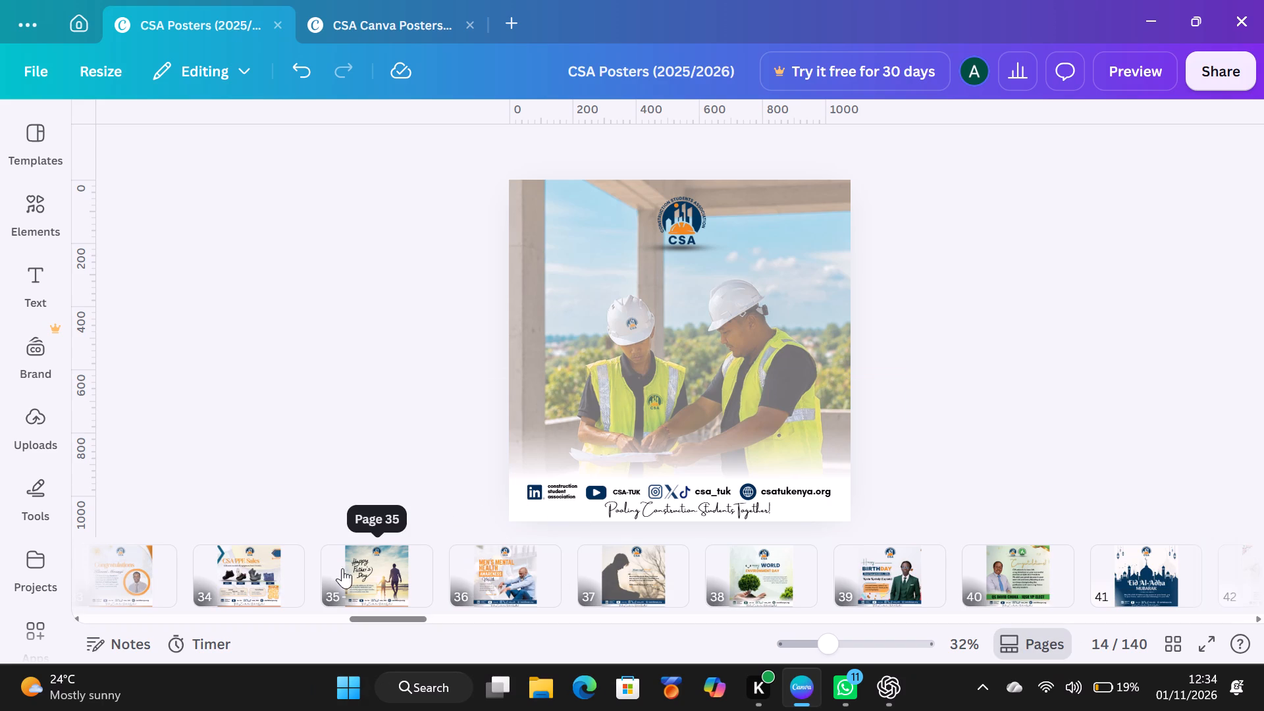
{"action": "left_click", "coordinate": [378, 584]}
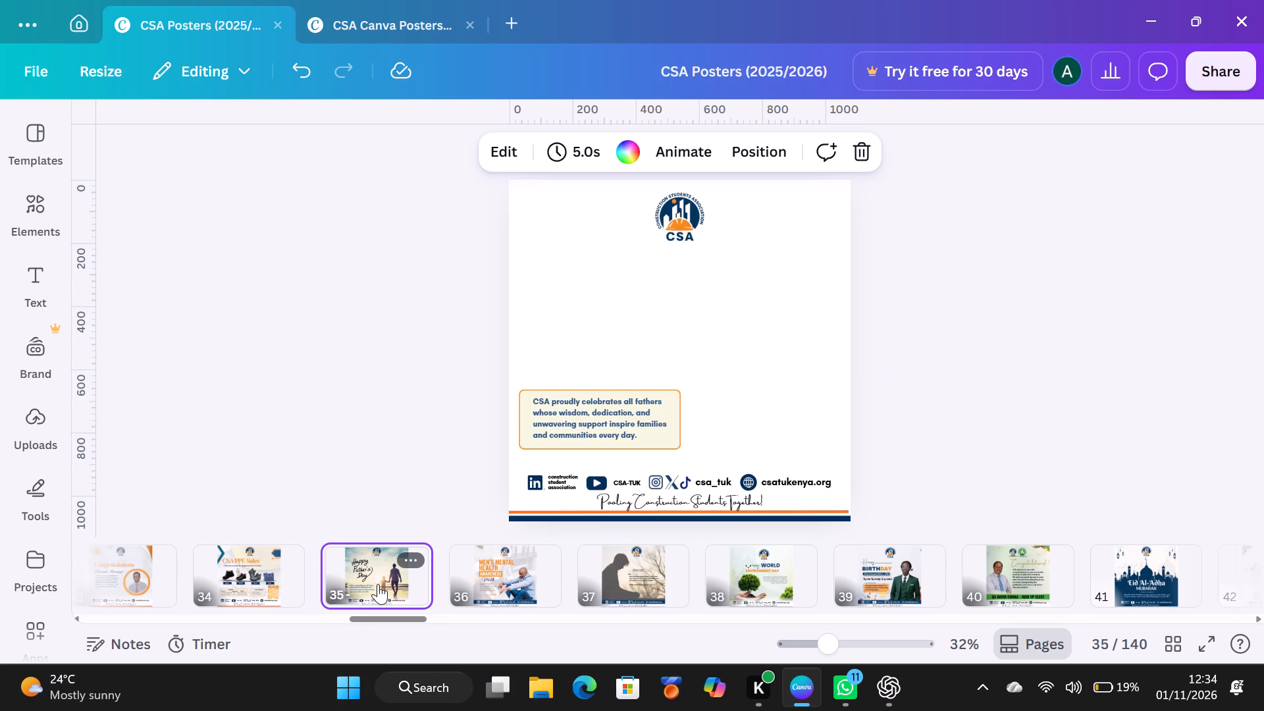
{"action": "left_click", "coordinate": [160, 588]}
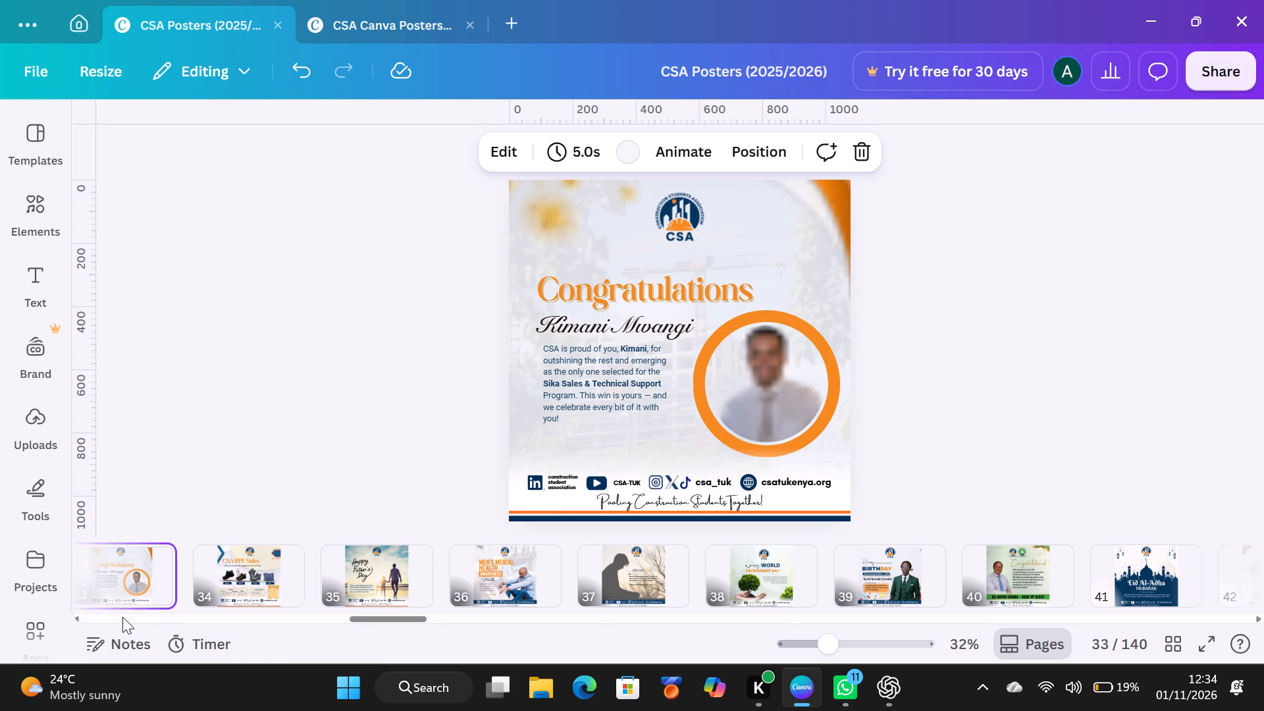
Go to page 82 and compare the footer lines on the posters from page 78 to page 86.
{"action": "left_click", "coordinate": [1120, 637]}
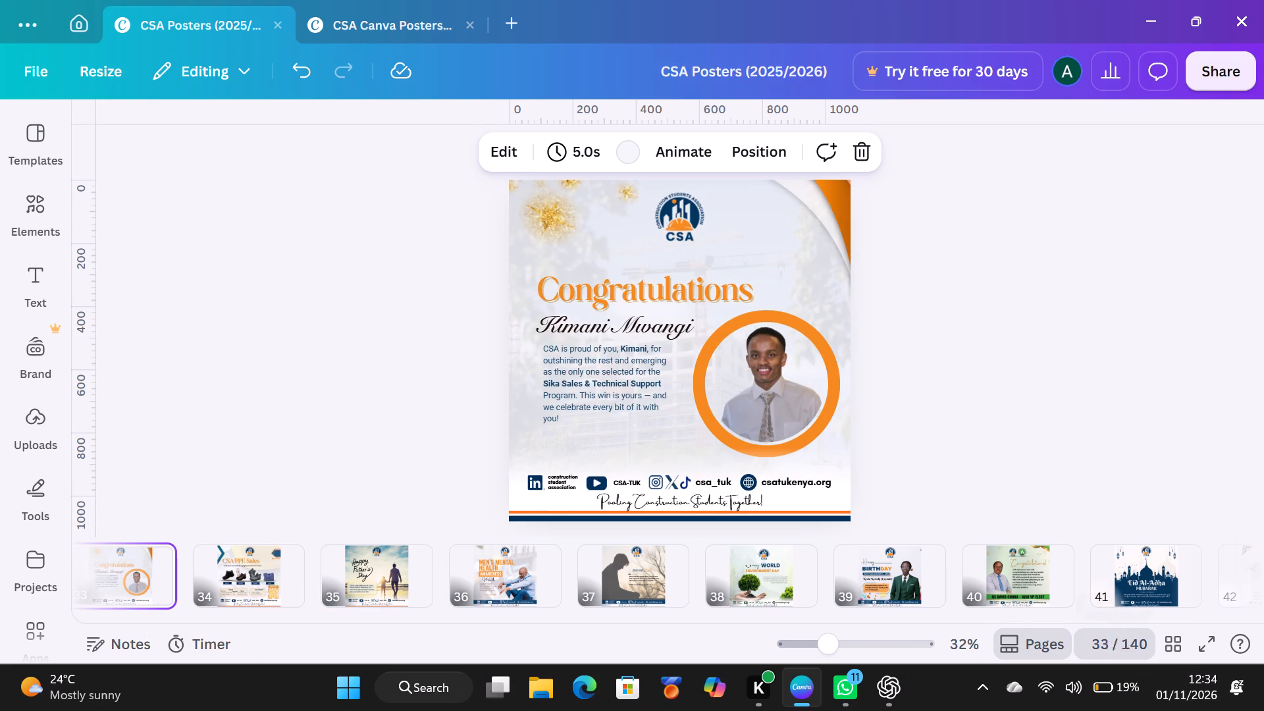
{"action": "key", "text": "8"}
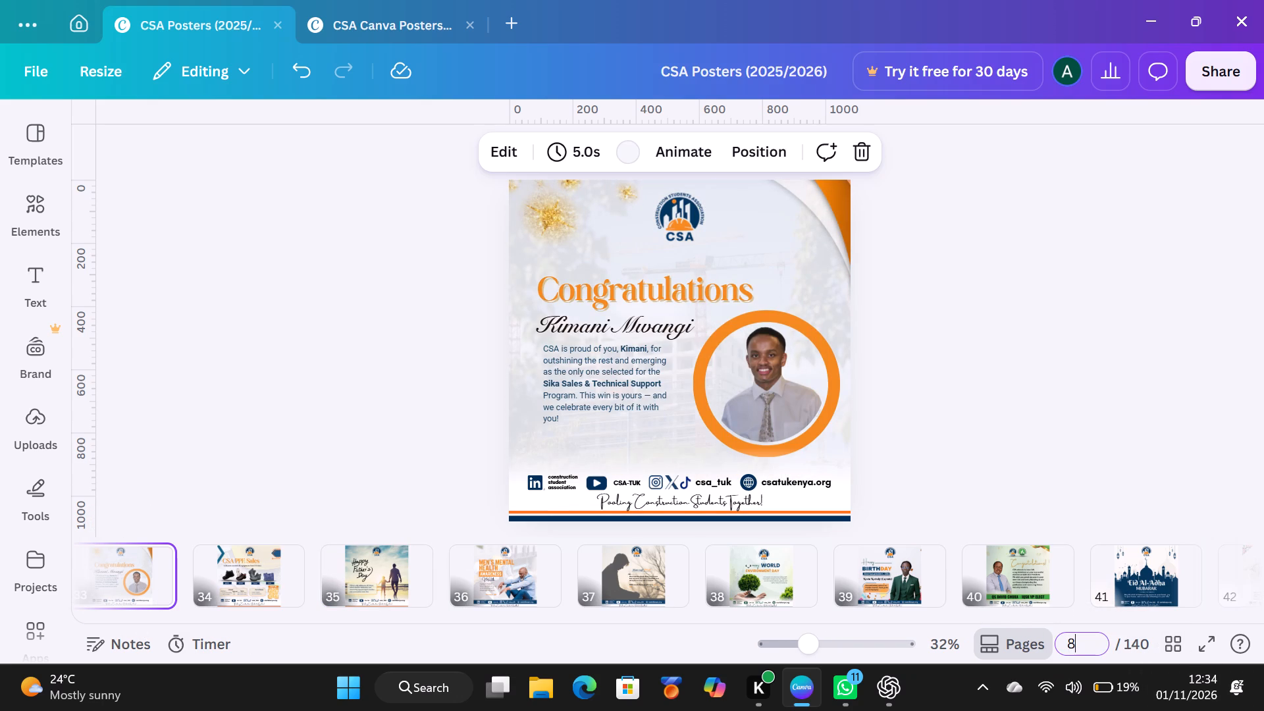
{"action": "key", "text": "2"}
{"action": "key", "text": "Return"}
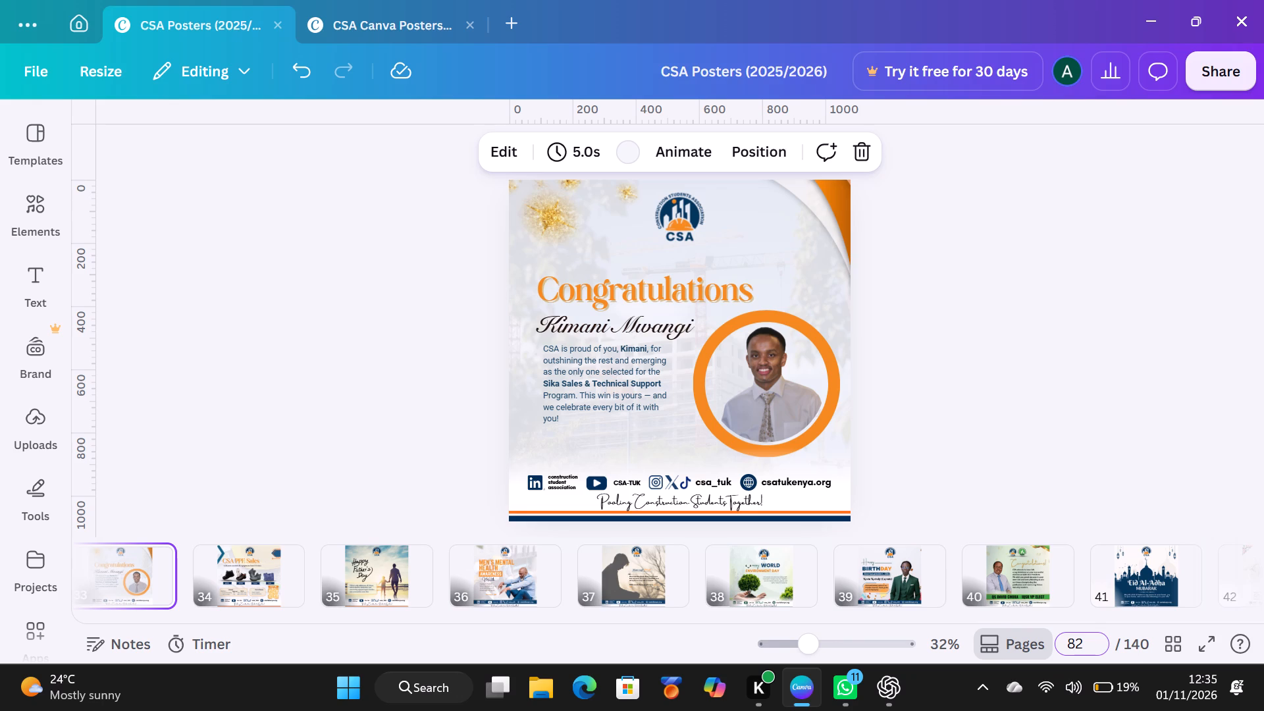
{"action": "left_click", "coordinate": [1103, 643]}
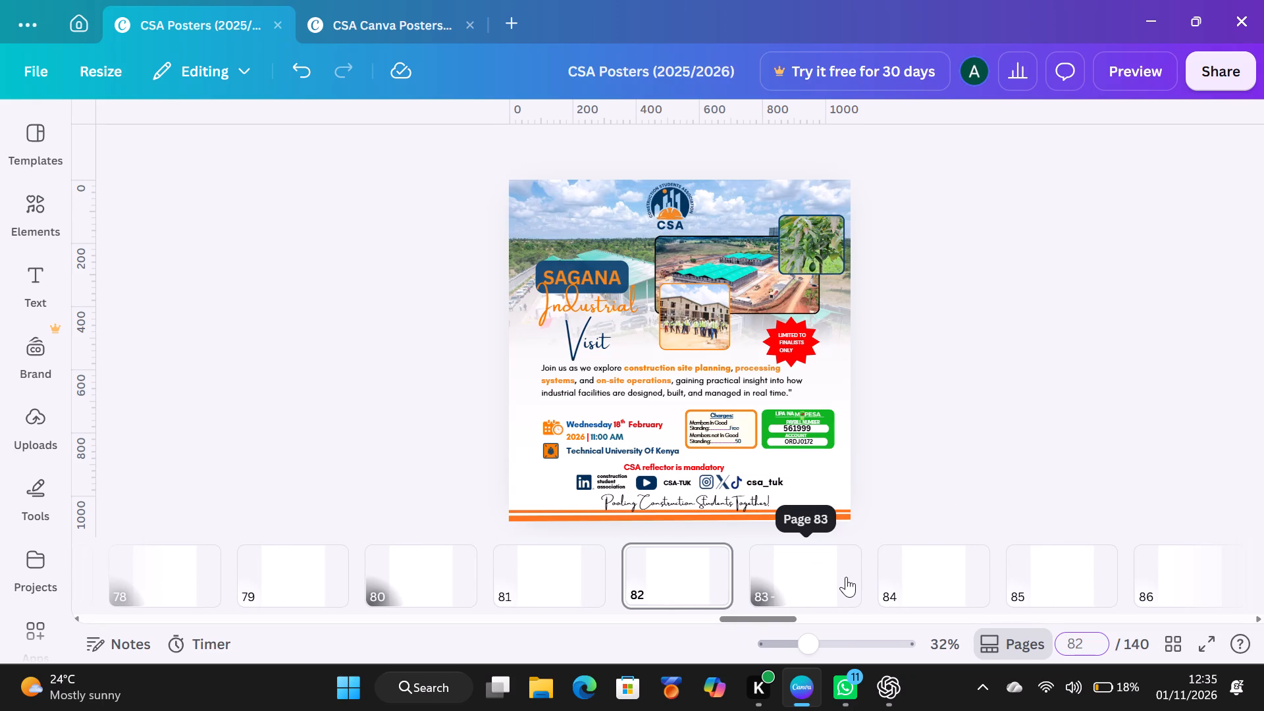
{"action": "left_click", "coordinate": [547, 581]}
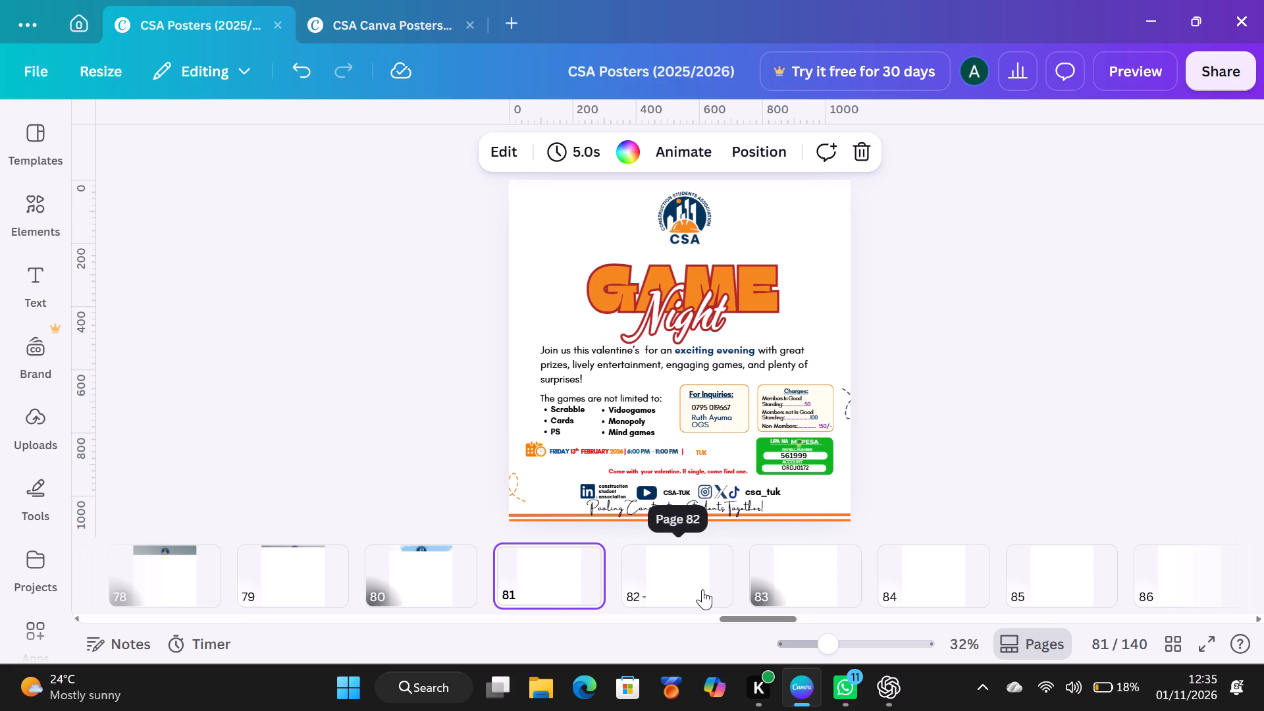
{"action": "left_click", "coordinate": [458, 586]}
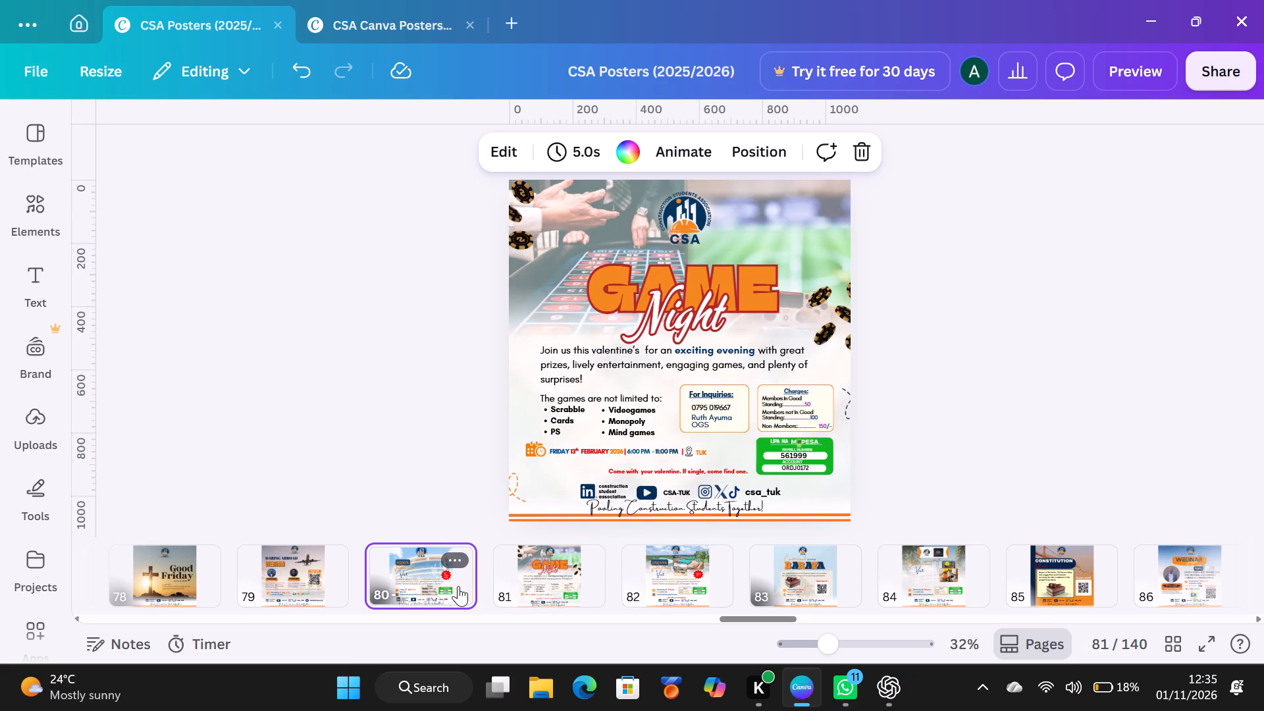
{"action": "left_click", "coordinate": [355, 585]}
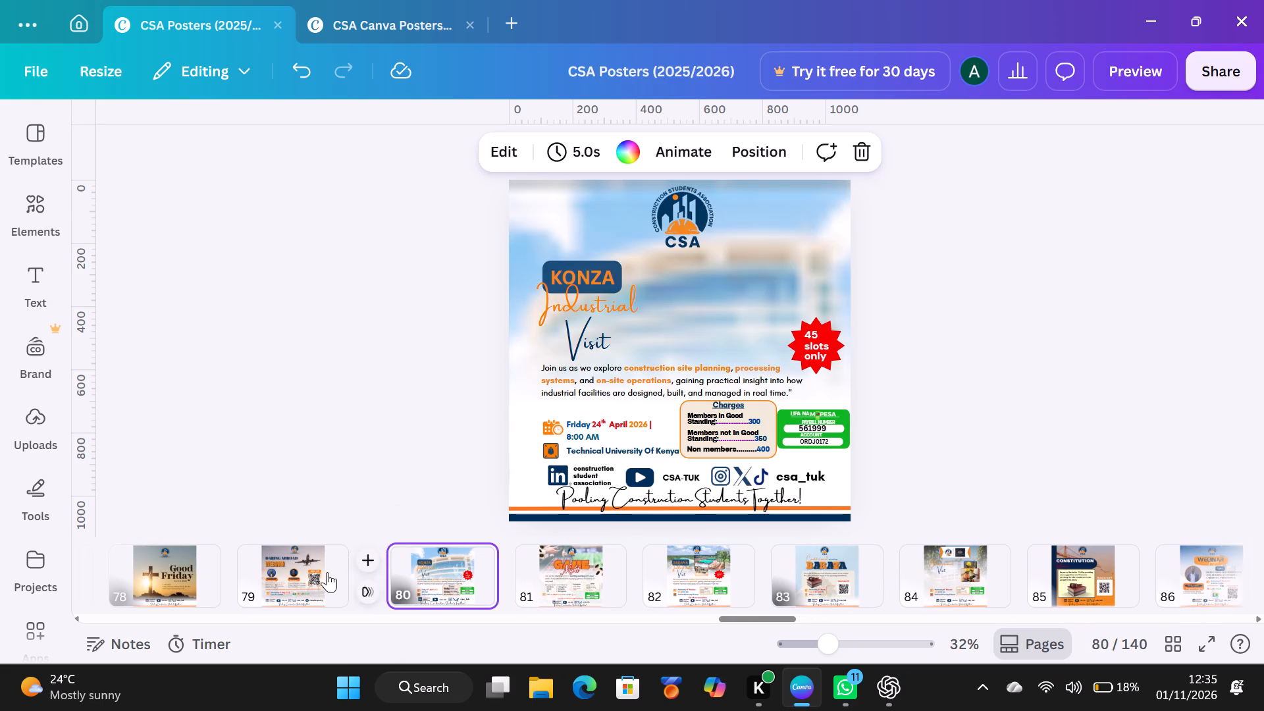
{"action": "left_click", "coordinate": [327, 572]}
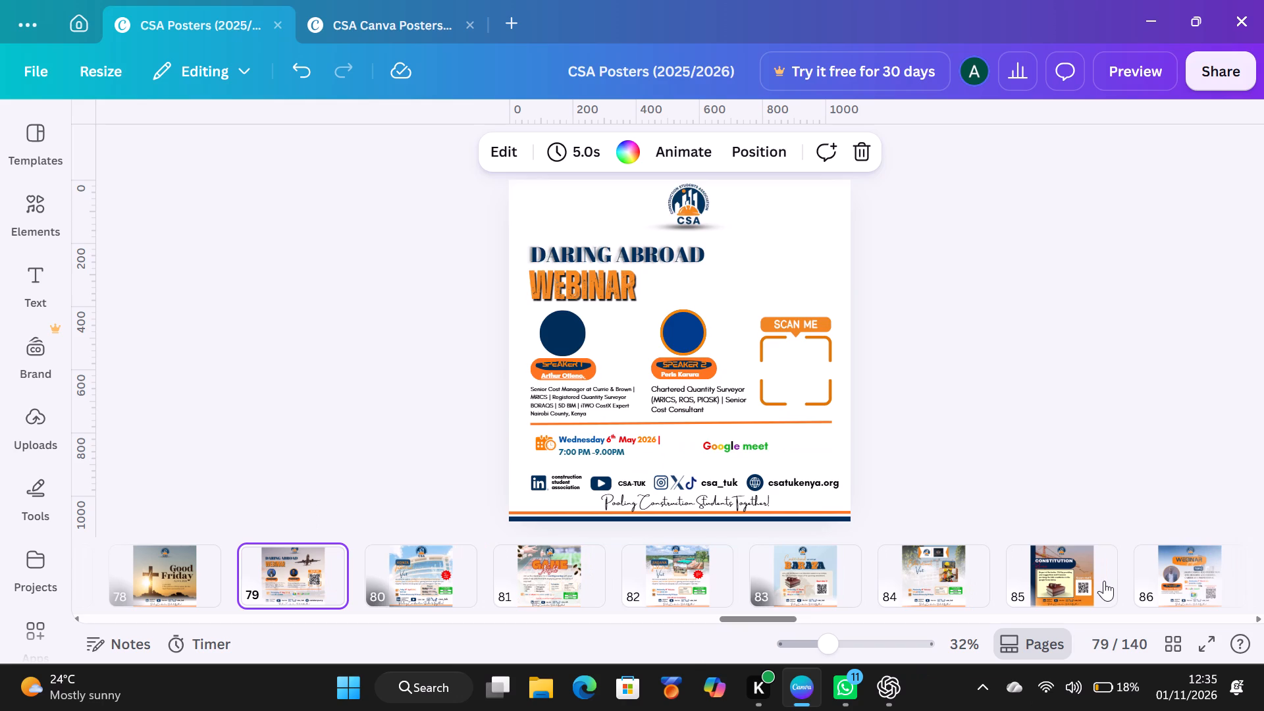
{"action": "left_click", "coordinate": [1104, 581]}
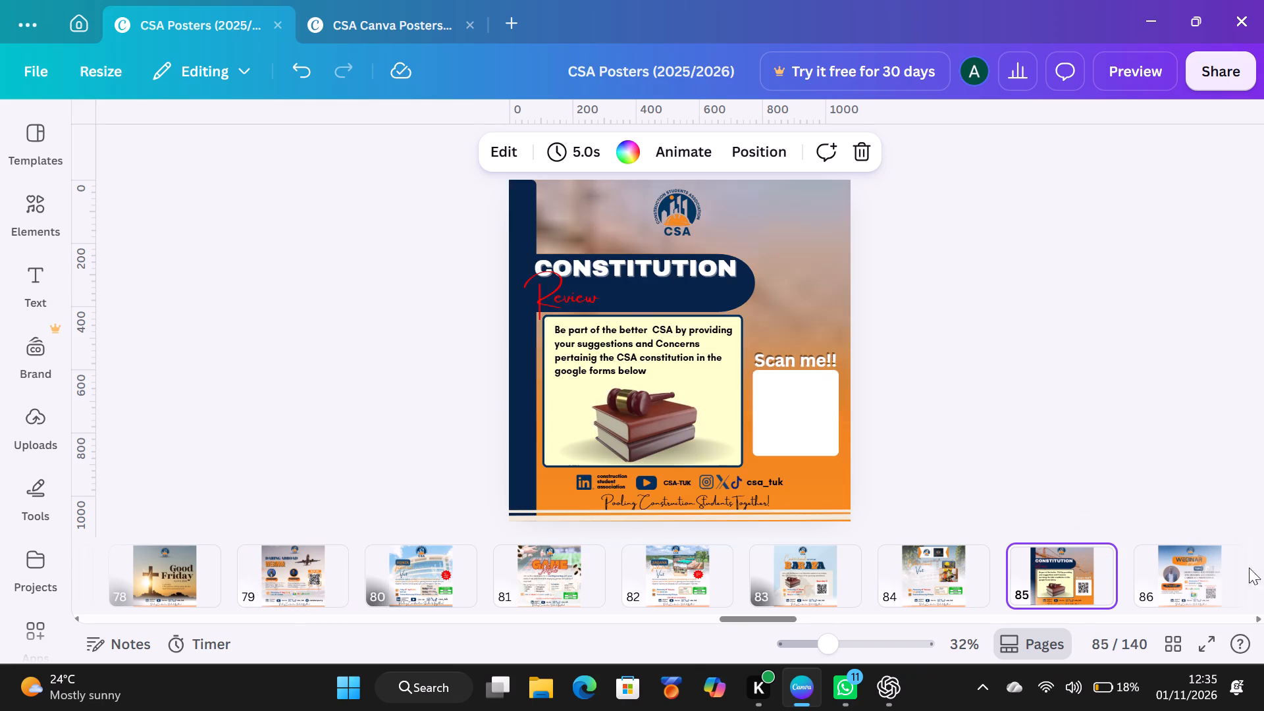
{"action": "left_click", "coordinate": [1176, 563]}
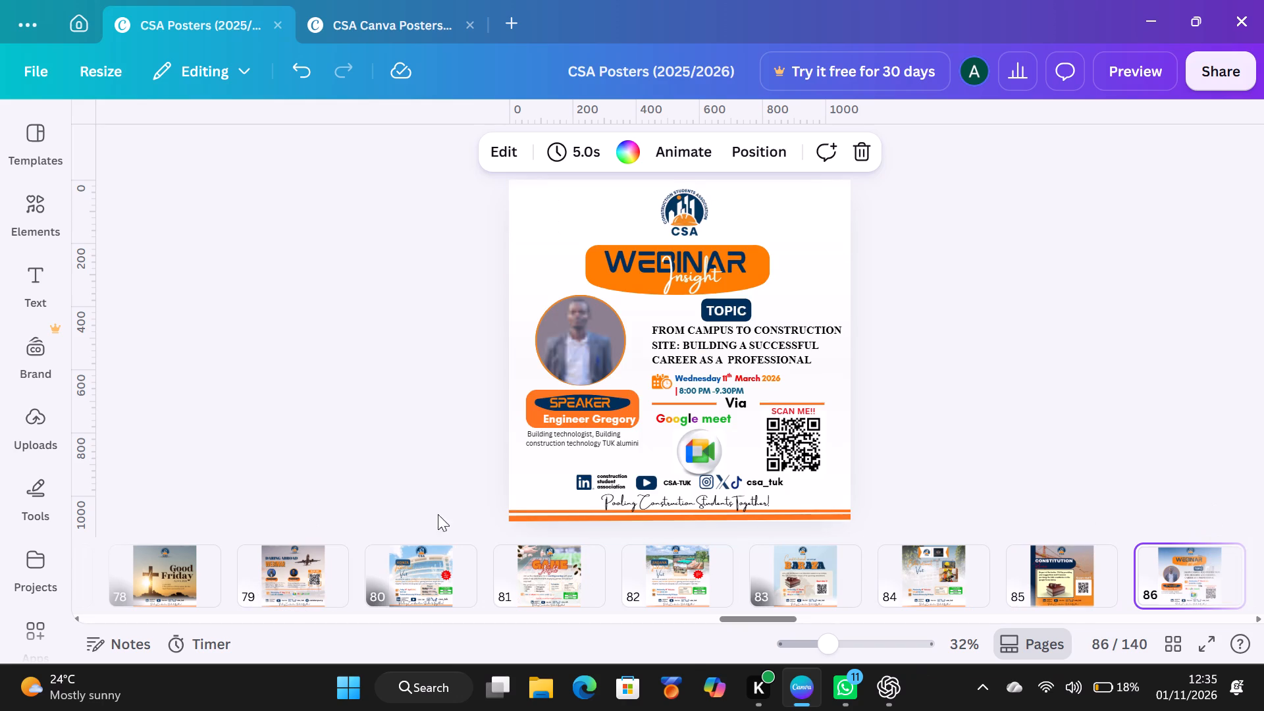
{"action": "left_click", "coordinate": [190, 564]}
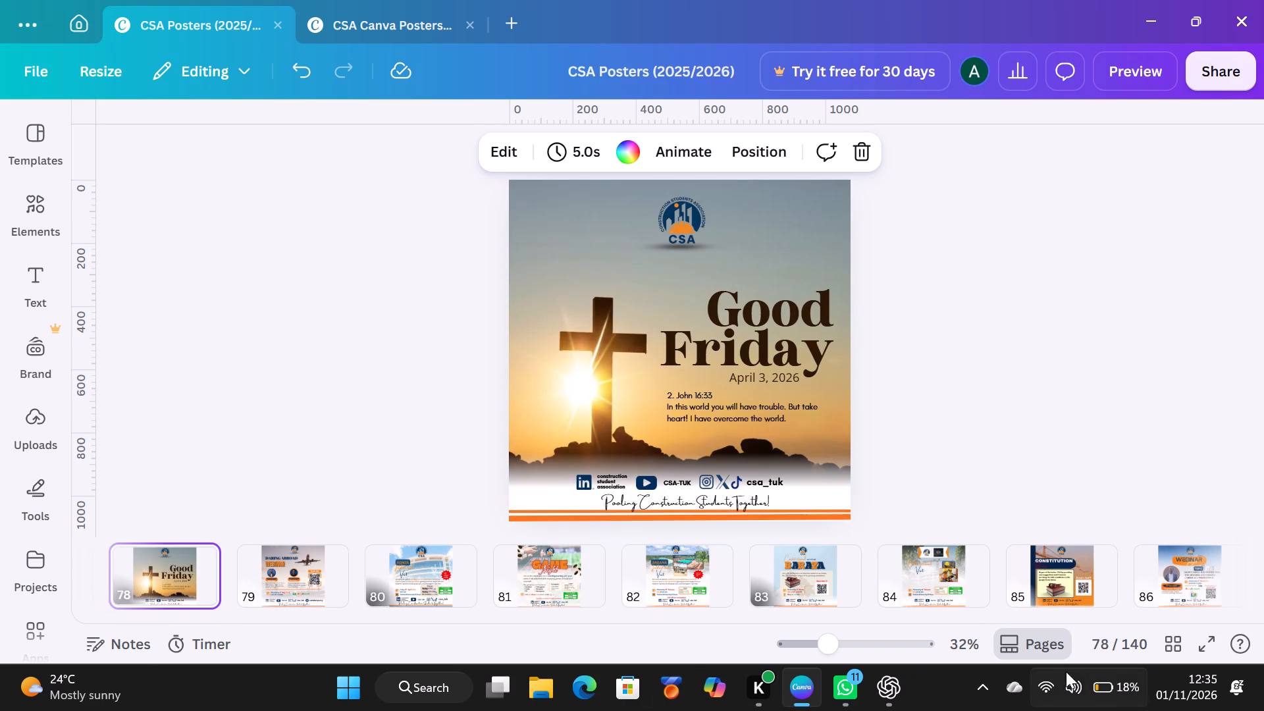
Copy the orange line along the bottom of the birthday poster on page 17 and paste it onto page 14.
{"action": "left_click", "coordinate": [1122, 634]}
{"action": "type", "text": "17"}
{"action": "key", "text": "Return"}
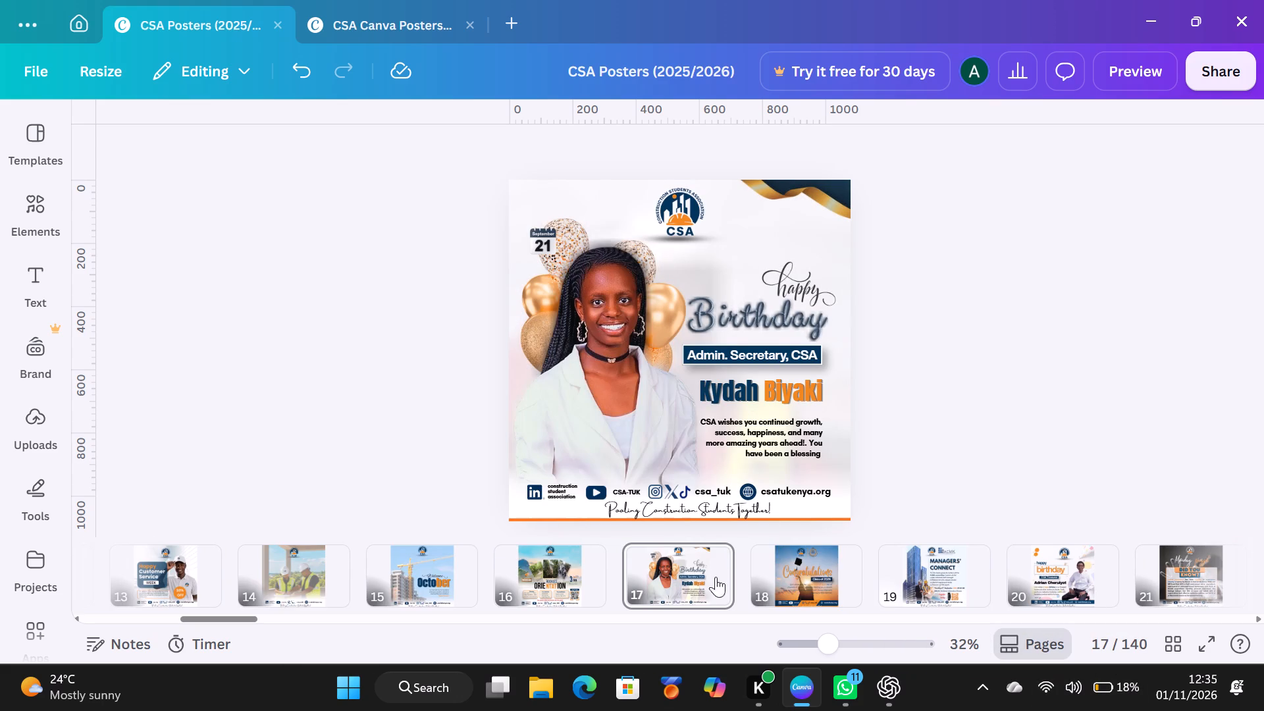
{"action": "left_click", "coordinate": [336, 584]}
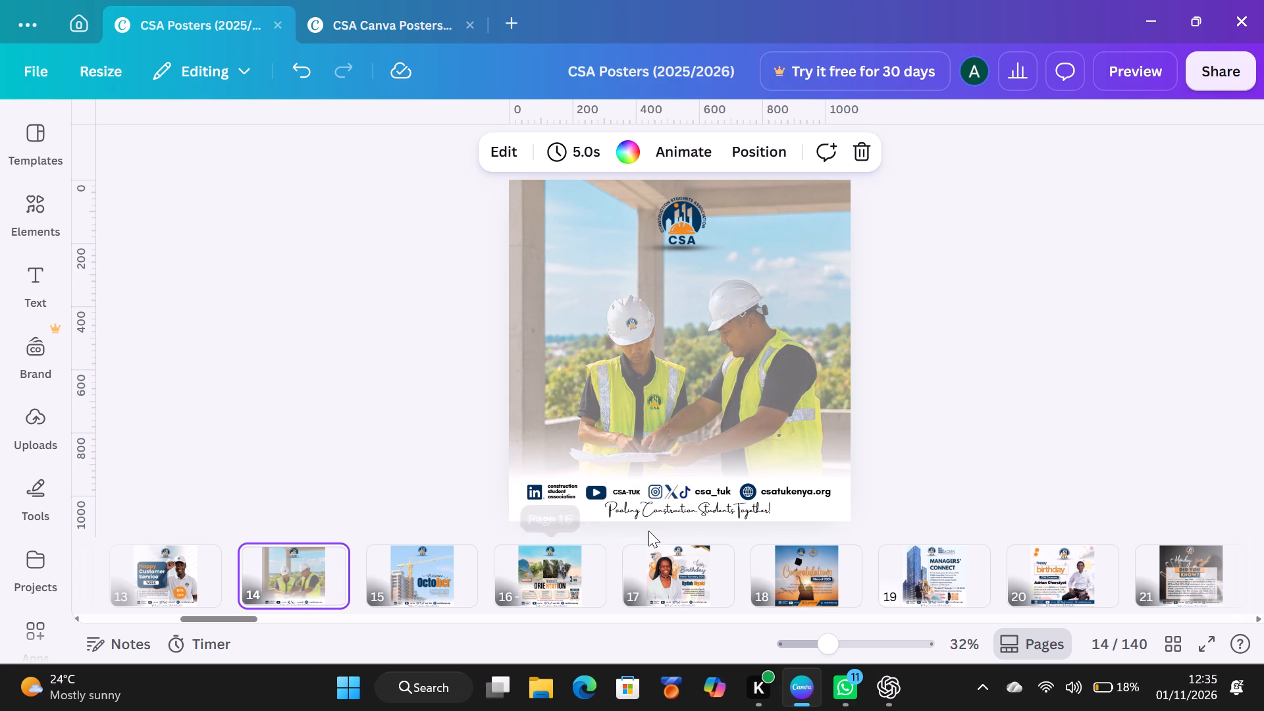
{"action": "left_click", "coordinate": [691, 591]}
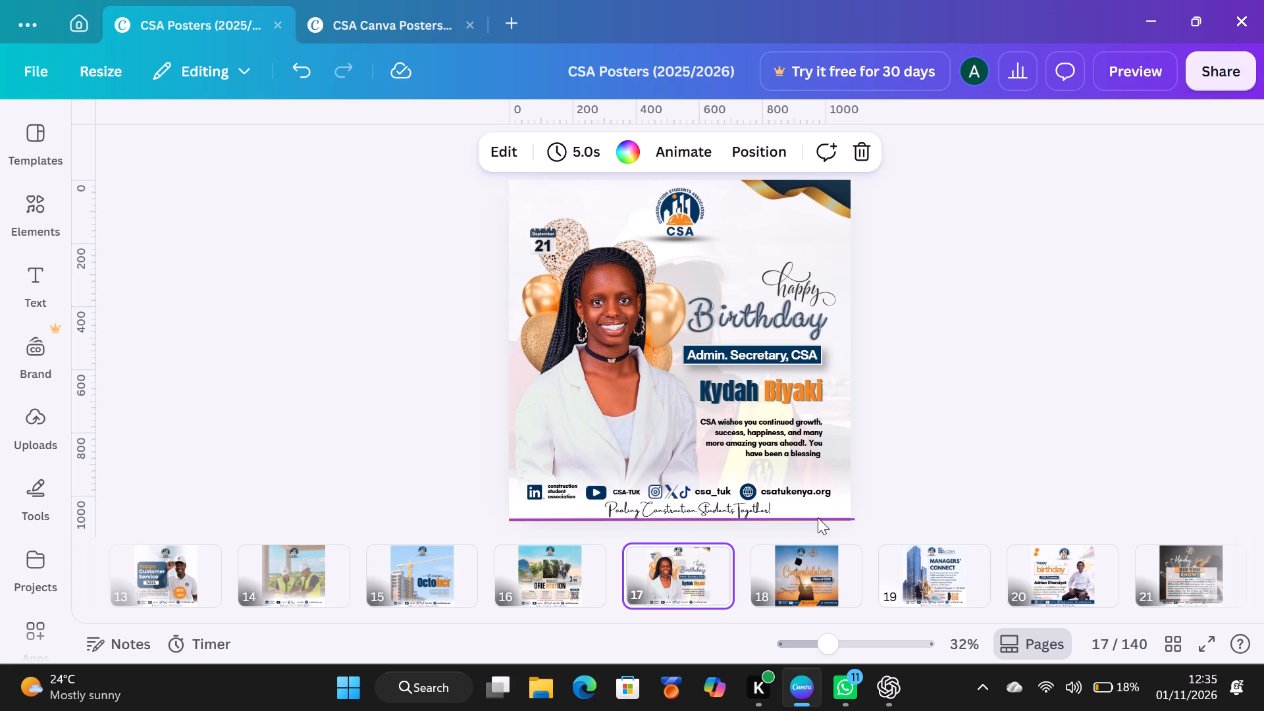
{"action": "left_click", "coordinate": [818, 519]}
{"action": "left_click", "coordinate": [743, 485]}
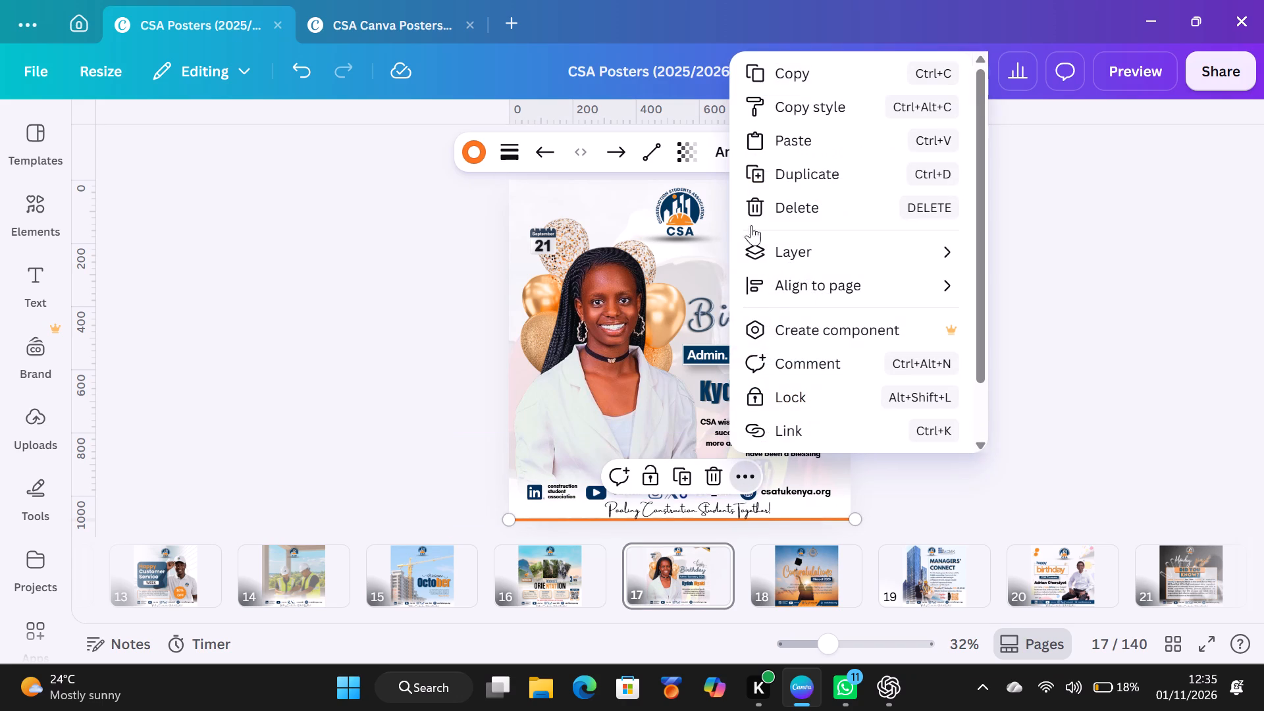
{"action": "left_click", "coordinate": [781, 68]}
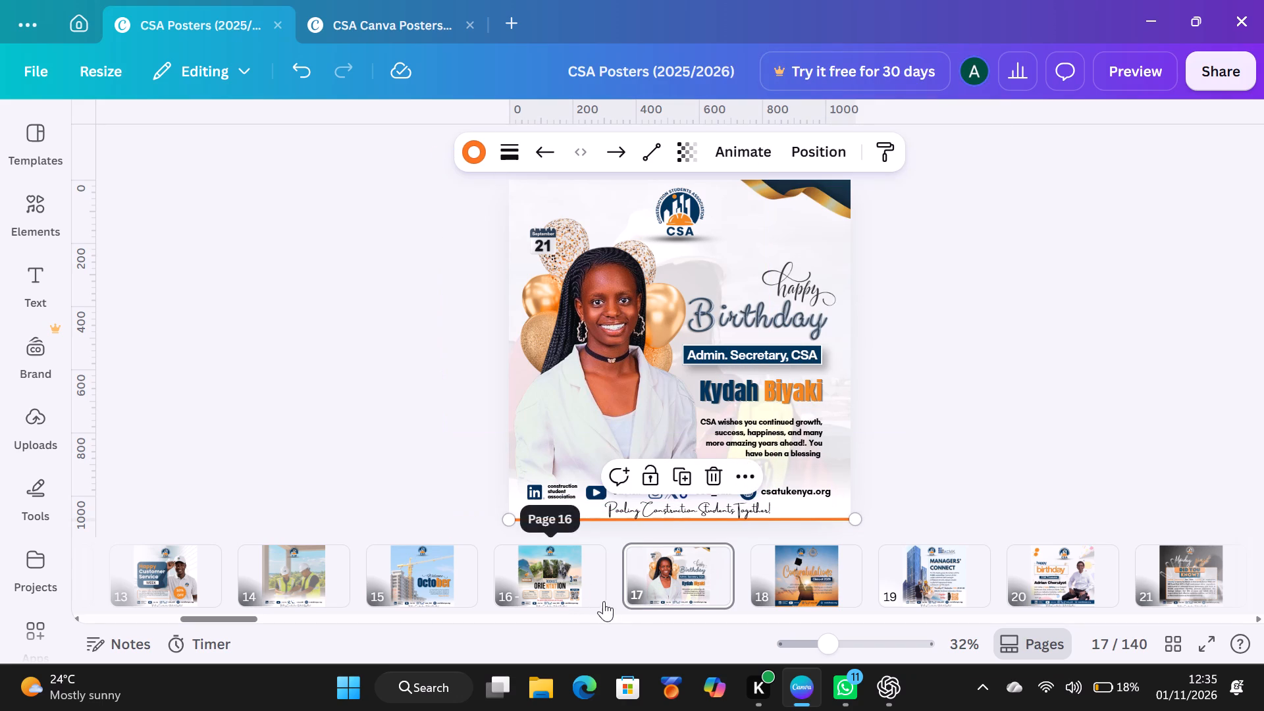
{"action": "left_click", "coordinate": [307, 575]}
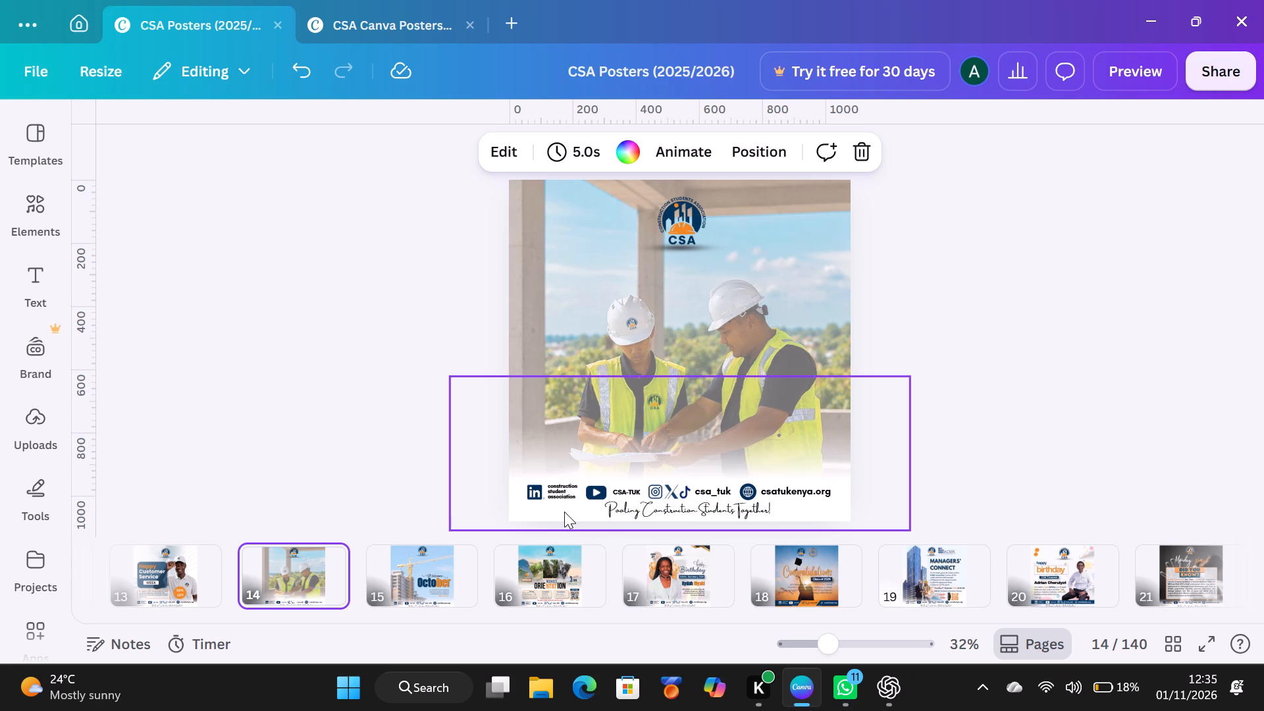
{"action": "right_click", "coordinate": [564, 512]}
{"action": "left_click", "coordinate": [648, 197]}
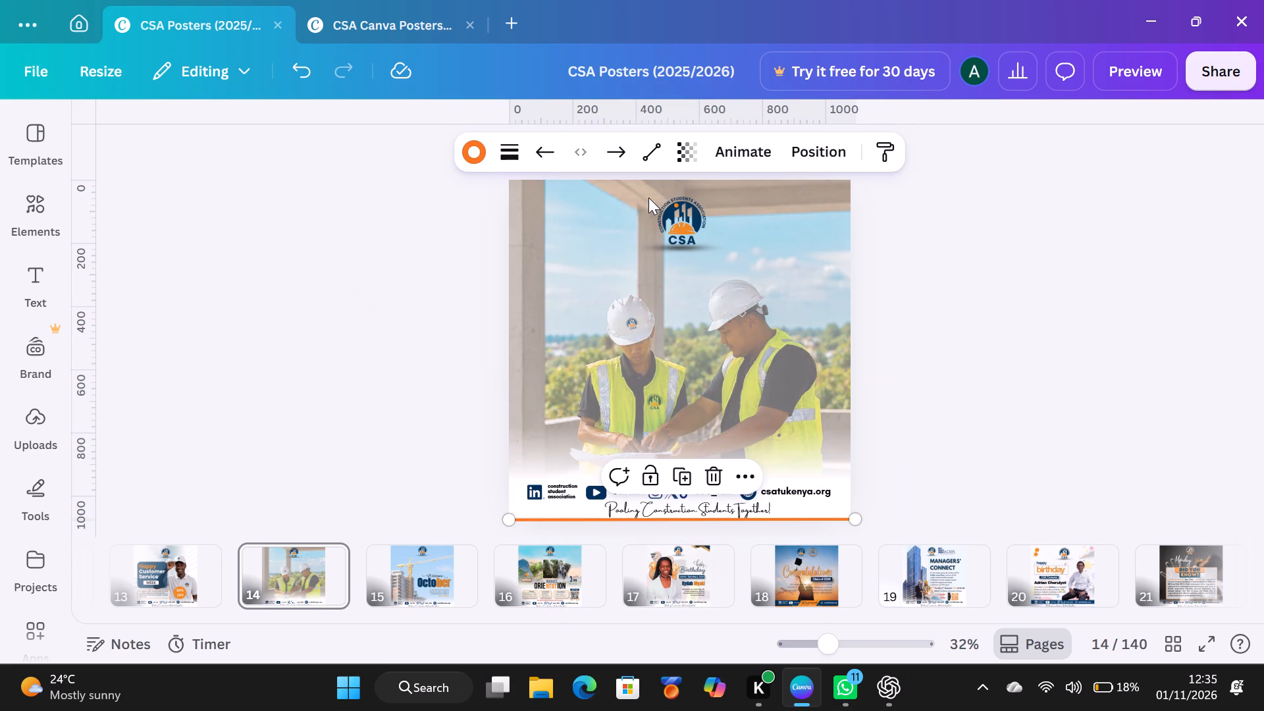
Copy the "Welcome" lettering from the October poster on page 15 and paste it onto page 14.
{"action": "left_click", "coordinate": [473, 575]}
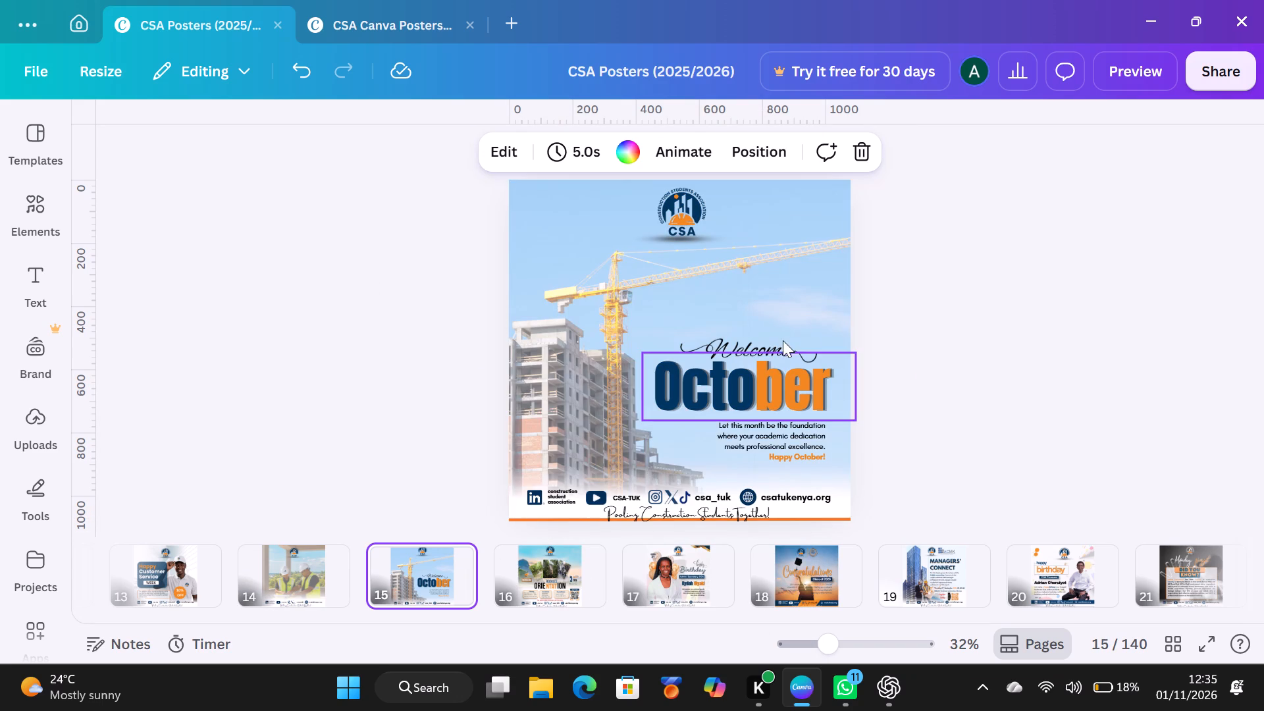
{"action": "left_click", "coordinate": [773, 340]}
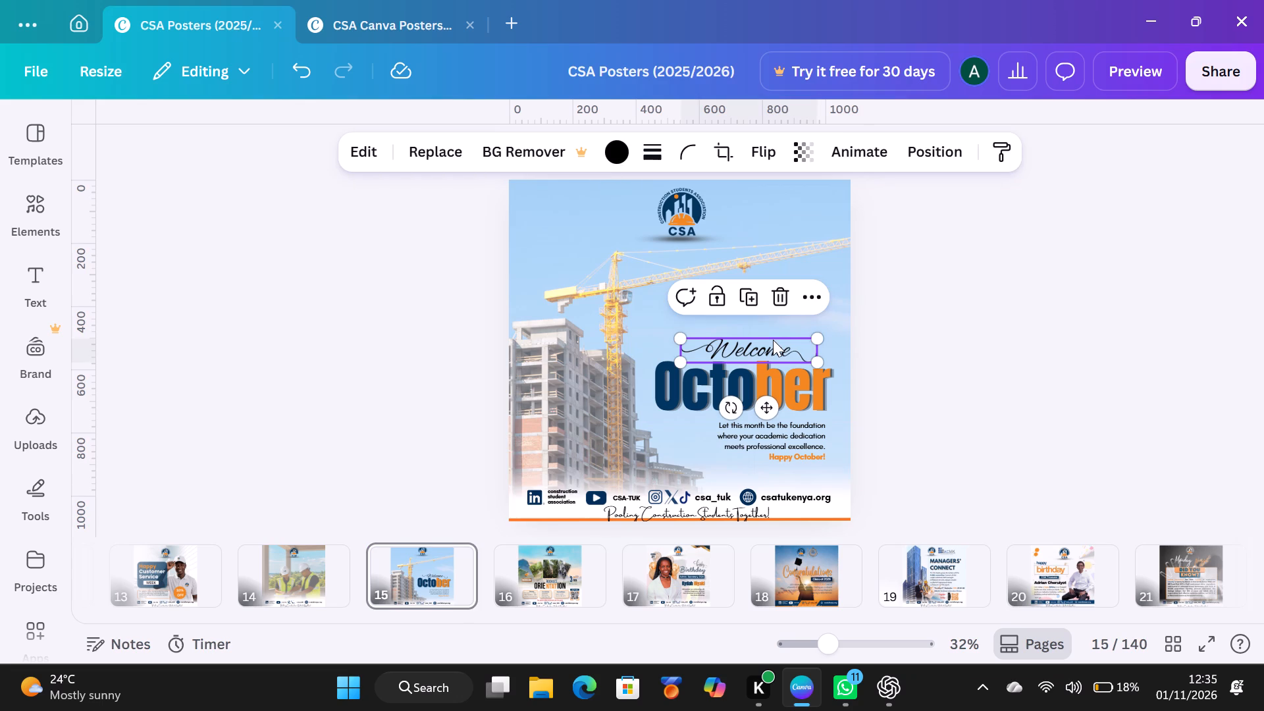
{"action": "left_click", "coordinate": [808, 294]}
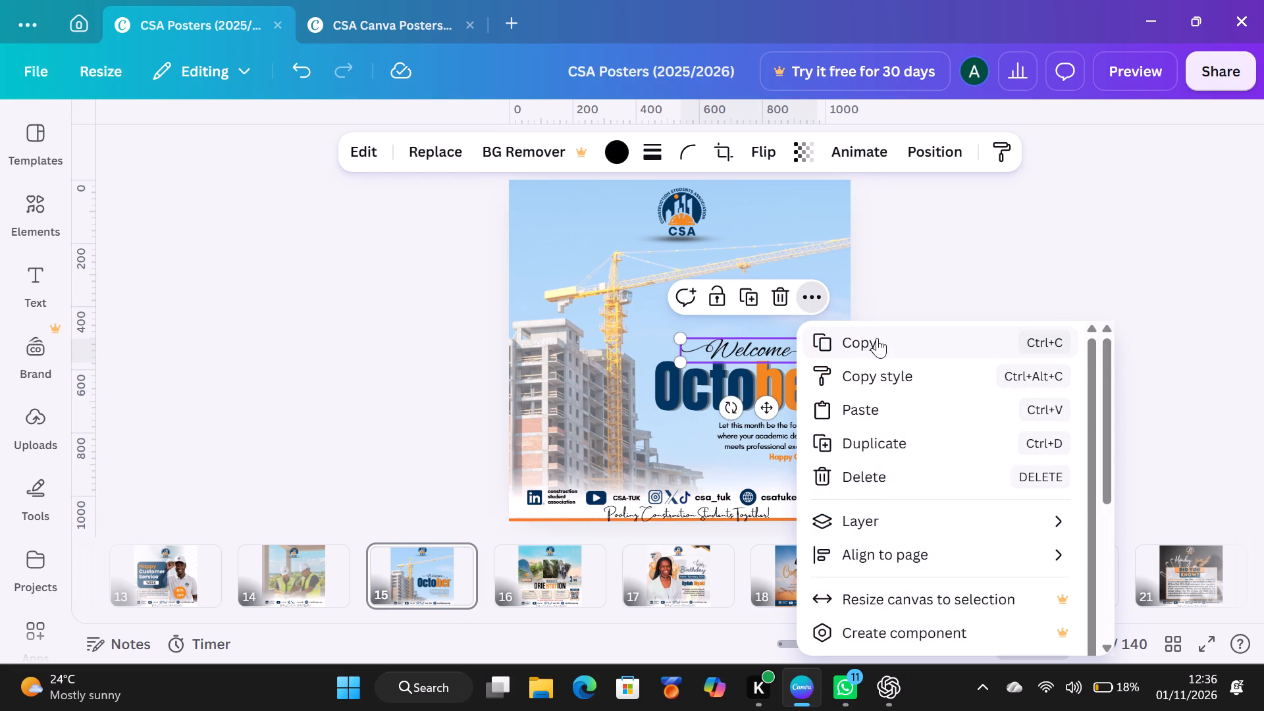
{"action": "left_click", "coordinate": [877, 338]}
{"action": "left_click", "coordinate": [294, 565]}
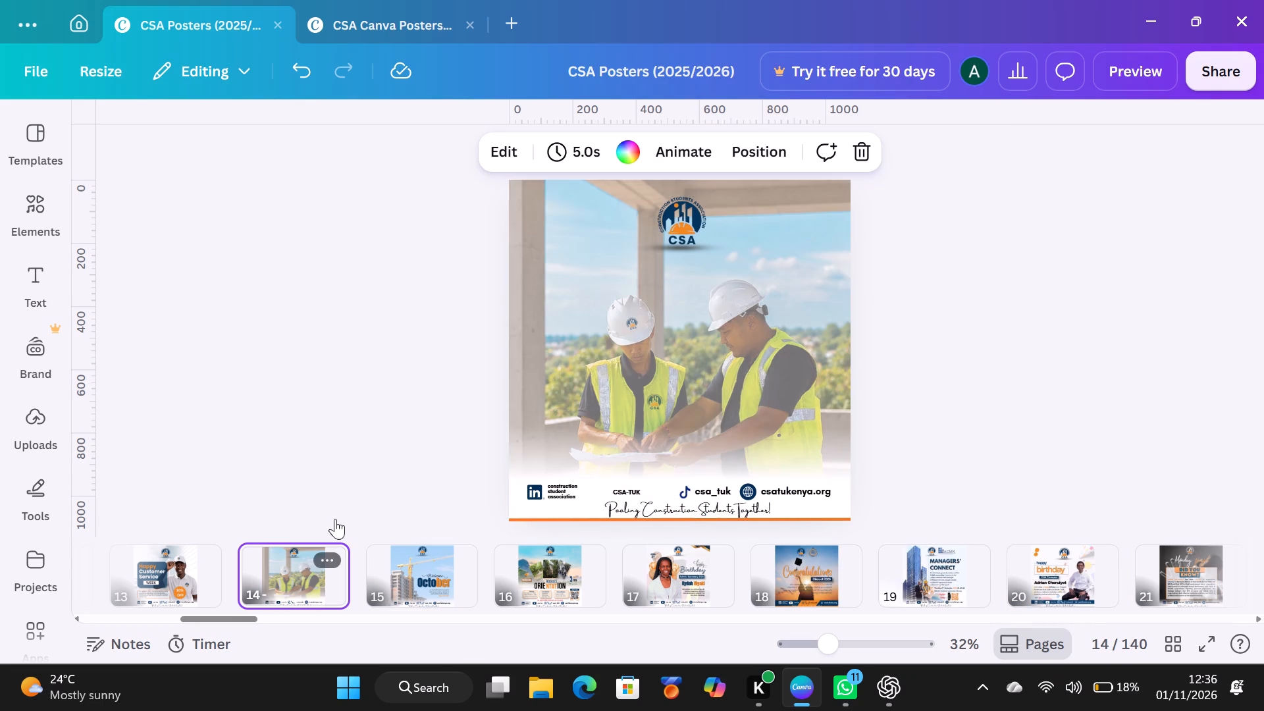
{"action": "right_click", "coordinate": [667, 285]}
{"action": "left_click", "coordinate": [784, 162]}
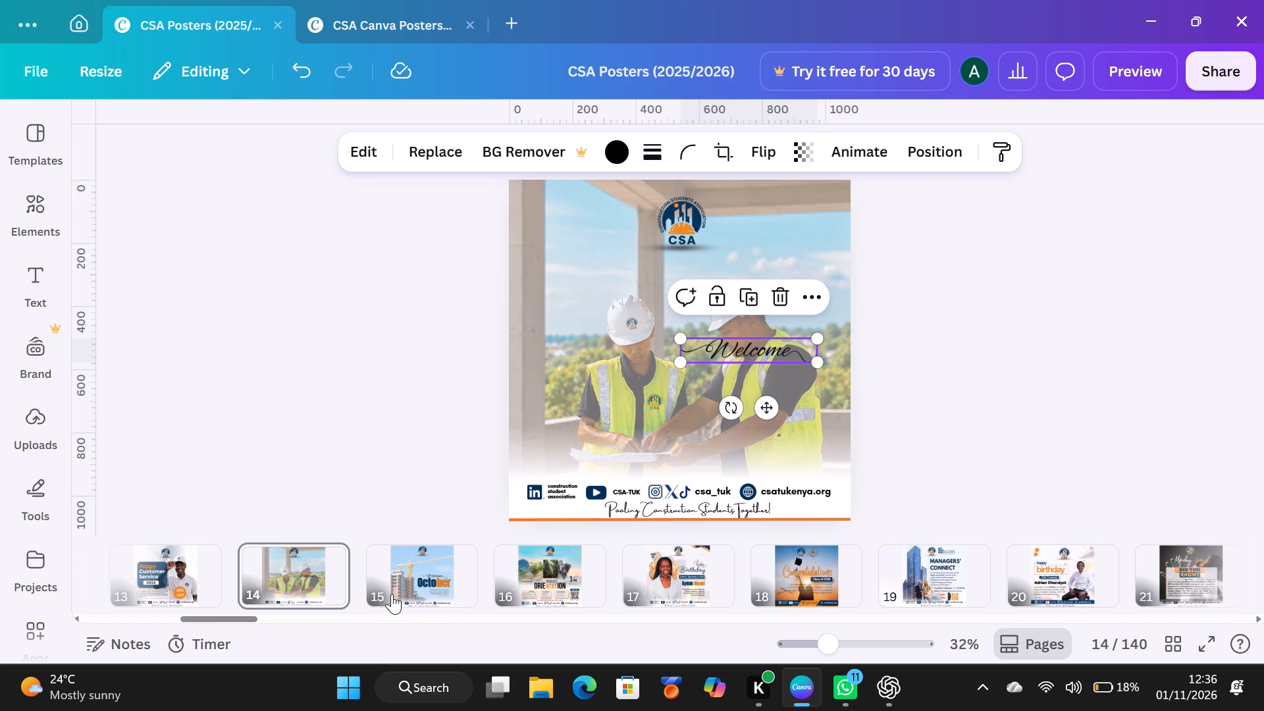
Check the transparency settings of the background photo and the "Welcome" lettering on page 15.
{"action": "left_click", "coordinate": [436, 583]}
{"action": "left_click", "coordinate": [608, 297]}
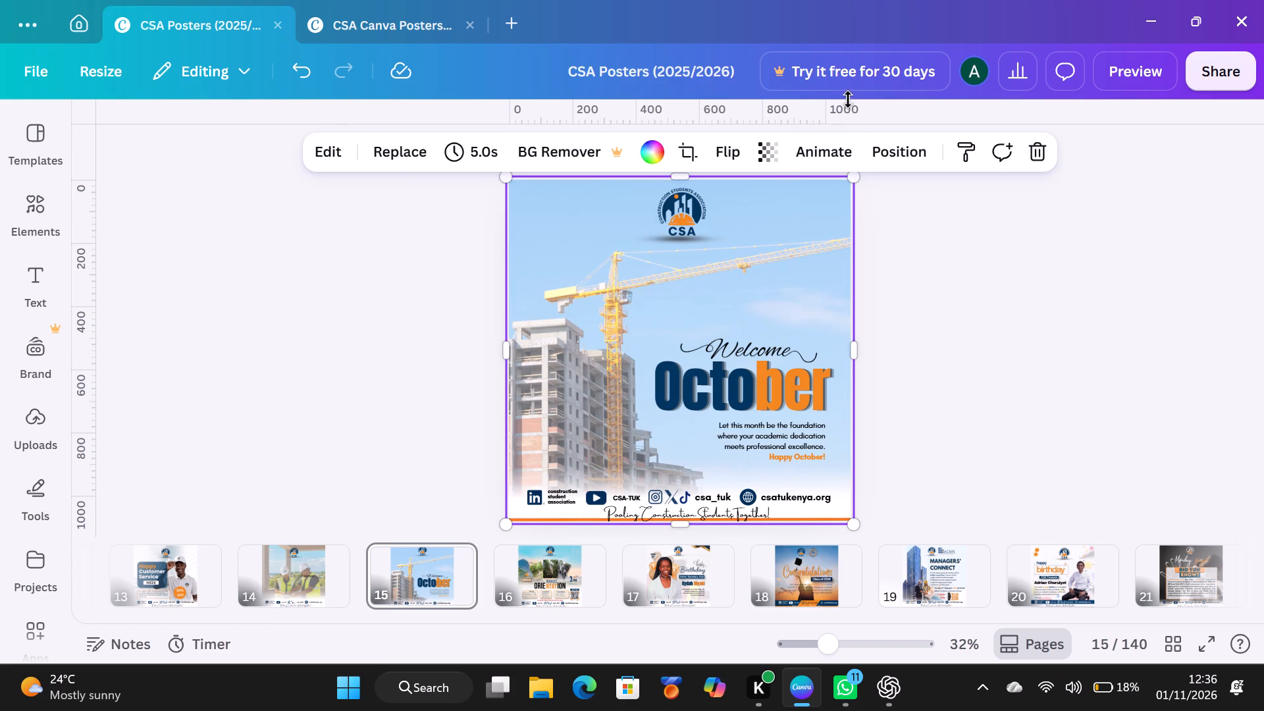
{"action": "left_click", "coordinate": [779, 155]}
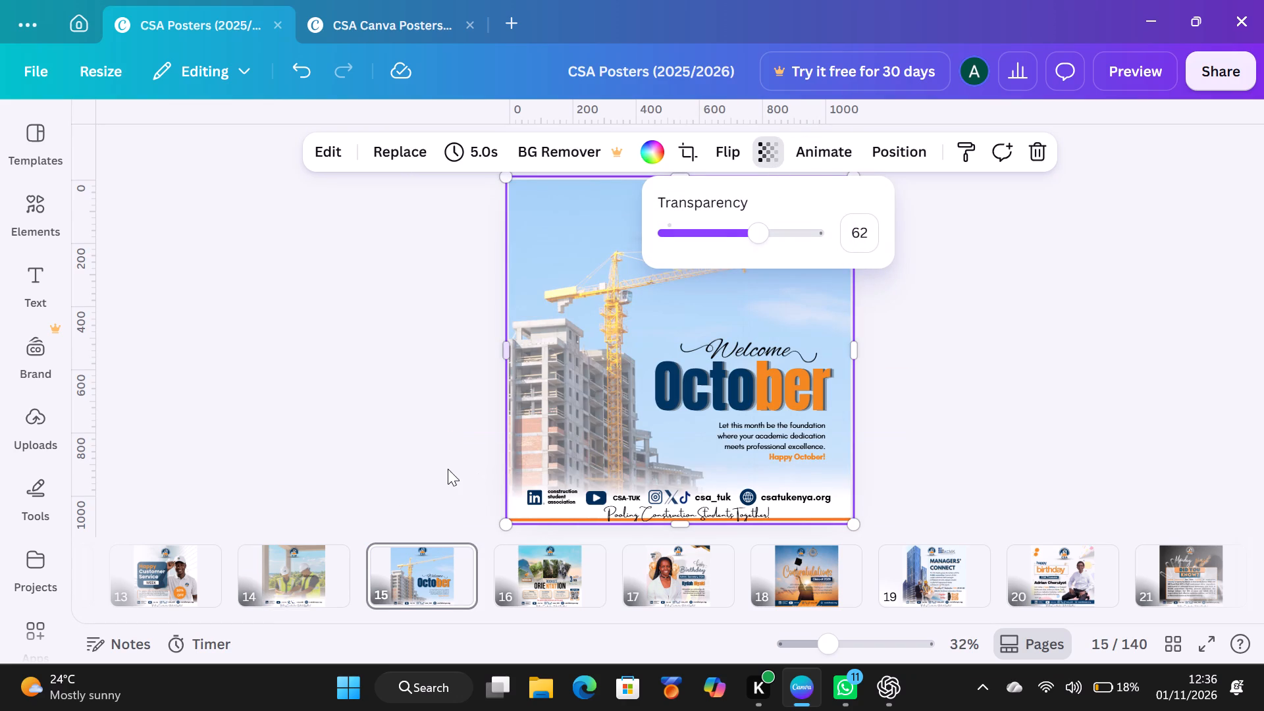
{"action": "left_click", "coordinate": [764, 344]}
{"action": "left_click", "coordinate": [759, 339]}
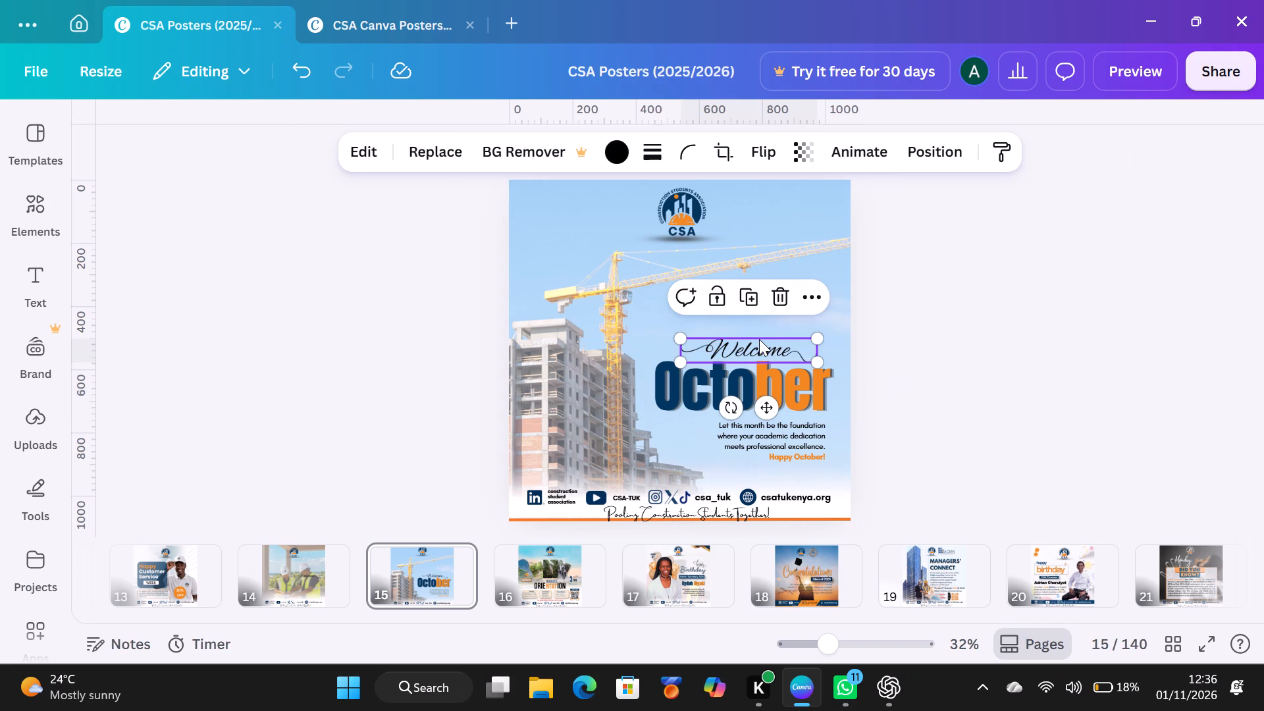
{"action": "left_click", "coordinate": [803, 151]}
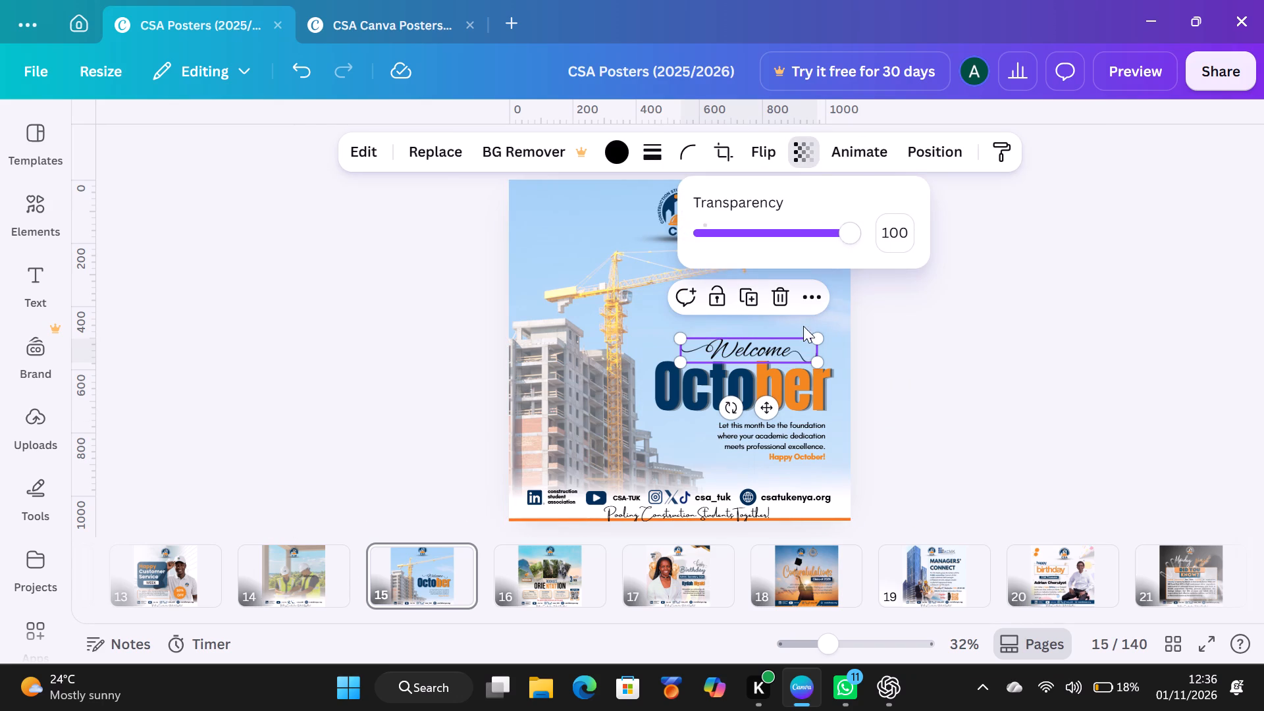
Copy the "October" title from page 15 and paste it onto page 14.
{"action": "left_click", "coordinate": [774, 393]}
{"action": "left_click", "coordinate": [805, 308]}
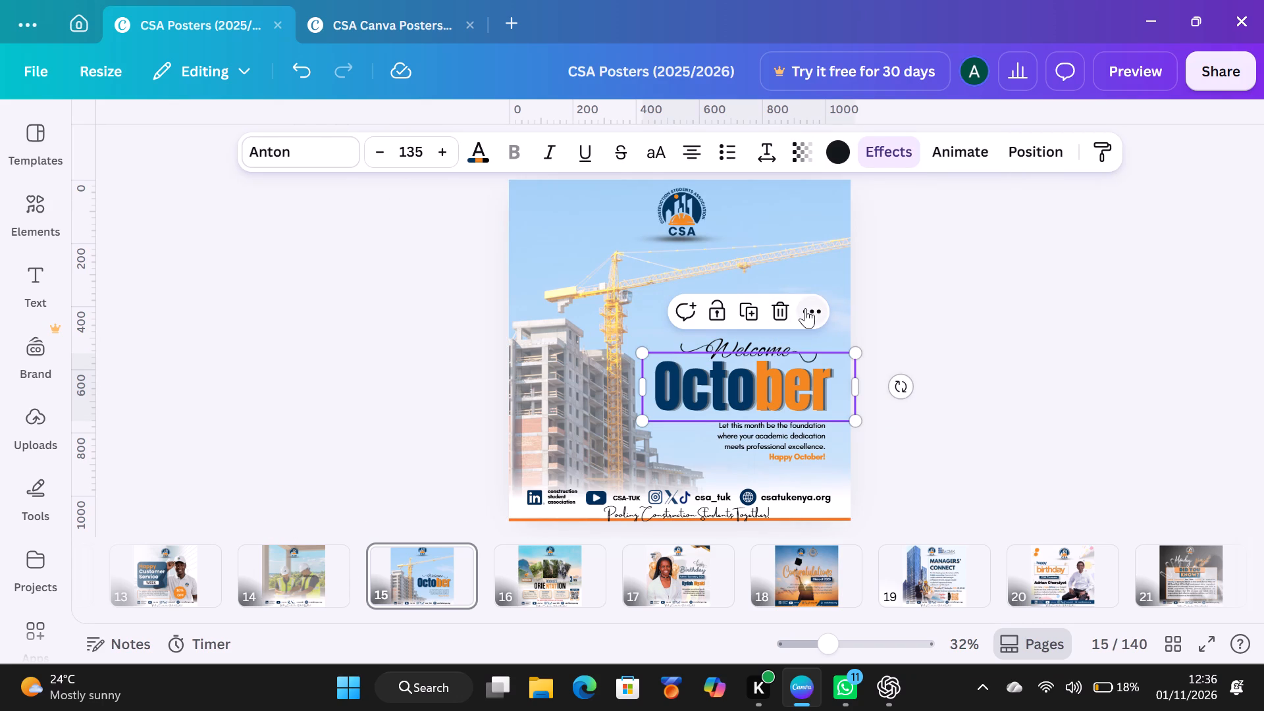
{"action": "left_click", "coordinate": [903, 352]}
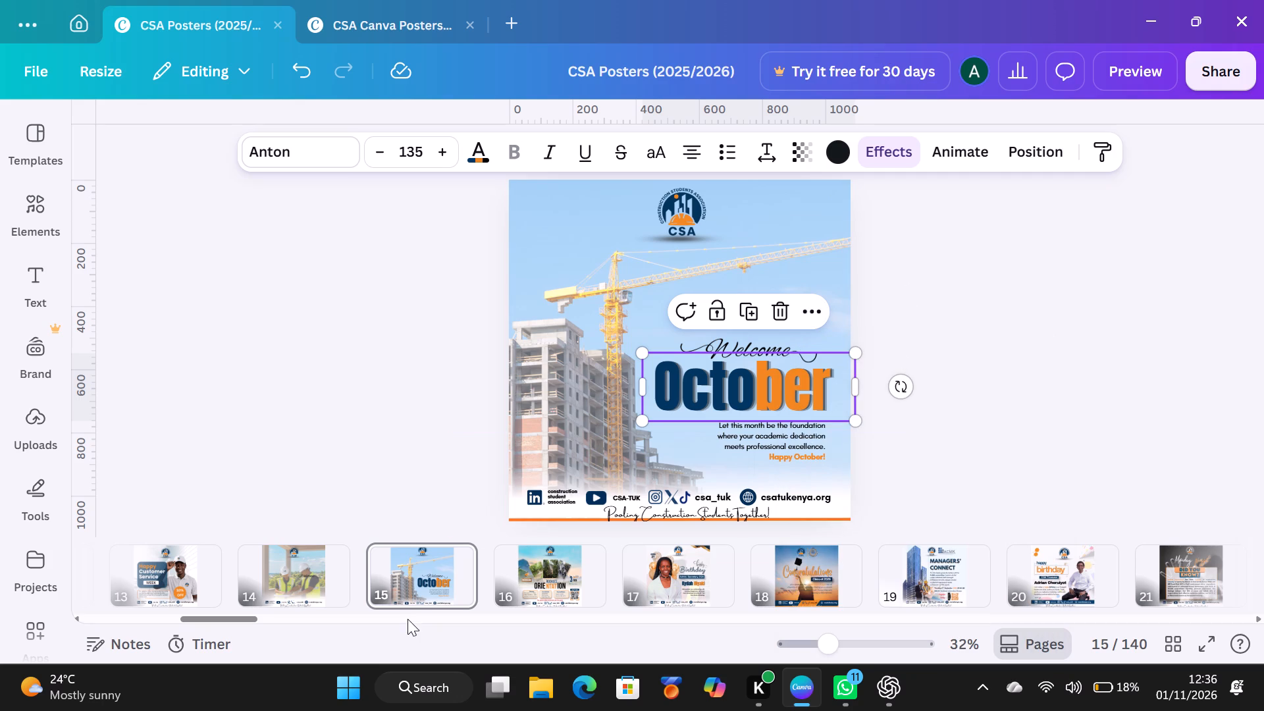
{"action": "left_click", "coordinate": [348, 576]}
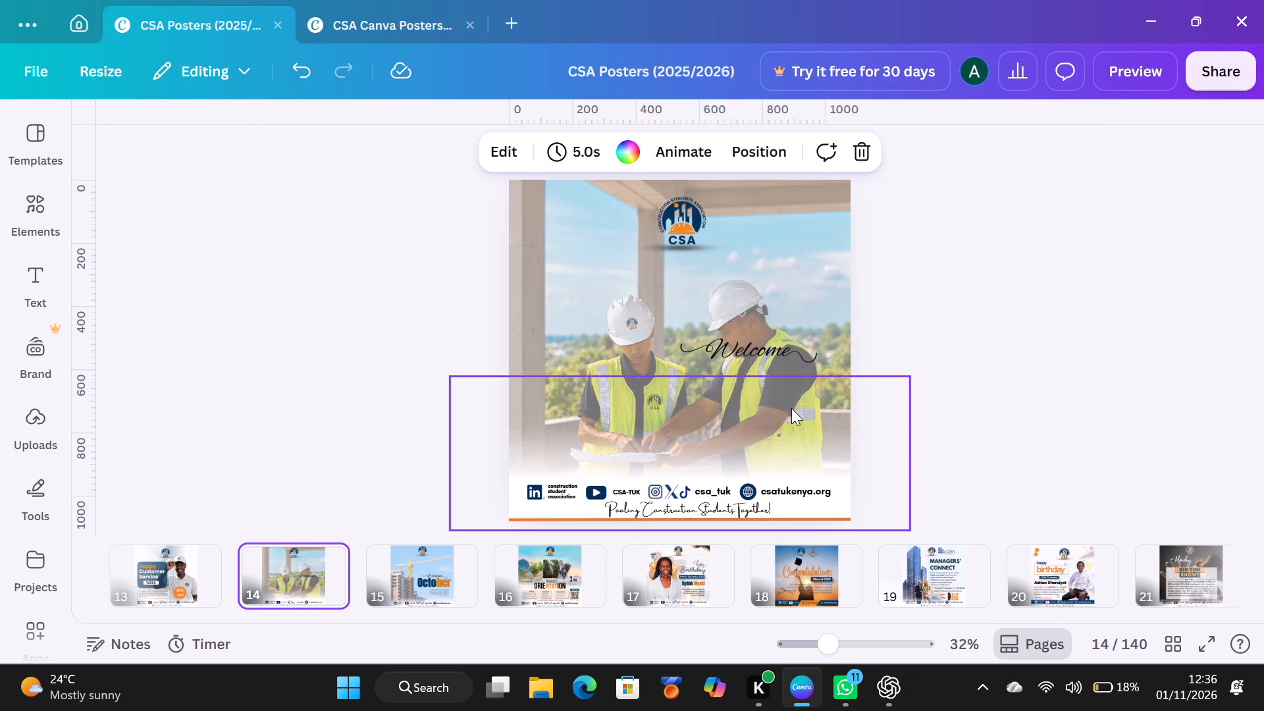
{"action": "right_click", "coordinate": [681, 391]}
{"action": "left_click", "coordinate": [773, 188]}
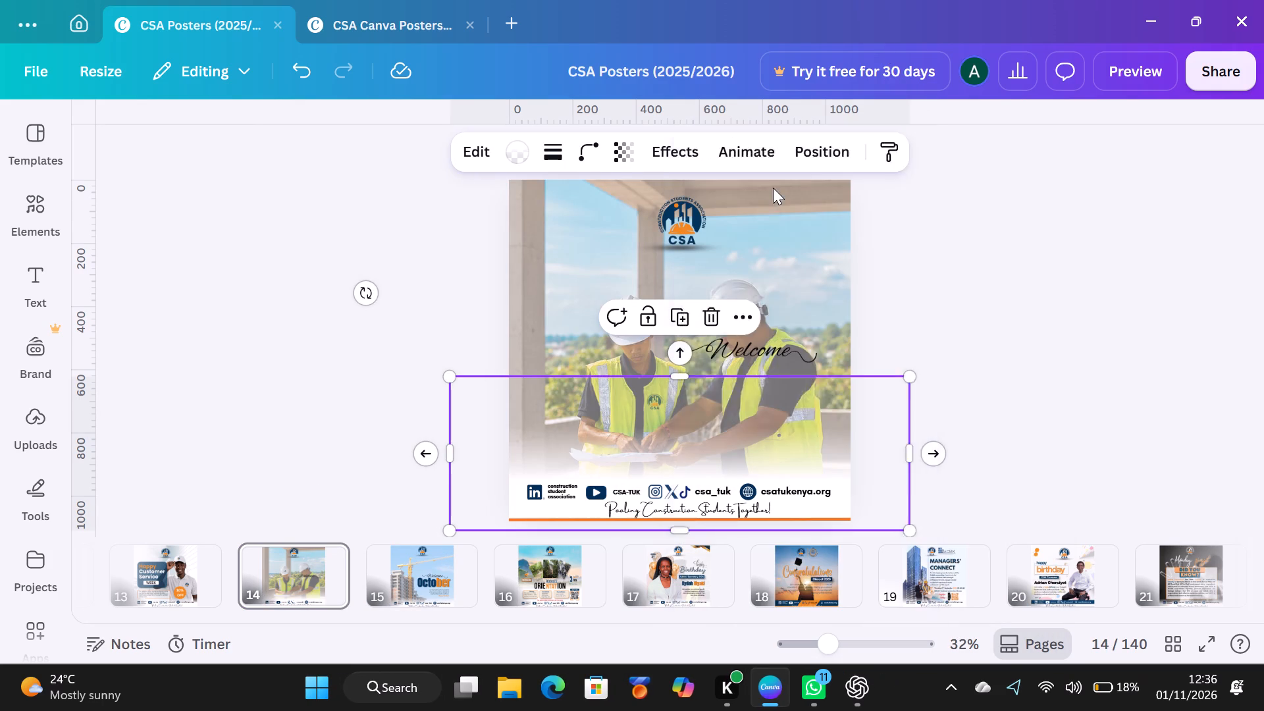
Replace the text of the pasted "October" title on page 14 with "november".
{"action": "left_click", "coordinate": [829, 389]}
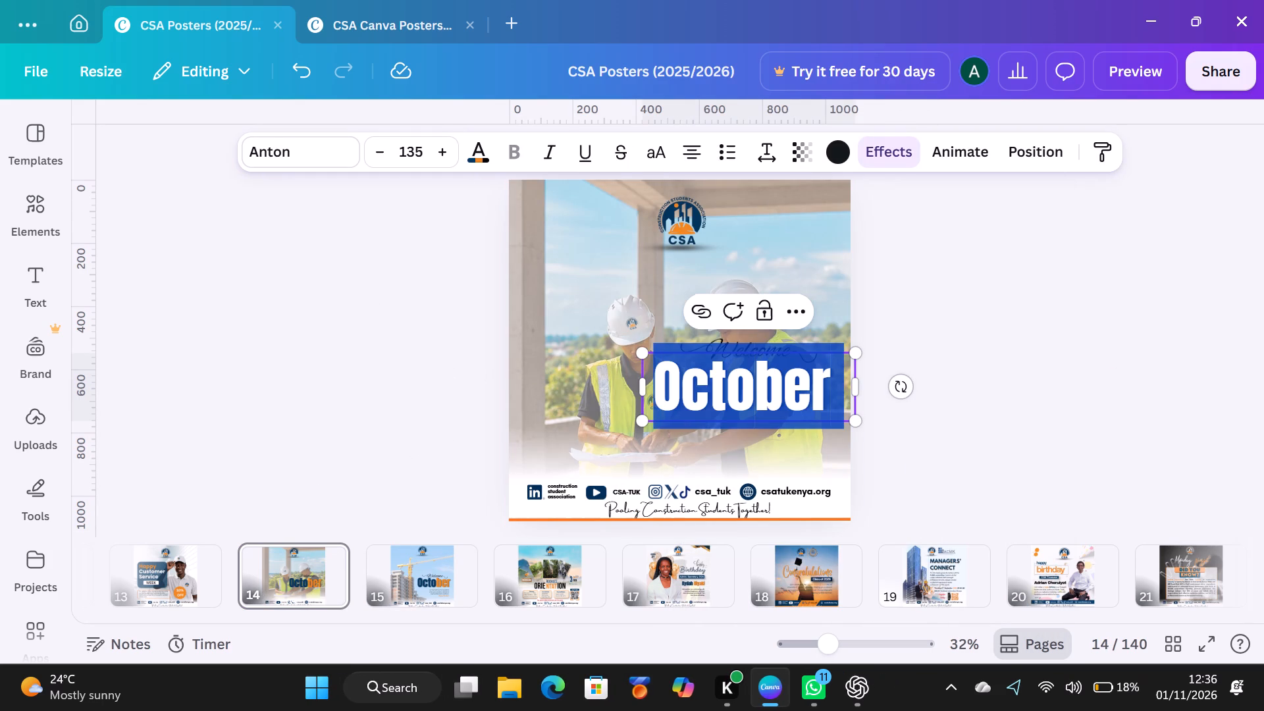
{"action": "left_click", "coordinate": [829, 389]}
{"action": "left_click", "coordinate": [829, 389]}
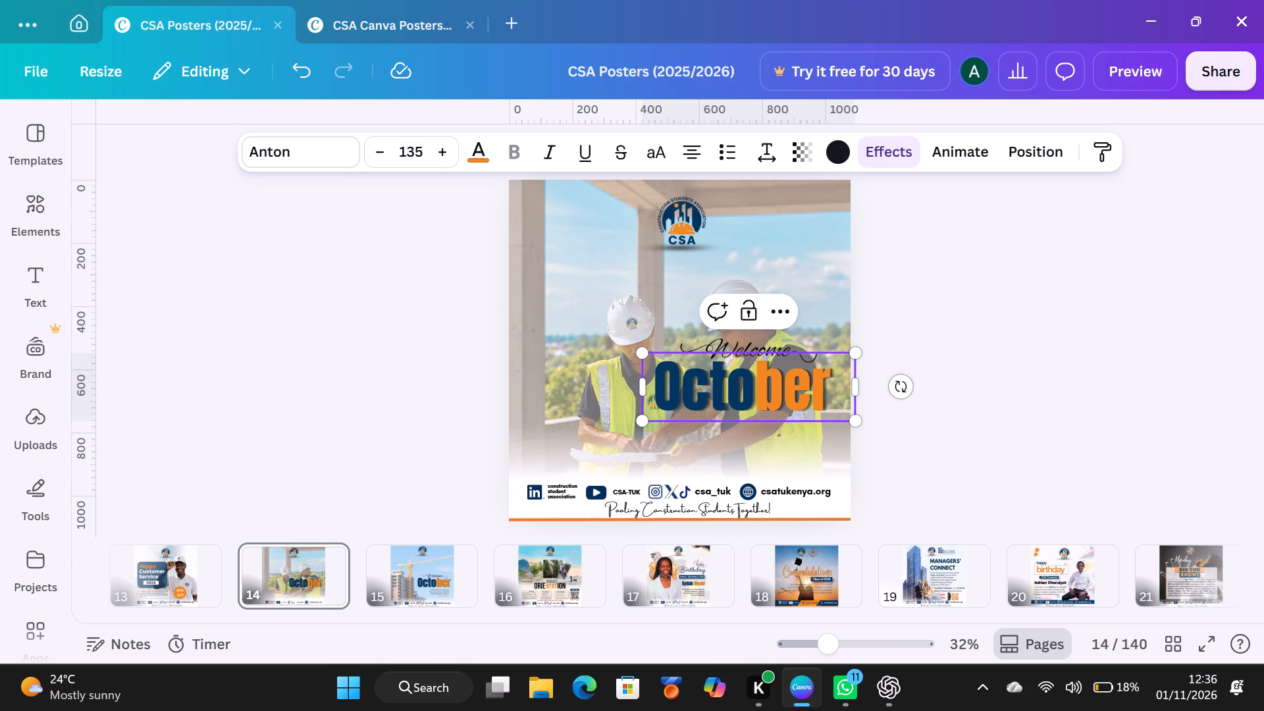
{"action": "key", "text": "BackSpace"}
{"action": "key", "text": "BackSpace"}
{"action": "key", "text": "BackSpace"}
{"action": "key", "text": "BackSpace"}
{"action": "key", "text": "BackSpace"}
{"action": "key", "text": "BackSpace"}
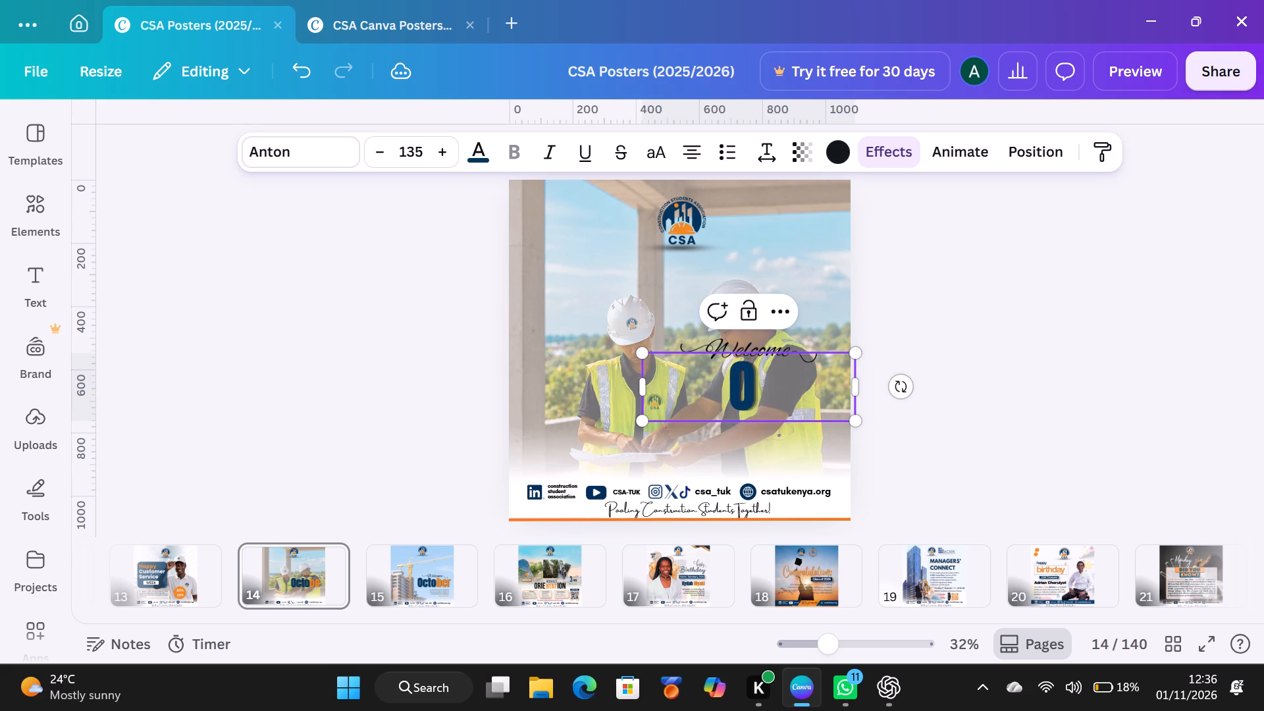
{"action": "key", "text": "BackSpace"}
{"action": "type", "text": "no"}
{"action": "type", "text": "vember"}
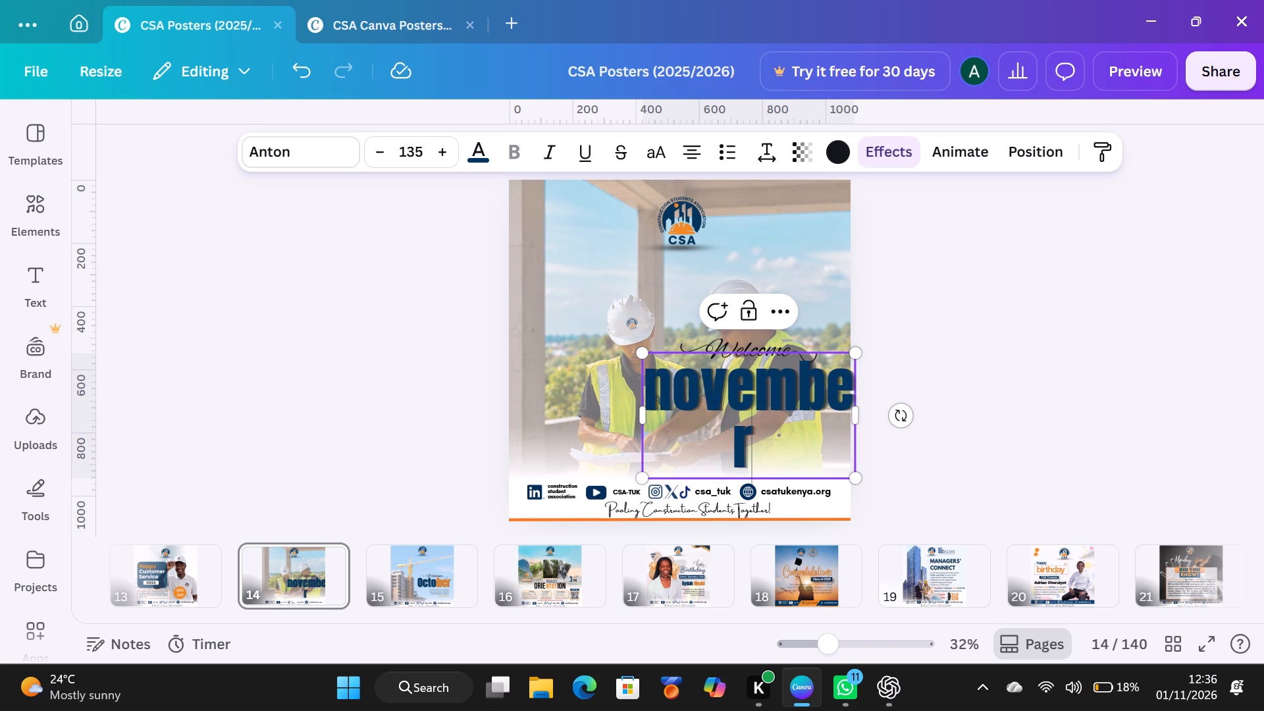
Shift the month title on page 14 slightly left and down, and reduce its font size to 114 to fit one line.
{"action": "left_click", "coordinate": [452, 568]}
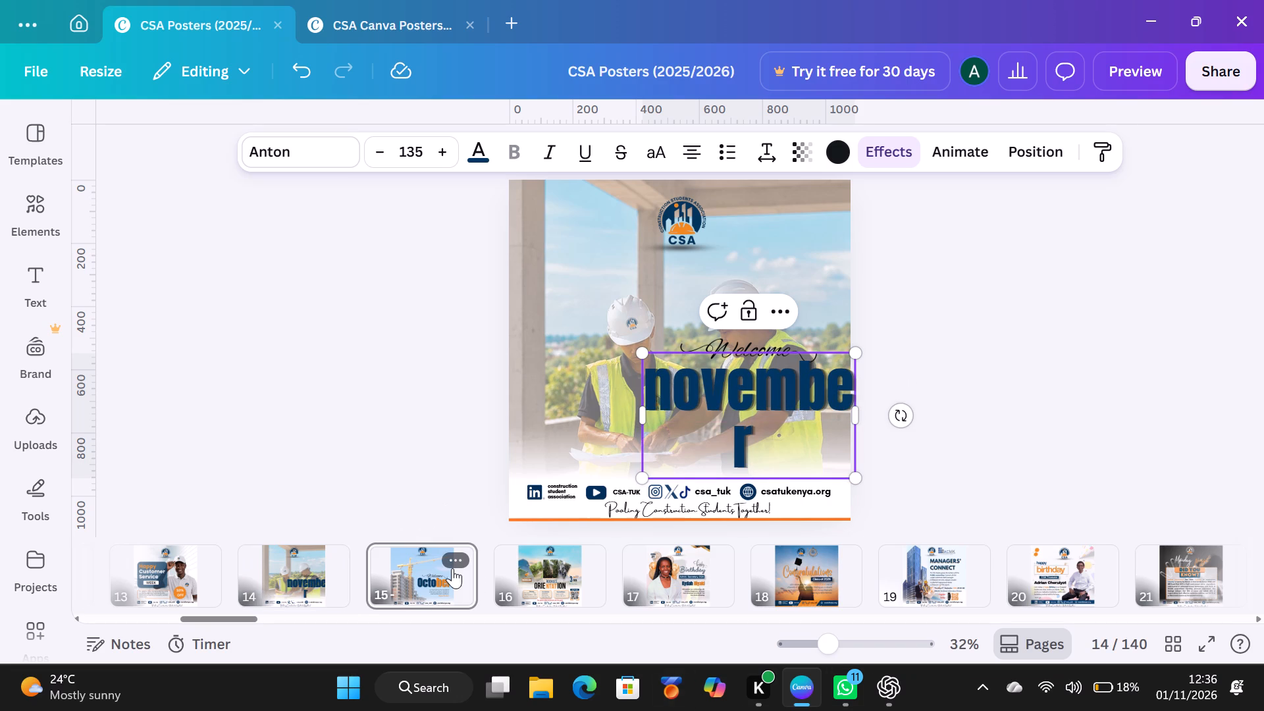
{"action": "left_click", "coordinate": [308, 575]}
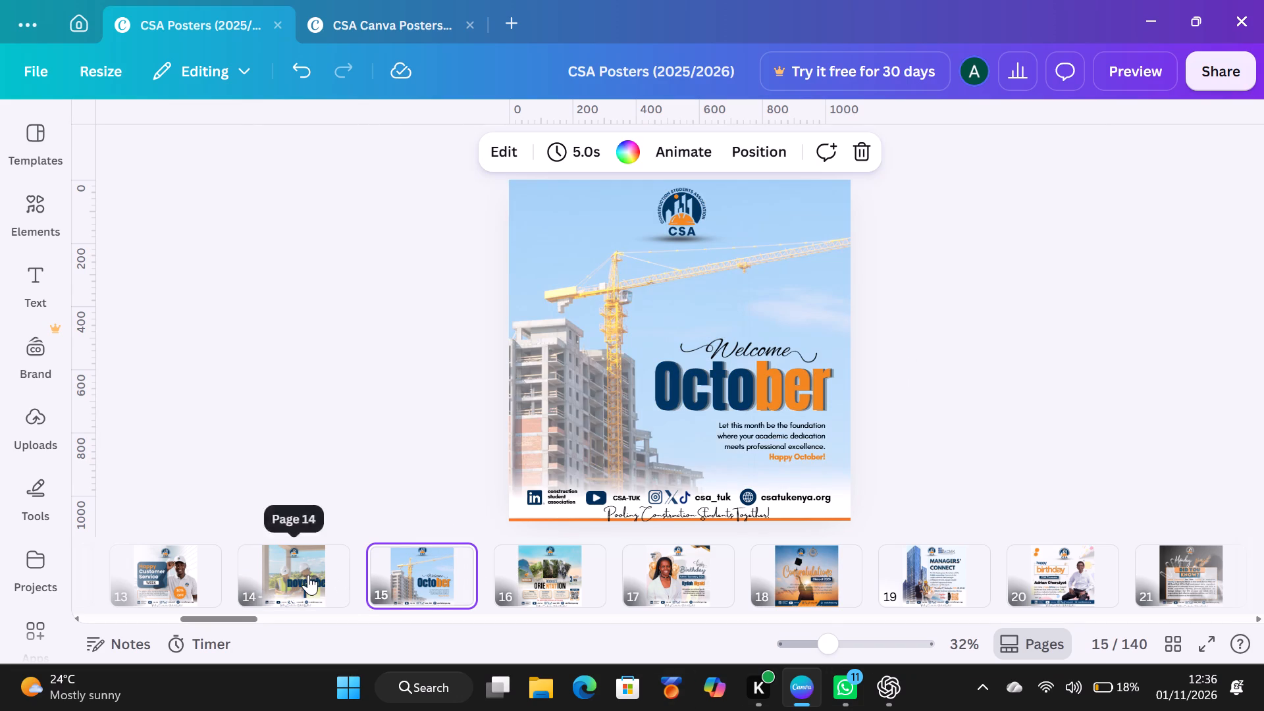
{"action": "left_click", "coordinate": [795, 432]}
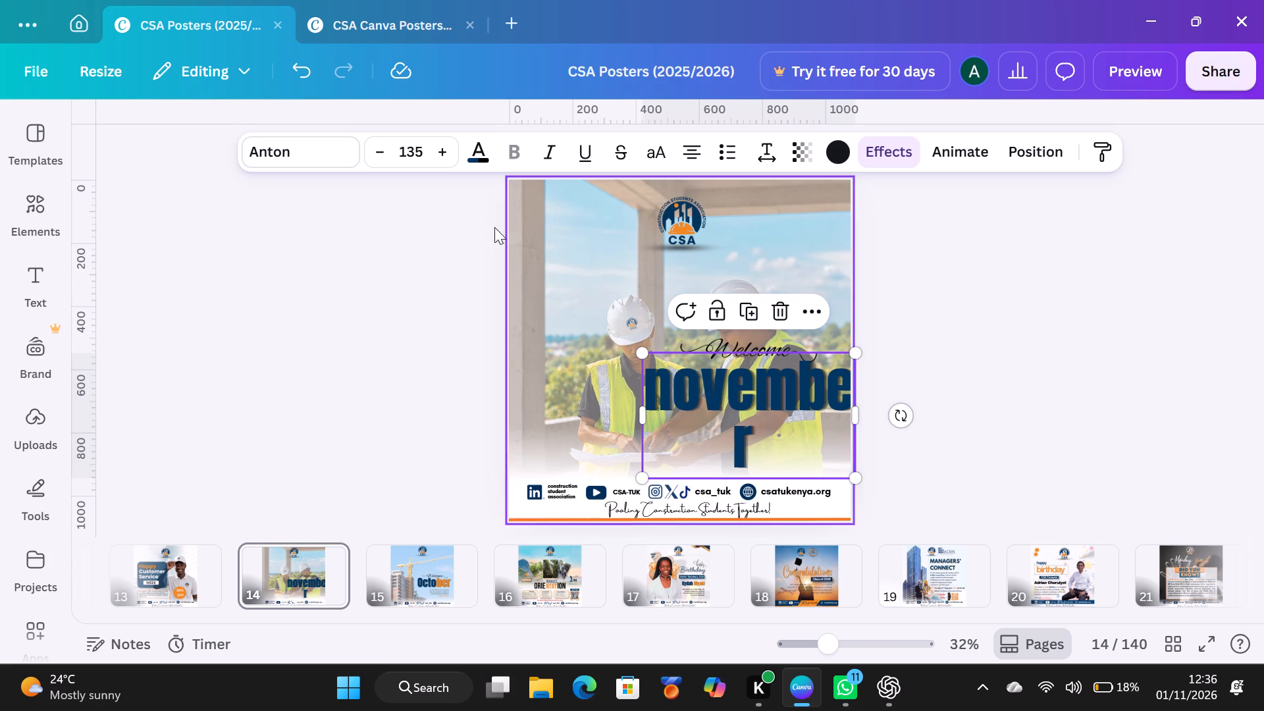
{"action": "left_click_drag", "start_coordinate": [758, 448], "coordinate": [762, 449]}
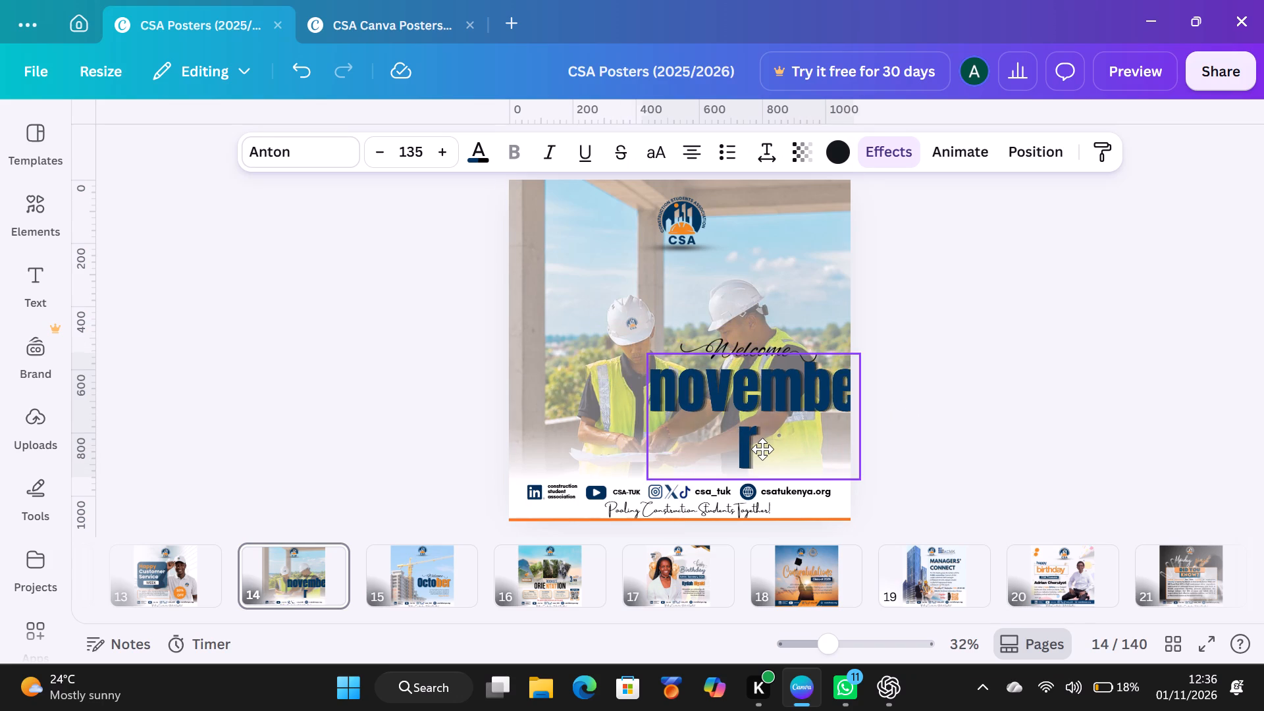
{"action": "left_click_drag", "start_coordinate": [762, 449], "coordinate": [744, 452]}
{"action": "double_click", "coordinate": [720, 433]}
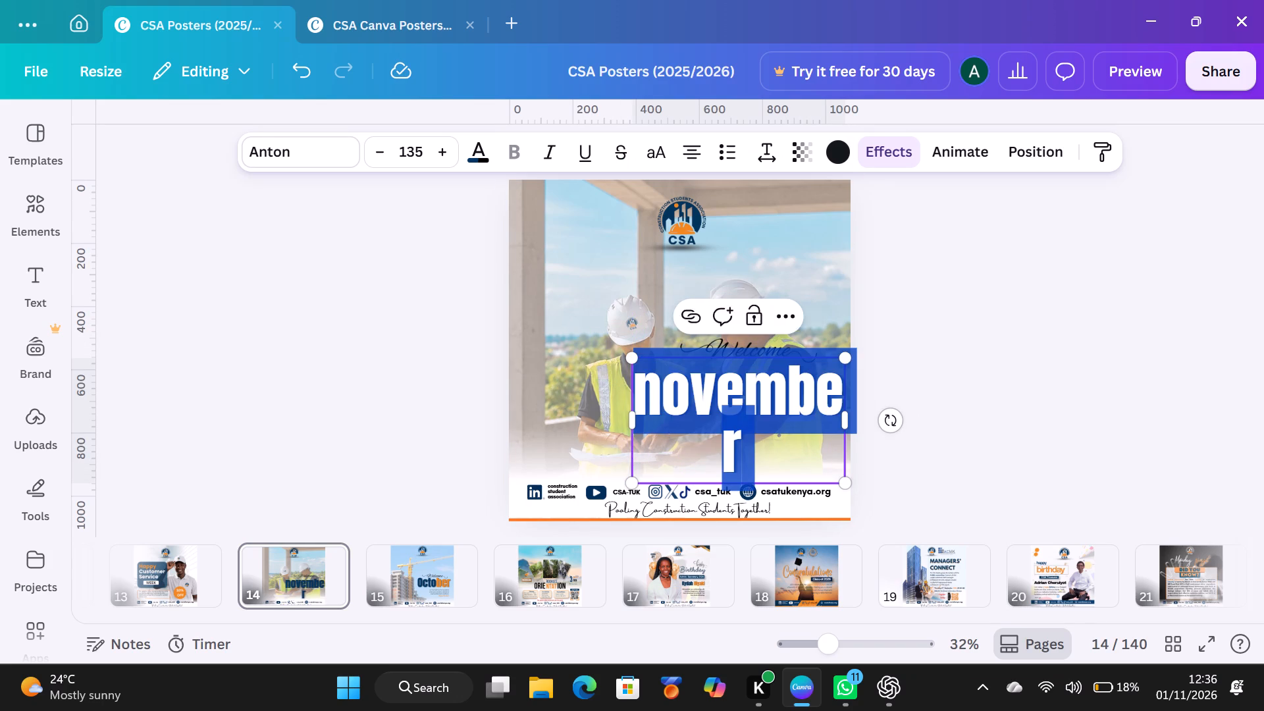
{"action": "triple_click", "coordinate": [383, 155]}
{"action": "left_click", "coordinate": [383, 155]}
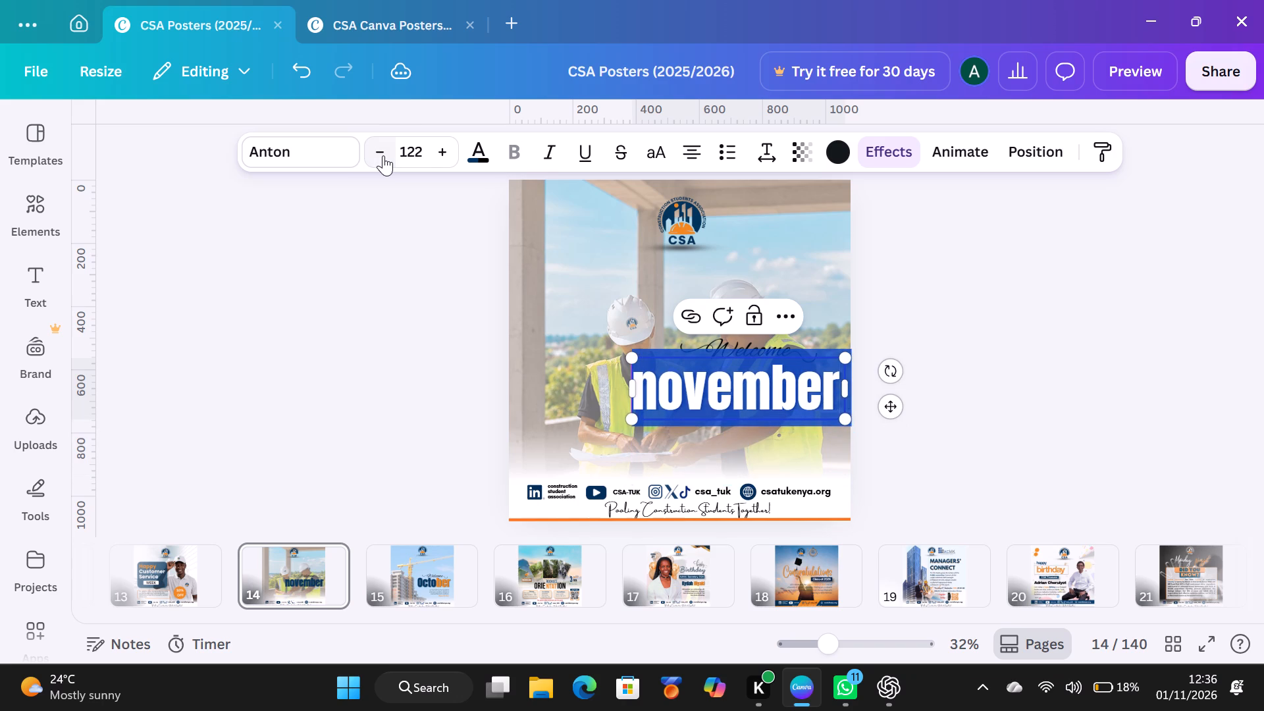
{"action": "left_click", "coordinate": [383, 155]}
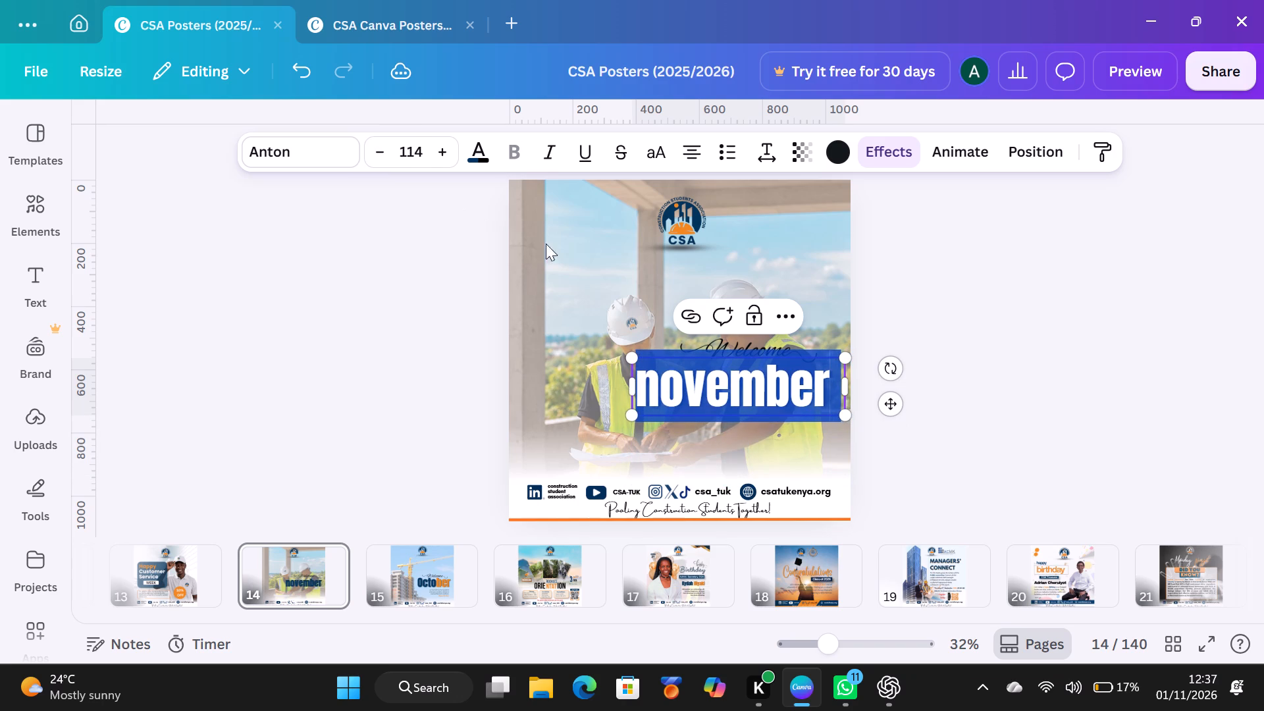
Capitalise the first letter of the page 14 title so it reads "November".
{"action": "left_click", "coordinate": [657, 401]}
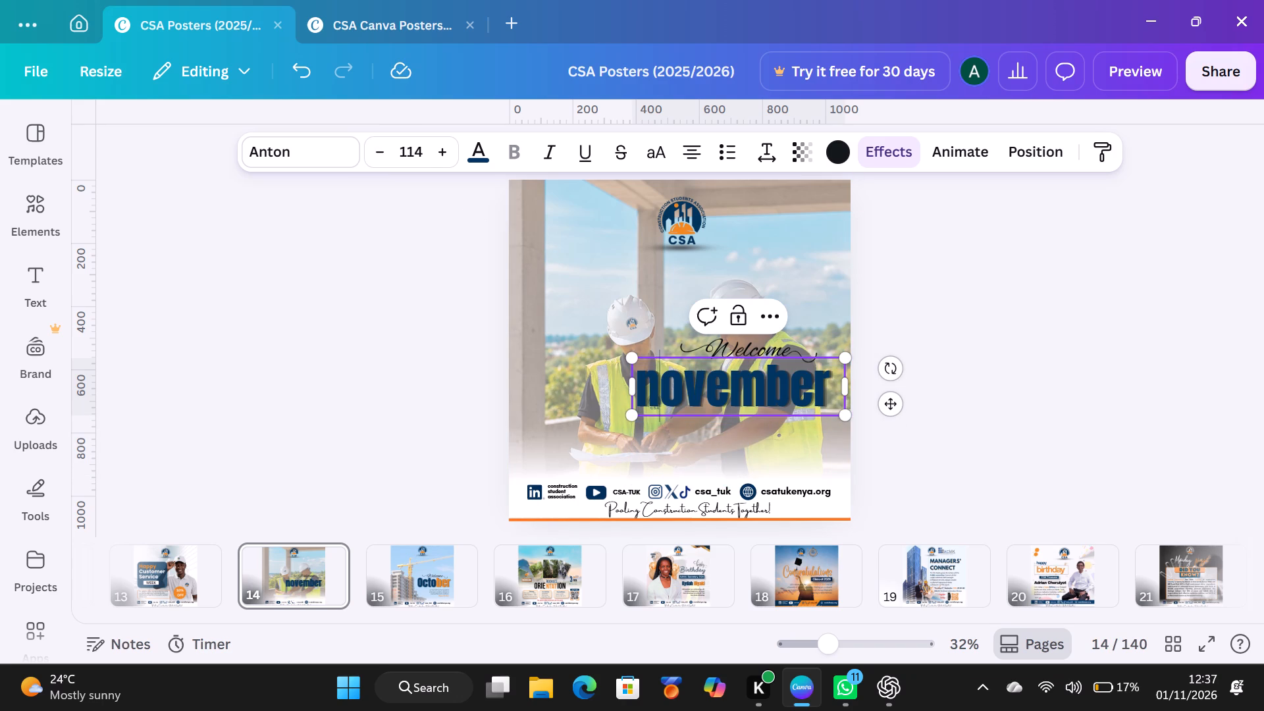
{"action": "key", "text": "BackSpace"}
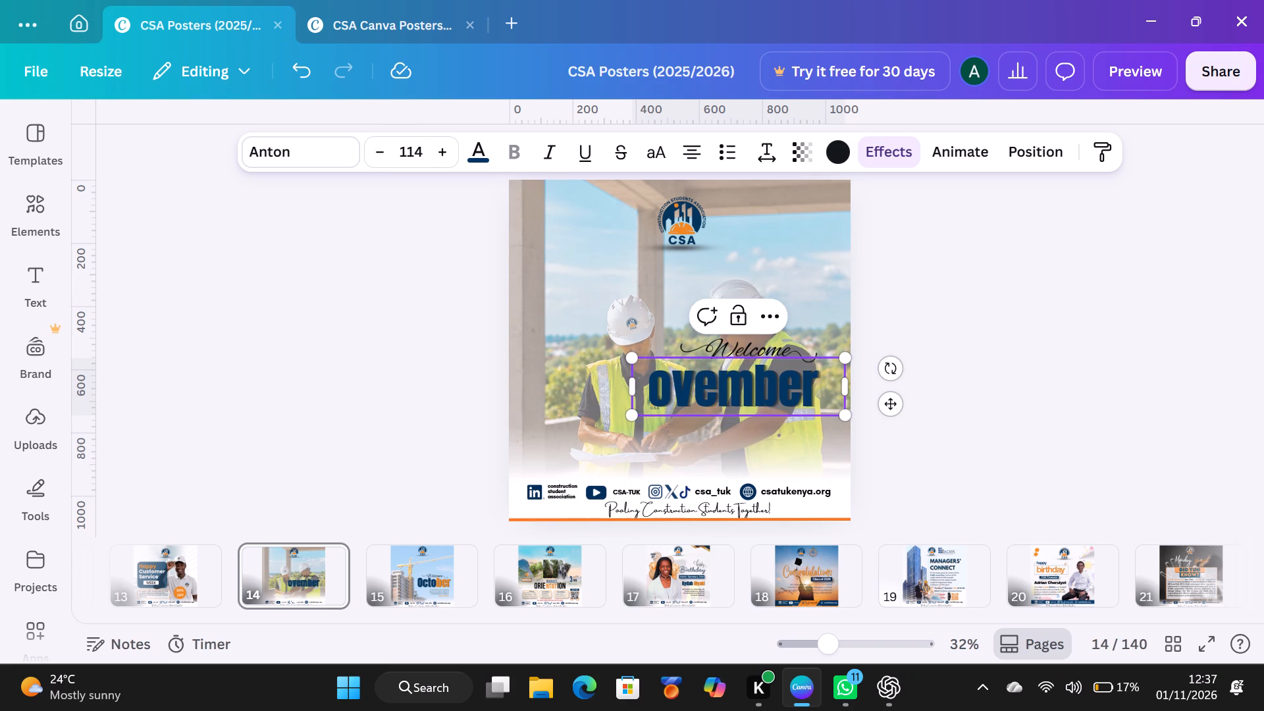
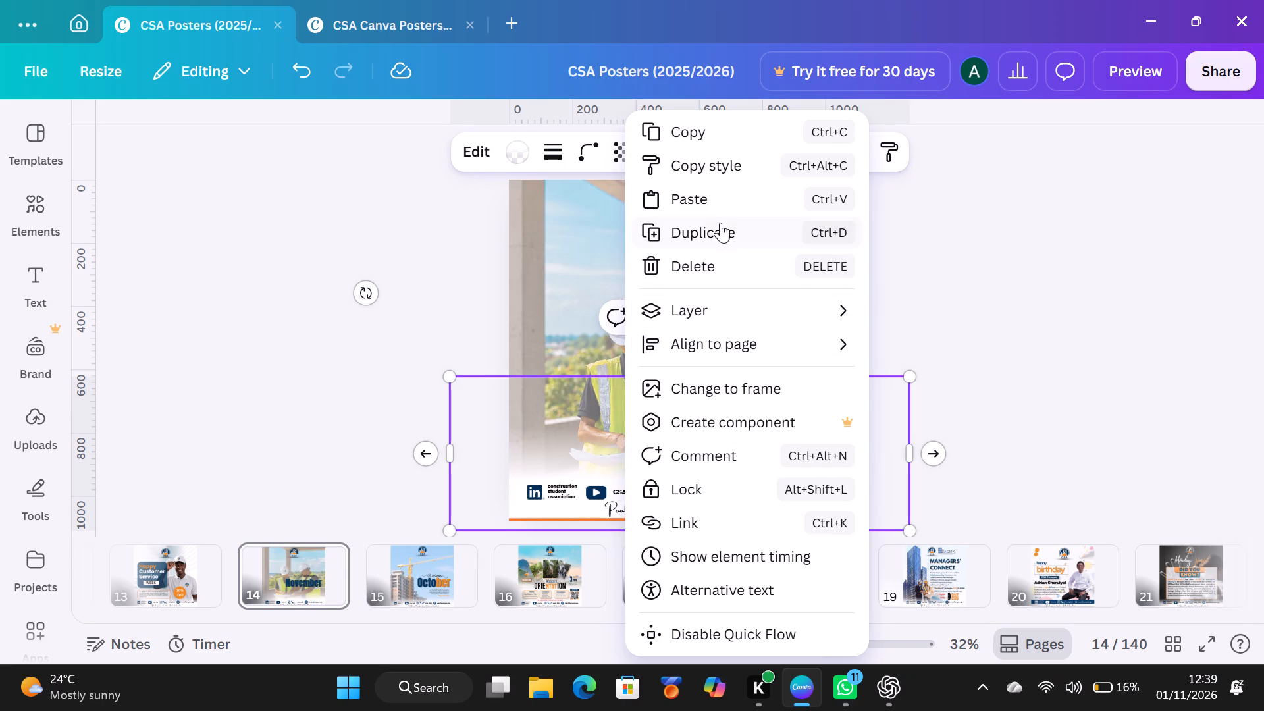
{"action": "left_click", "coordinate": [716, 205]}
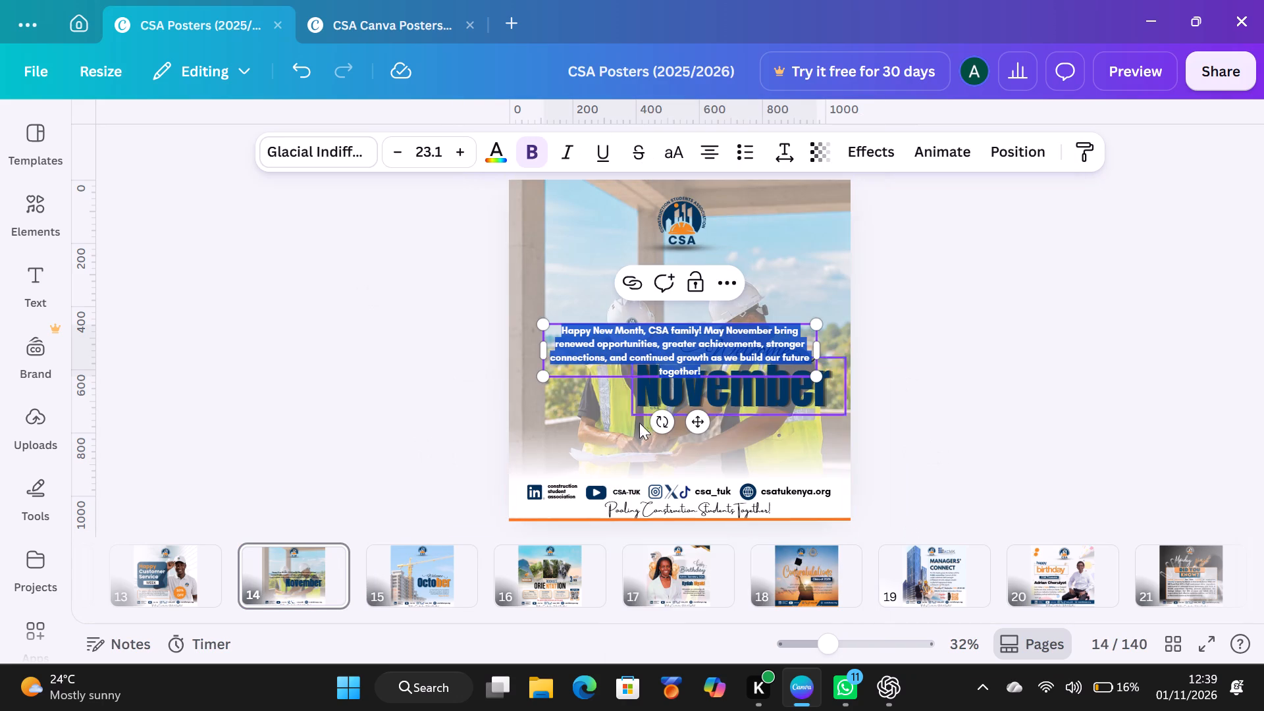
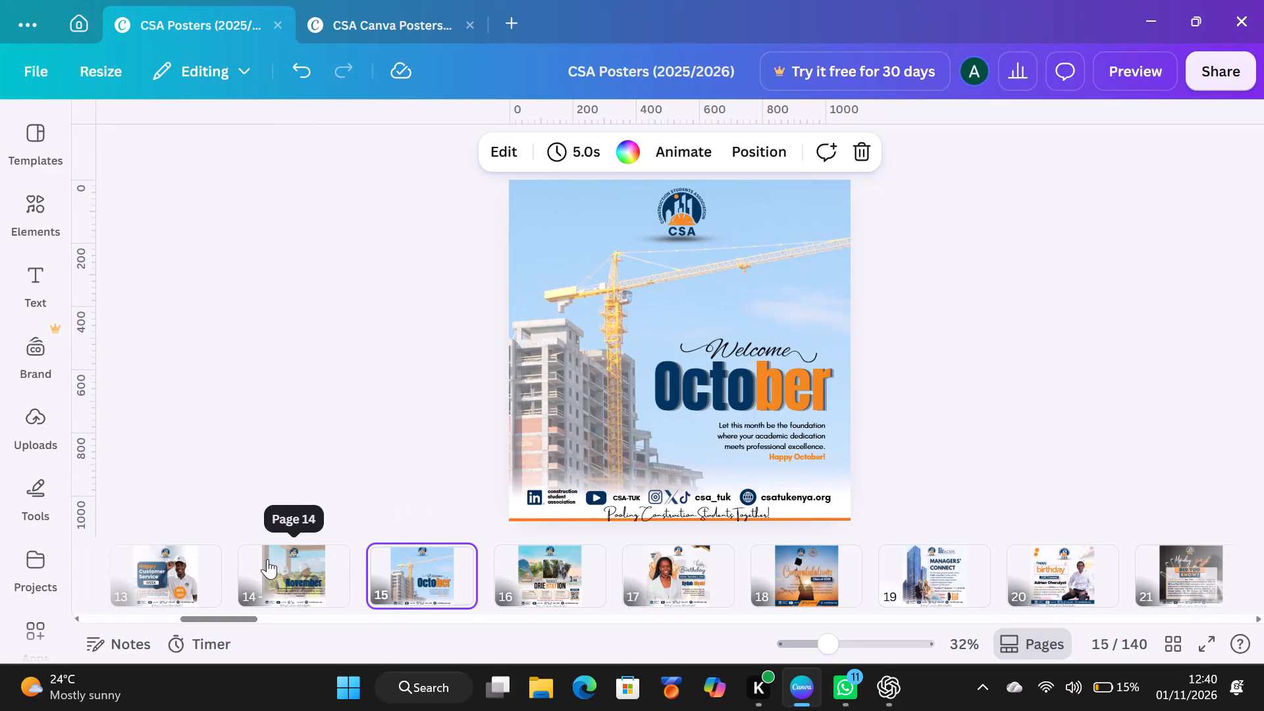
On page 14, move the Welcome script and the November title upward to leave space above the greeting message.
{"action": "left_click", "coordinate": [273, 558]}
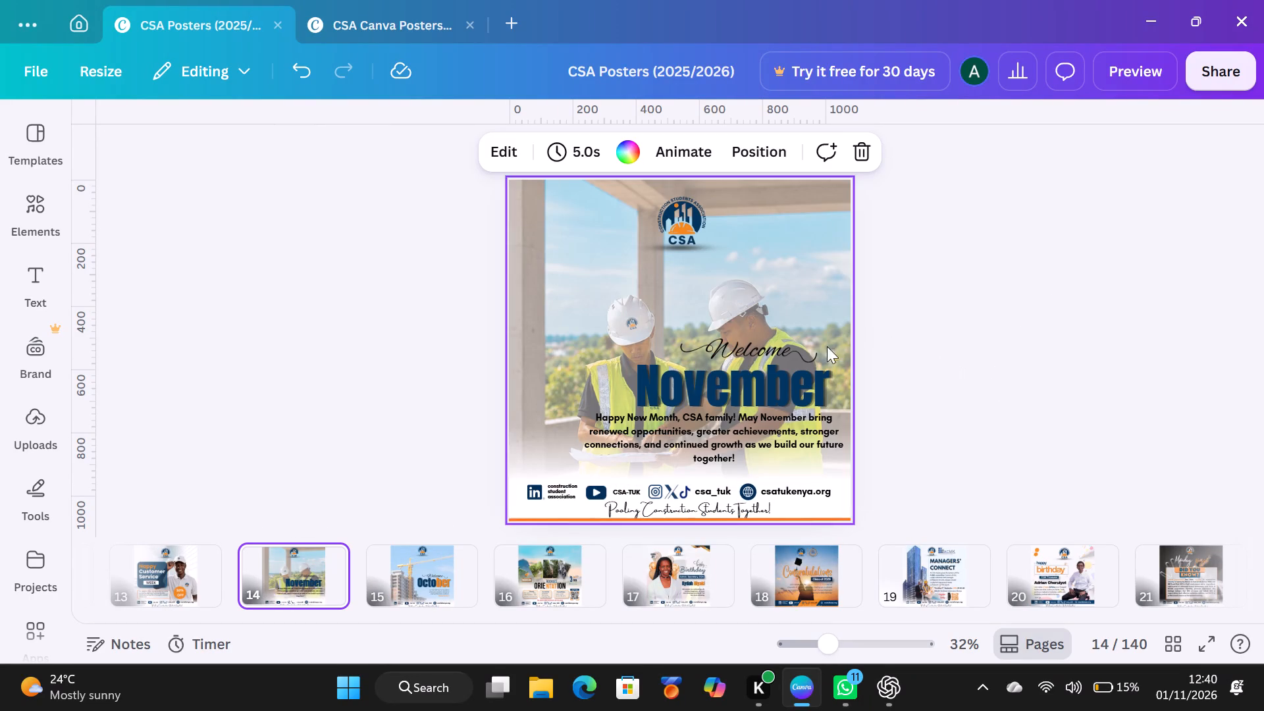
{"action": "left_click_drag", "start_coordinate": [762, 346], "coordinate": [759, 325]}
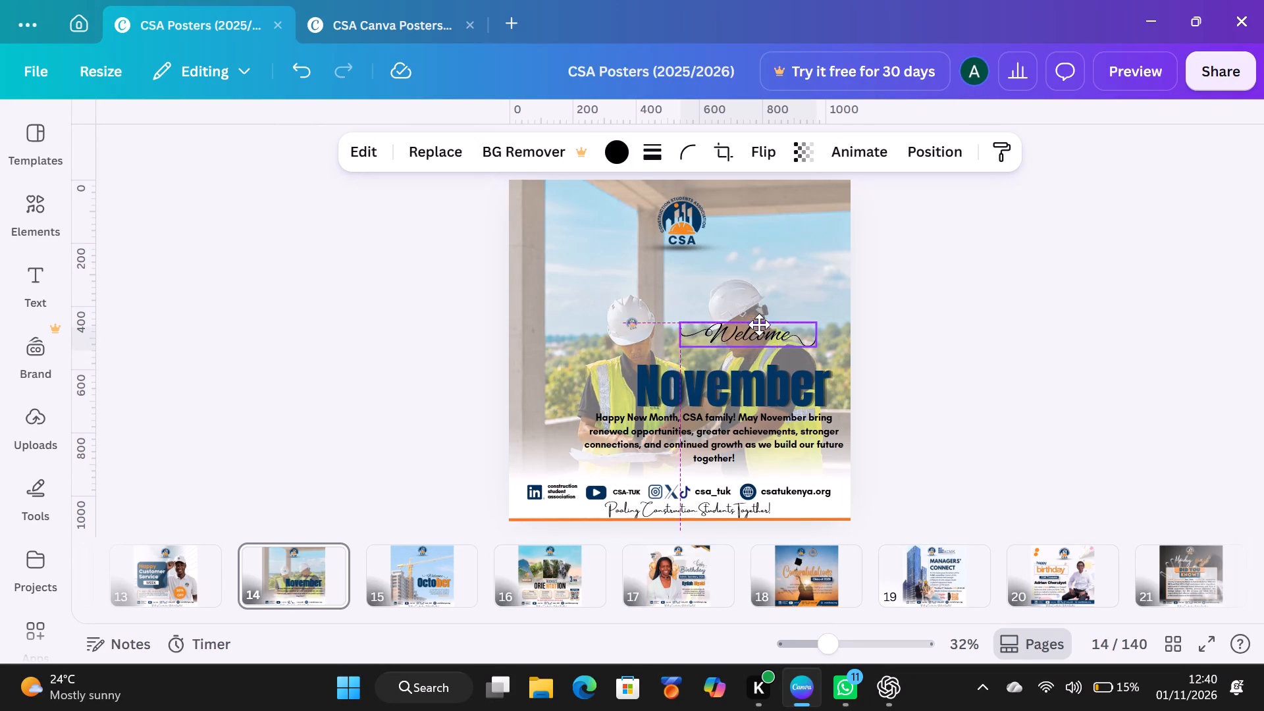
{"action": "left_click_drag", "start_coordinate": [759, 325], "coordinate": [768, 307]}
{"action": "left_click_drag", "start_coordinate": [758, 382], "coordinate": [756, 348]}
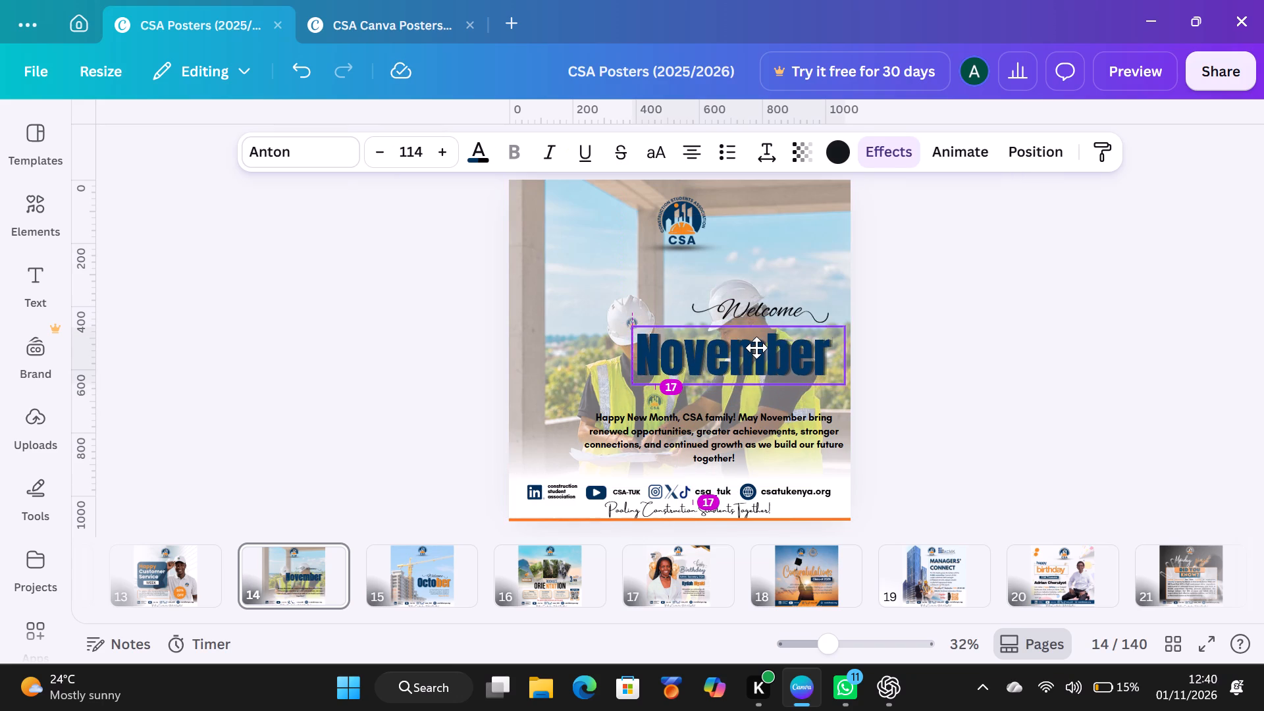
Nudge the November heading up toward "Welcome" and change its font to Abril Fatface.
{"action": "left_click_drag", "start_coordinate": [756, 348], "coordinate": [756, 341]}
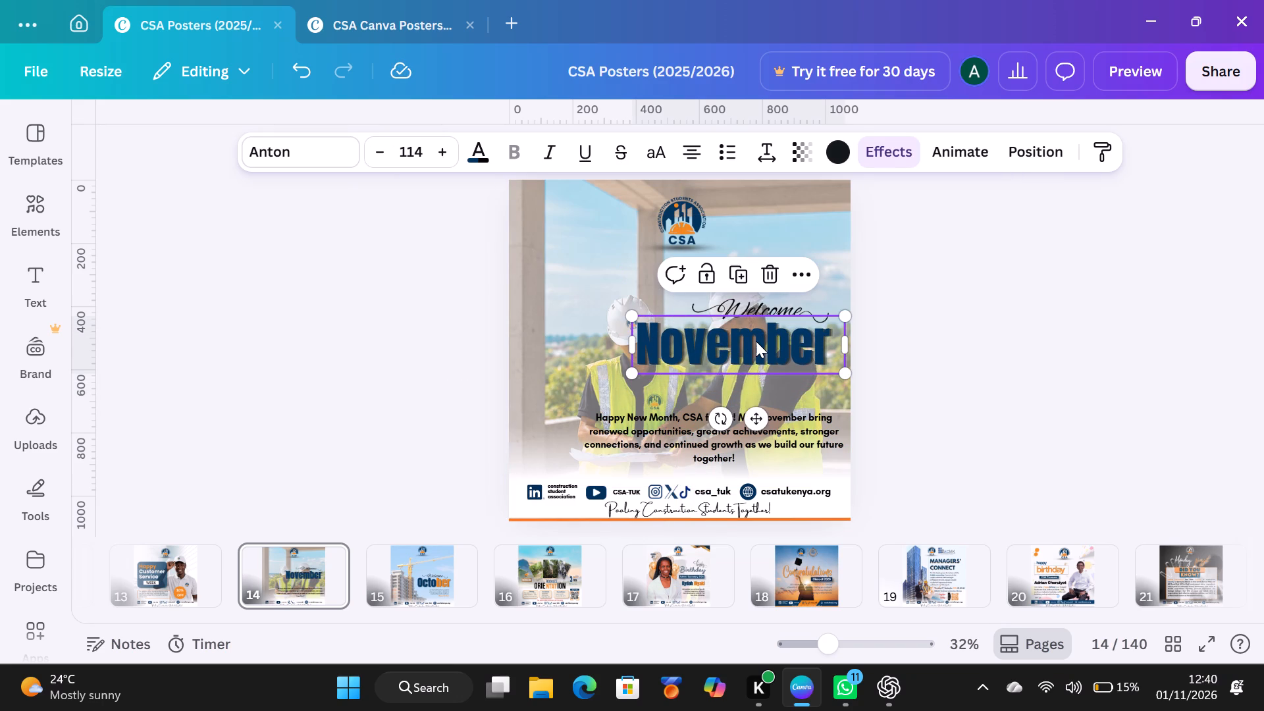
{"action": "double_click", "coordinate": [756, 341]}
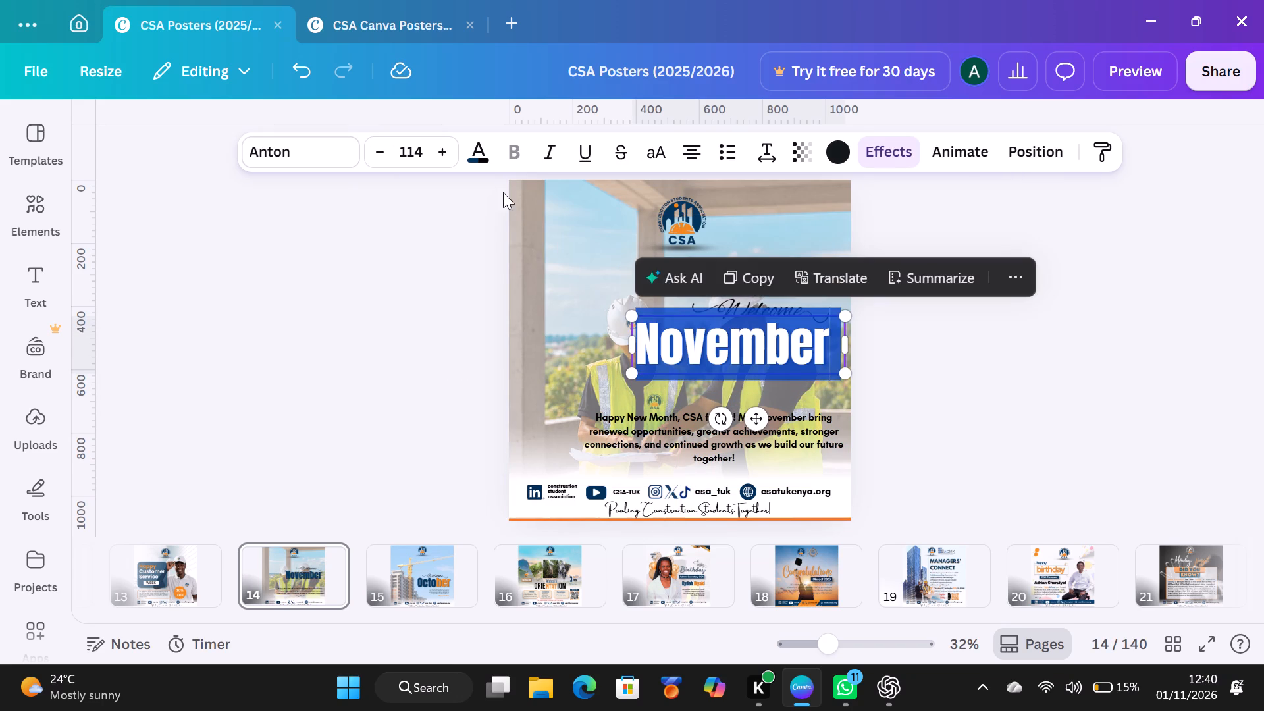
{"action": "left_click", "coordinate": [312, 152]}
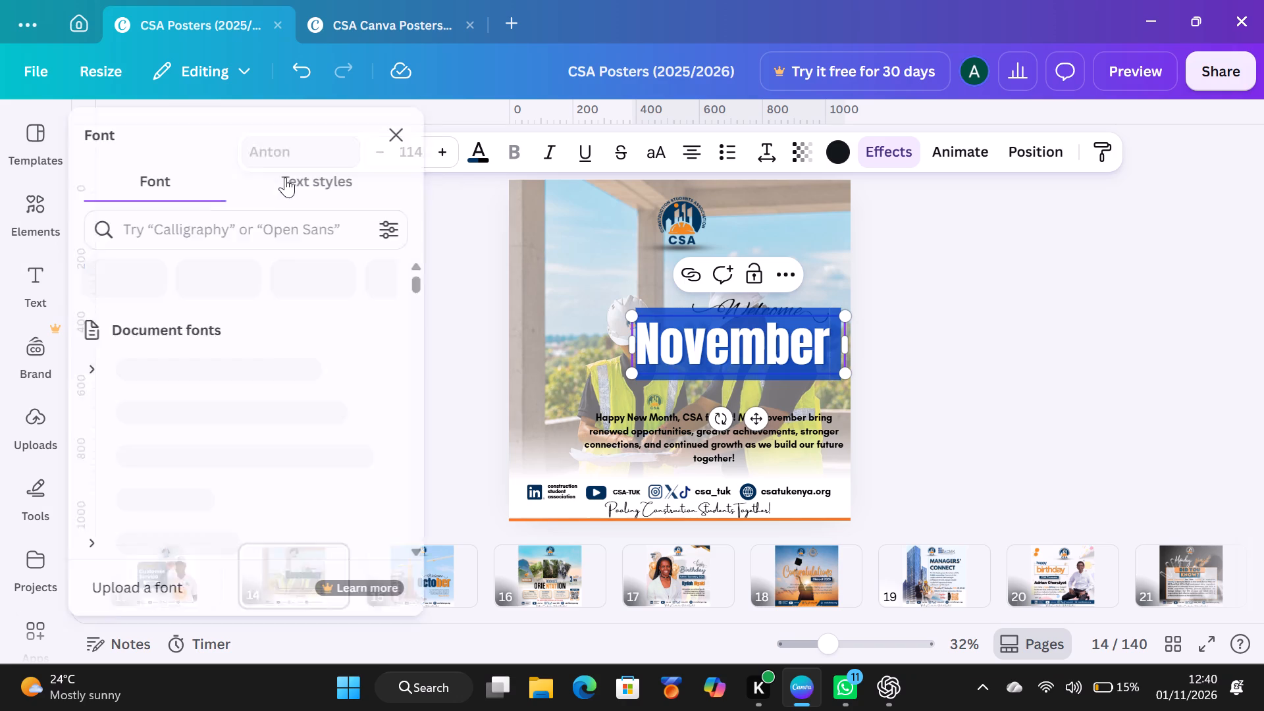
{"action": "scroll", "coordinate": [223, 481], "scroll_direction": "down", "scroll_amount": 2}
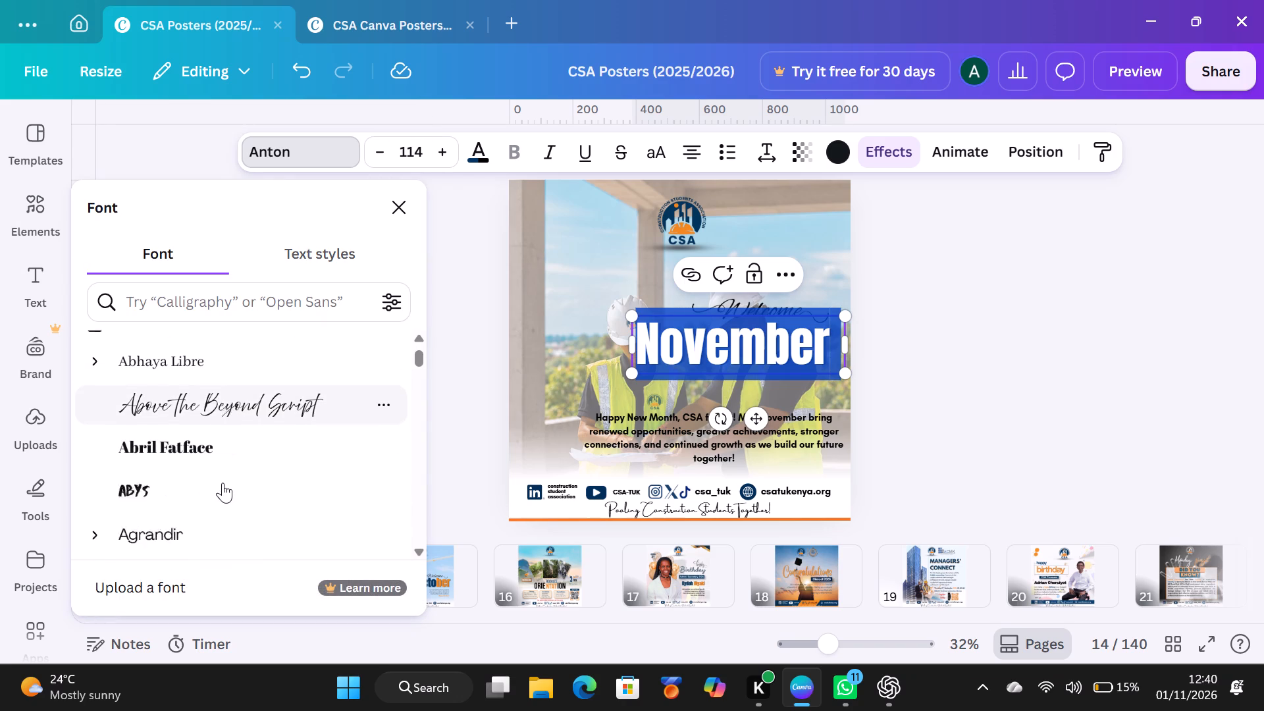
{"action": "scroll", "coordinate": [223, 483], "scroll_direction": "up", "scroll_amount": 1}
{"action": "left_click", "coordinate": [211, 425]}
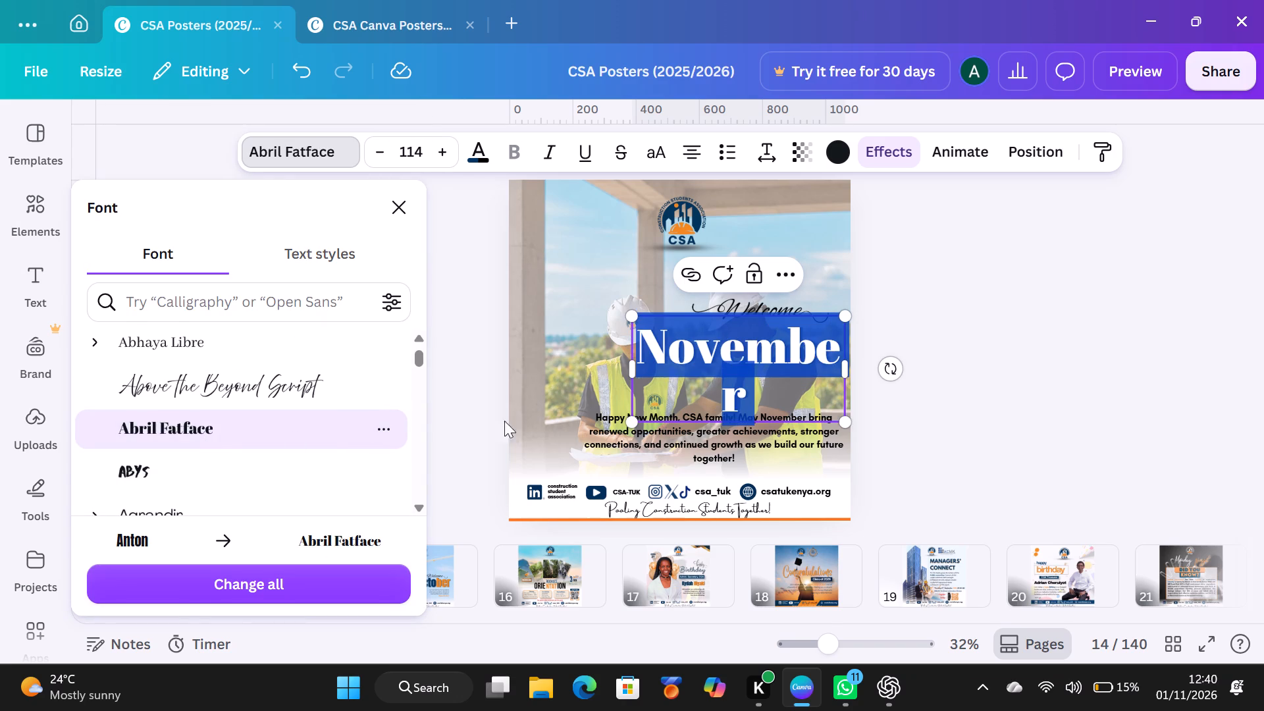
Reduce the November heading to font size 84.8 so the whole word fits on one line.
{"action": "left_click_drag", "start_coordinate": [634, 321], "coordinate": [651, 336]}
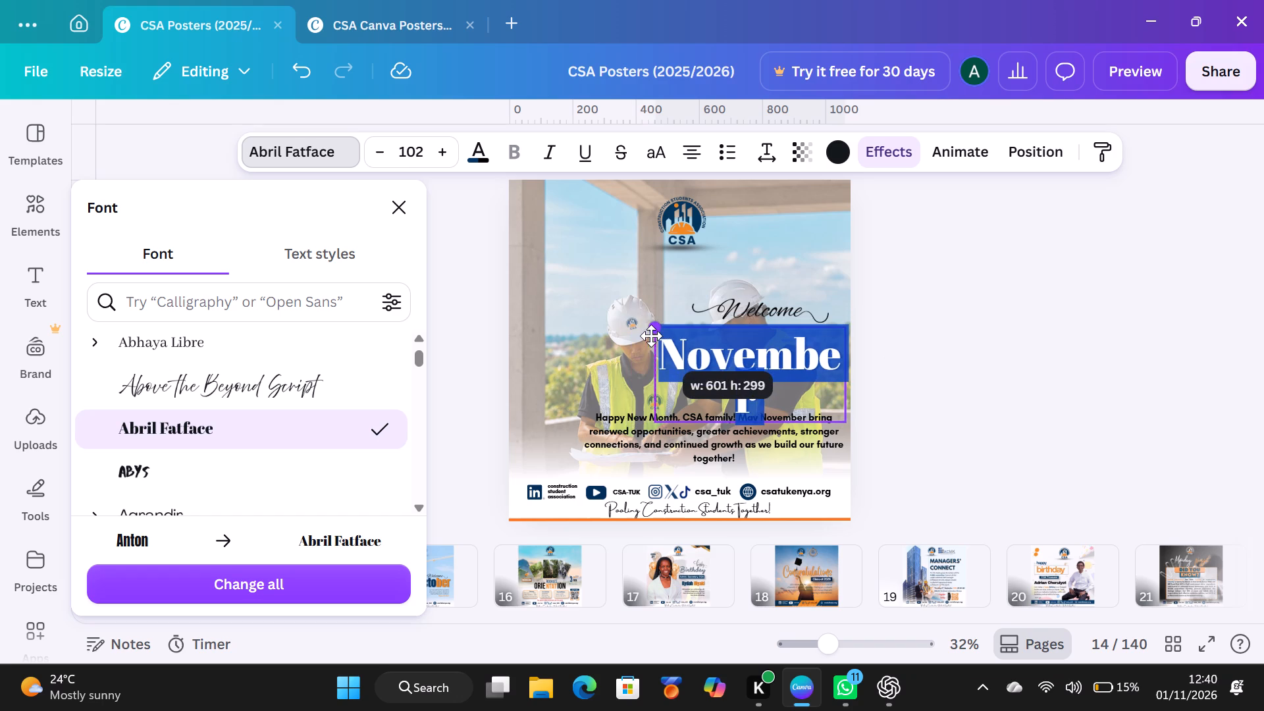
{"action": "left_click_drag", "start_coordinate": [651, 336], "coordinate": [655, 338]}
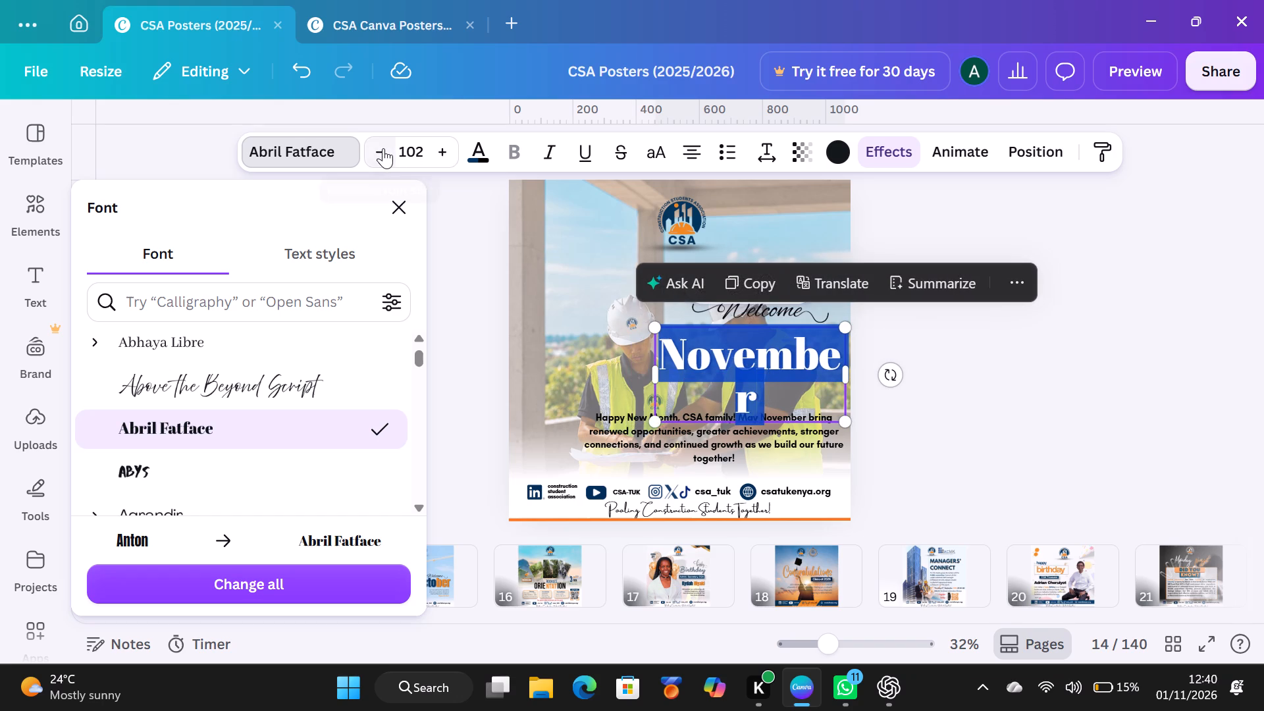
{"action": "left_click", "coordinate": [383, 148]}
{"action": "left_click", "coordinate": [383, 149]}
{"action": "left_click", "coordinate": [383, 149]}
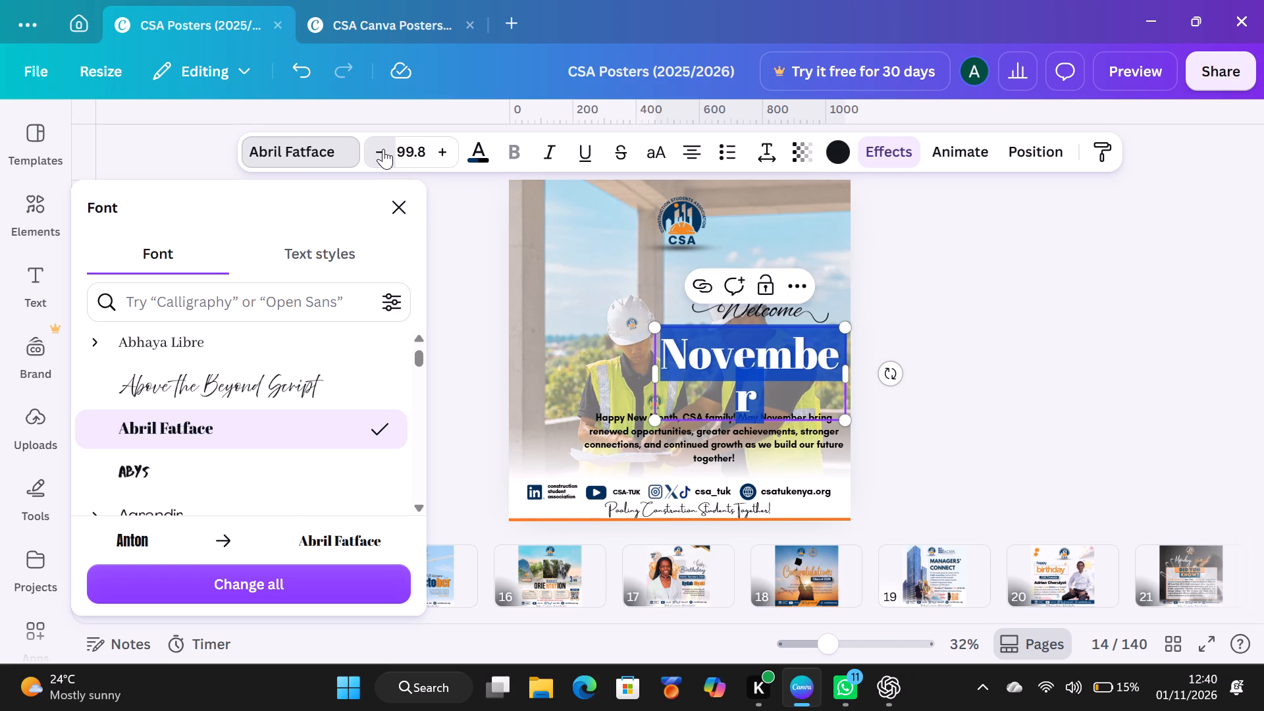
{"action": "left_click", "coordinate": [383, 149]}
{"action": "double_click", "coordinate": [383, 149]}
{"action": "left_click", "coordinate": [383, 149]}
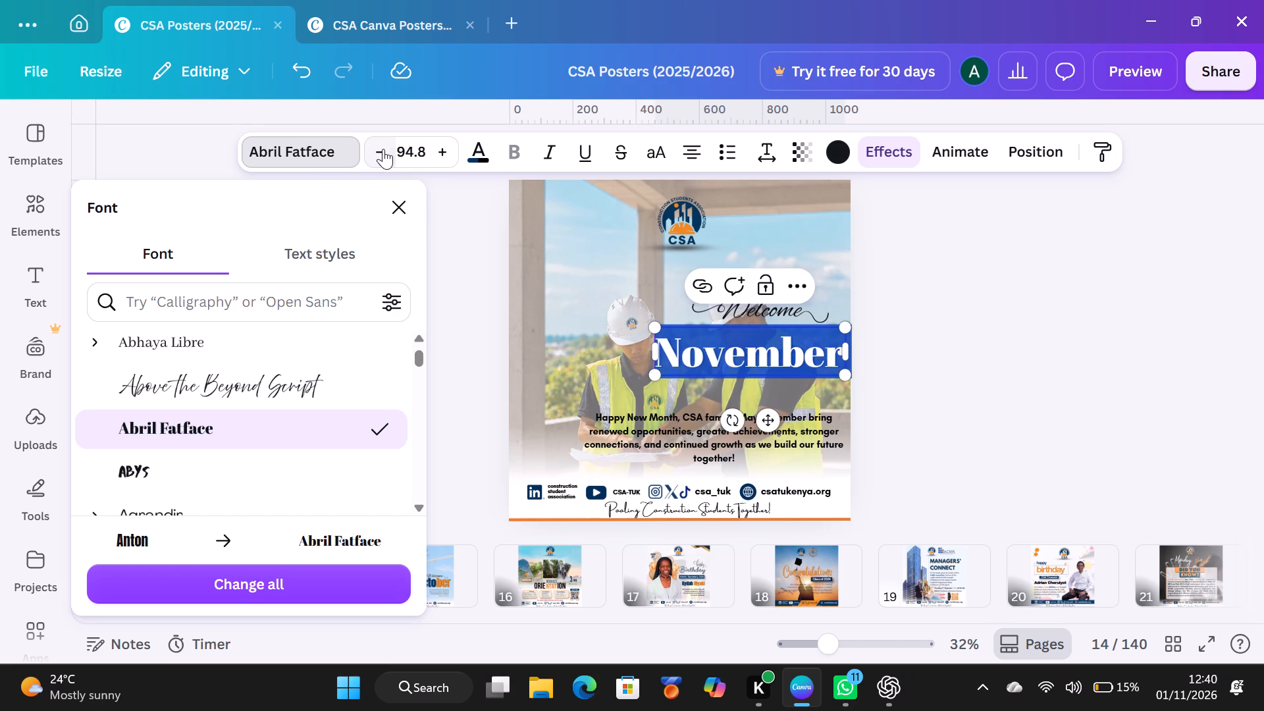
{"action": "left_click", "coordinate": [383, 149]}
{"action": "triple_click", "coordinate": [383, 149]}
{"action": "triple_click", "coordinate": [383, 149]}
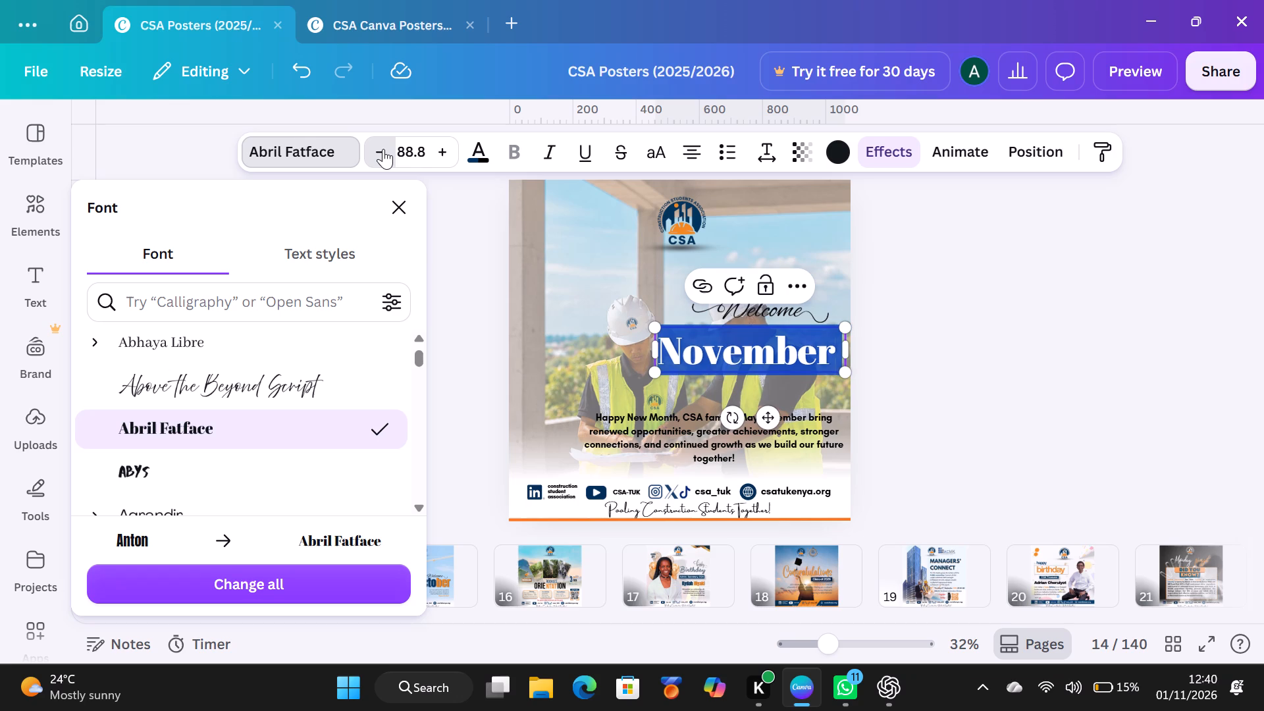
{"action": "double_click", "coordinate": [383, 149]}
{"action": "left_click", "coordinate": [383, 149]}
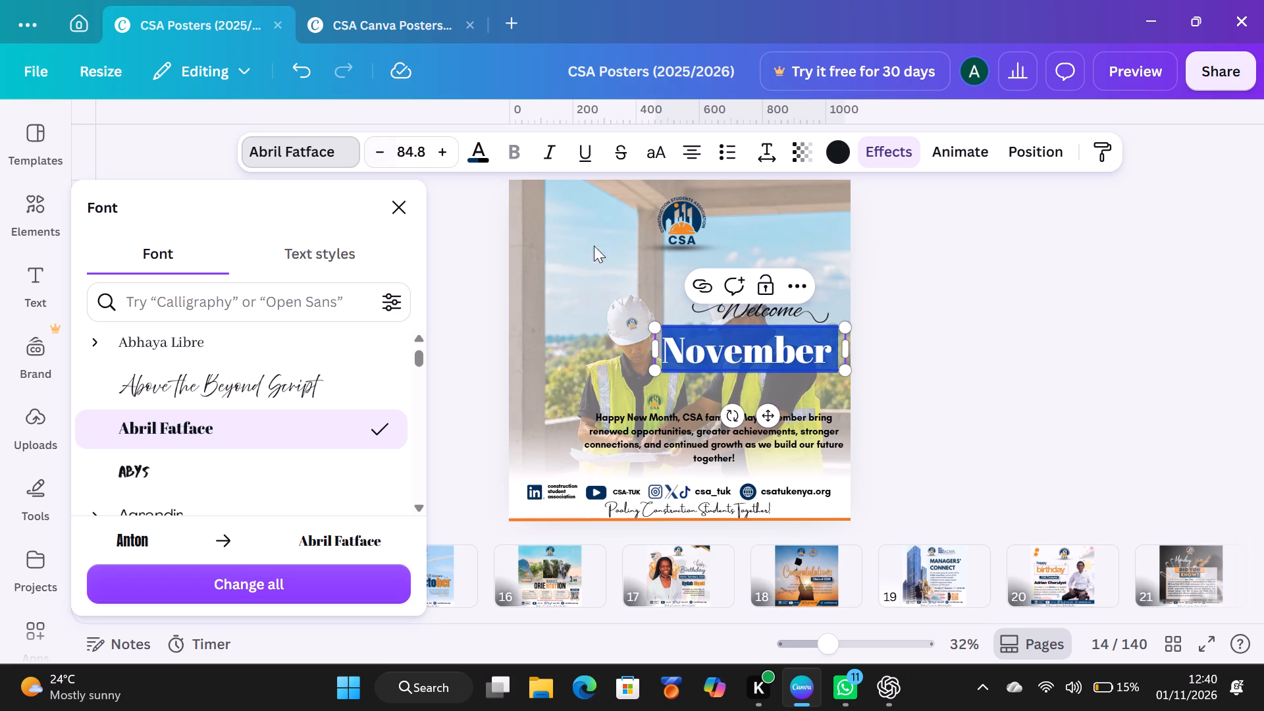
{"action": "left_click", "coordinate": [1263, 348]}
{"action": "left_click", "coordinate": [1263, 348]}
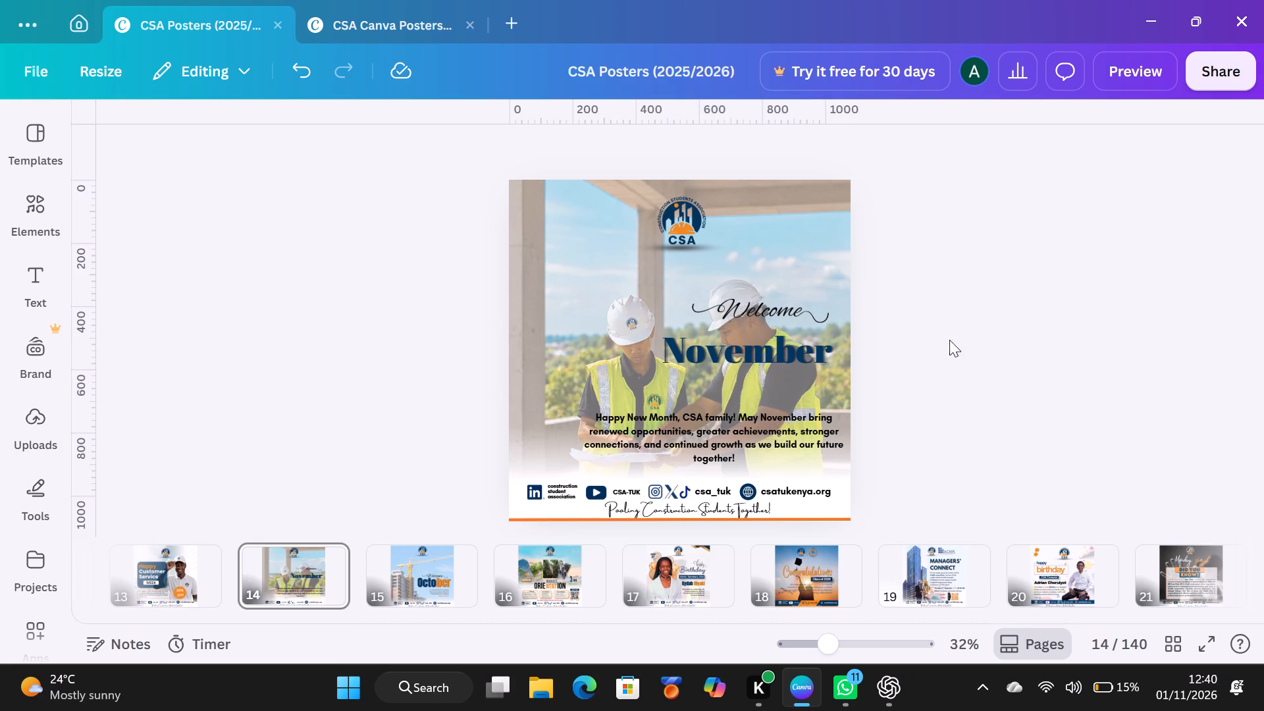
Move the November heading up so it sits directly beneath the word "Welcome".
{"action": "left_click_drag", "start_coordinate": [777, 350], "coordinate": [783, 337]}
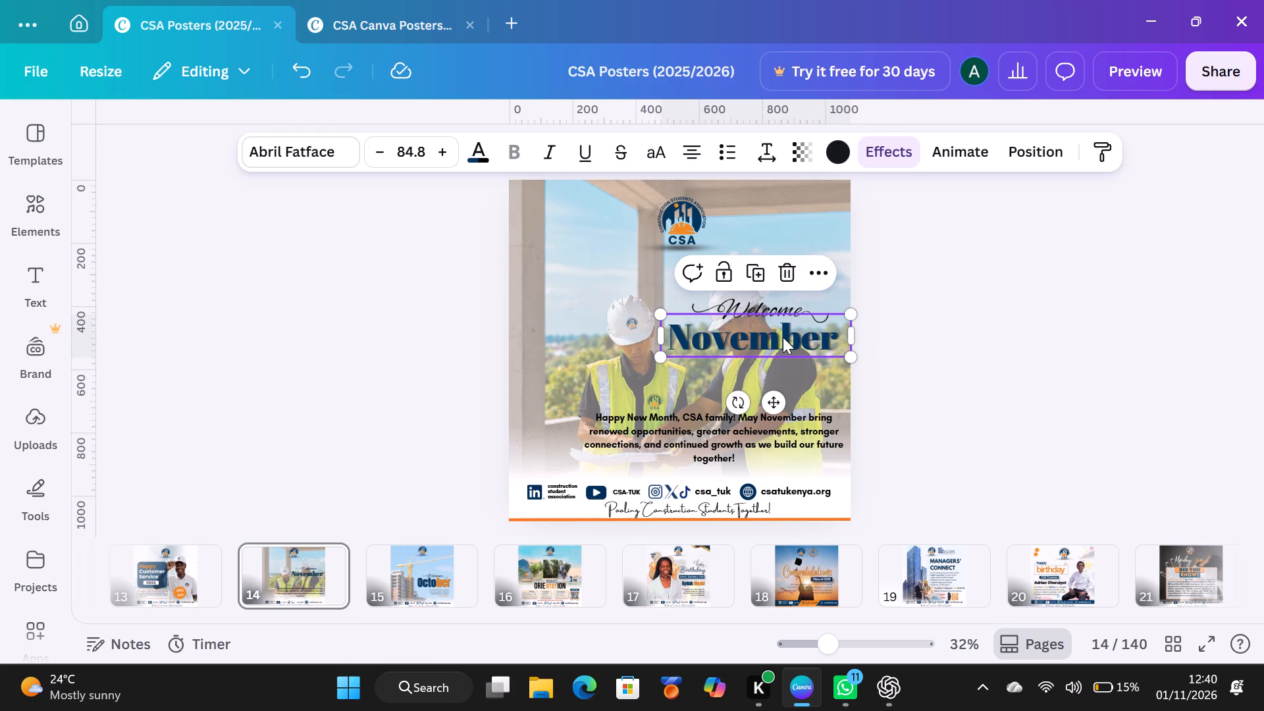
{"action": "left_click", "coordinate": [1031, 375]}
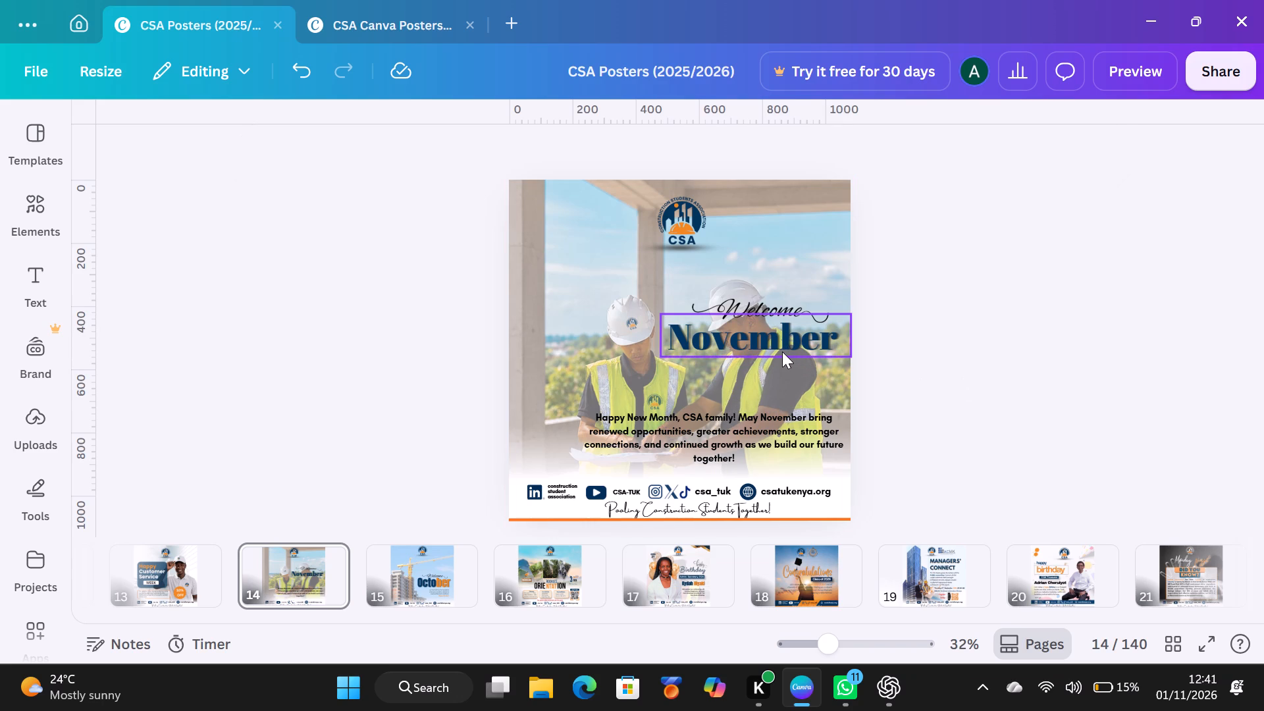
Compare the November heading with the October heading on page 15, examining its text colours, and return to page 14.
{"action": "left_click", "coordinate": [472, 554]}
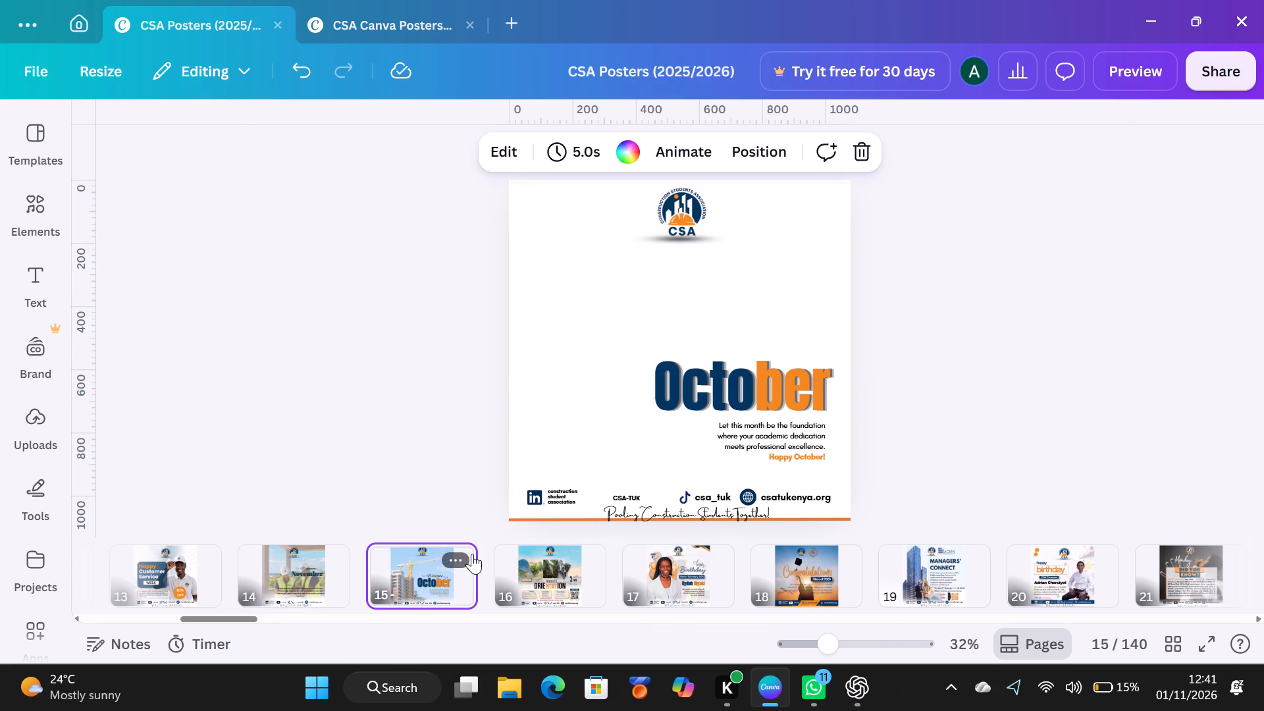
{"action": "left_click", "coordinate": [308, 567]}
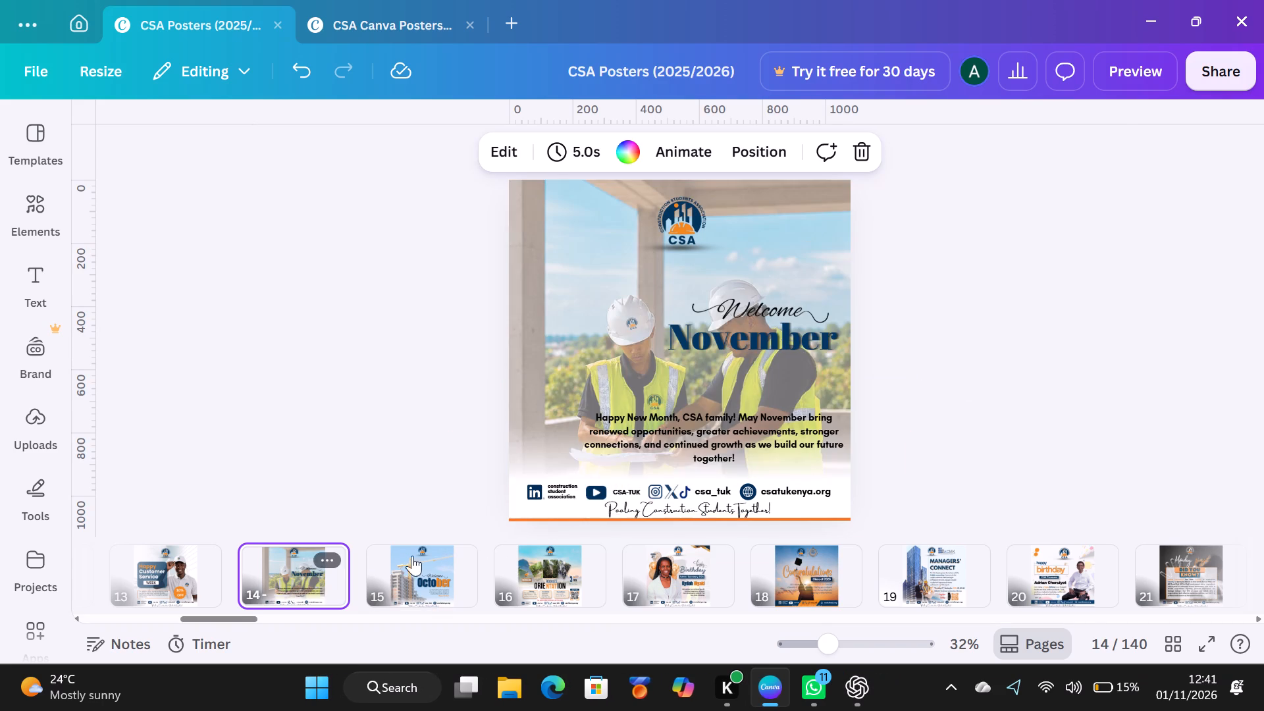
{"action": "left_click", "coordinate": [723, 347]}
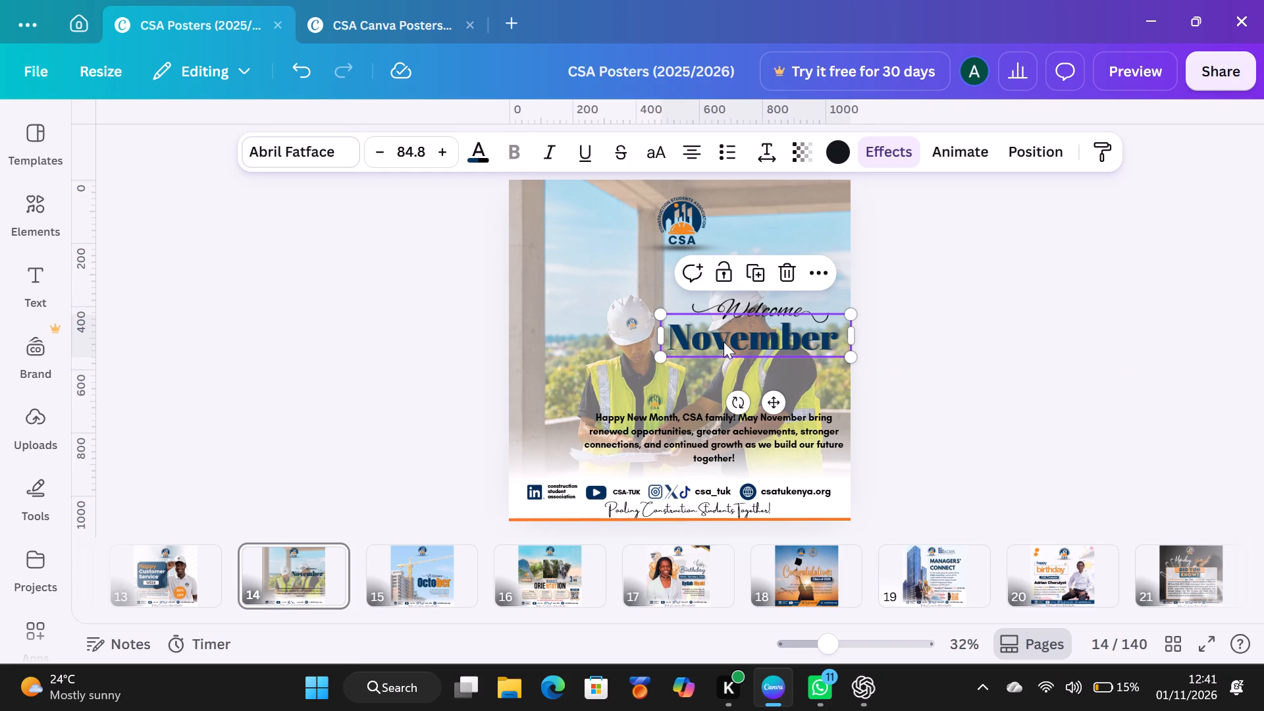
{"action": "double_click", "coordinate": [724, 342]}
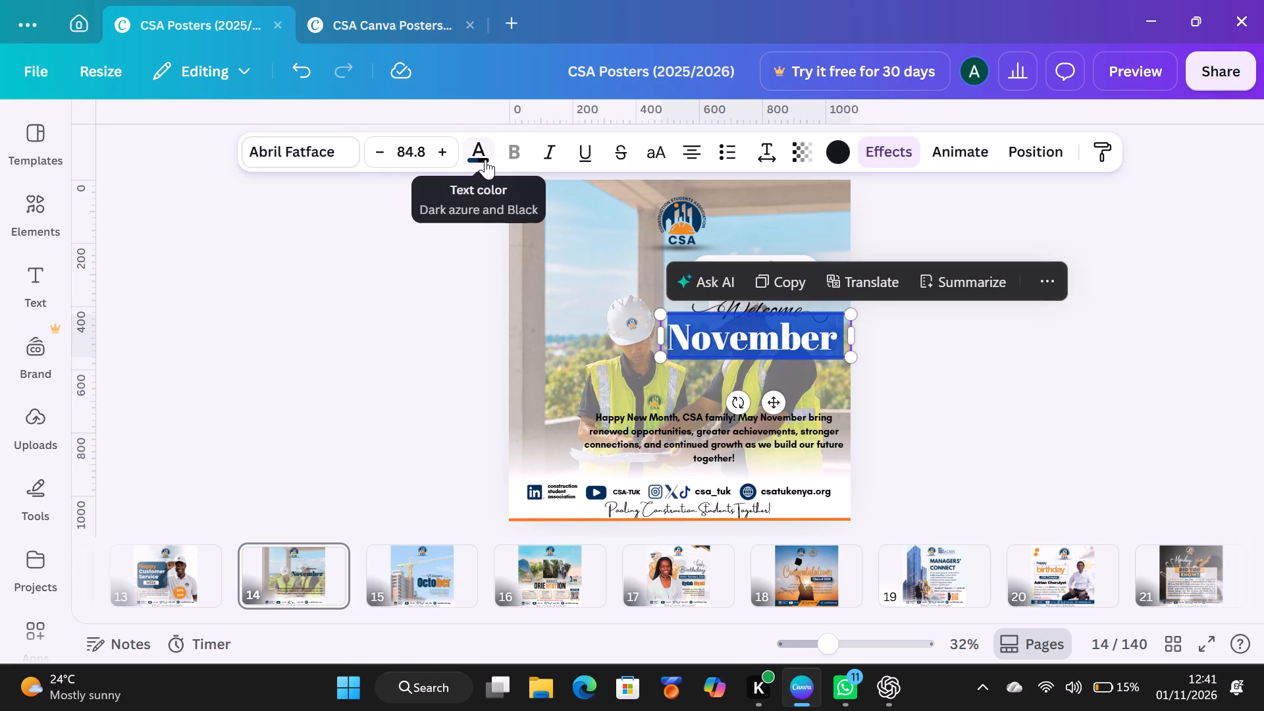
{"action": "left_click", "coordinate": [441, 567]}
{"action": "left_click", "coordinate": [700, 396]}
{"action": "double_click", "coordinate": [700, 396]}
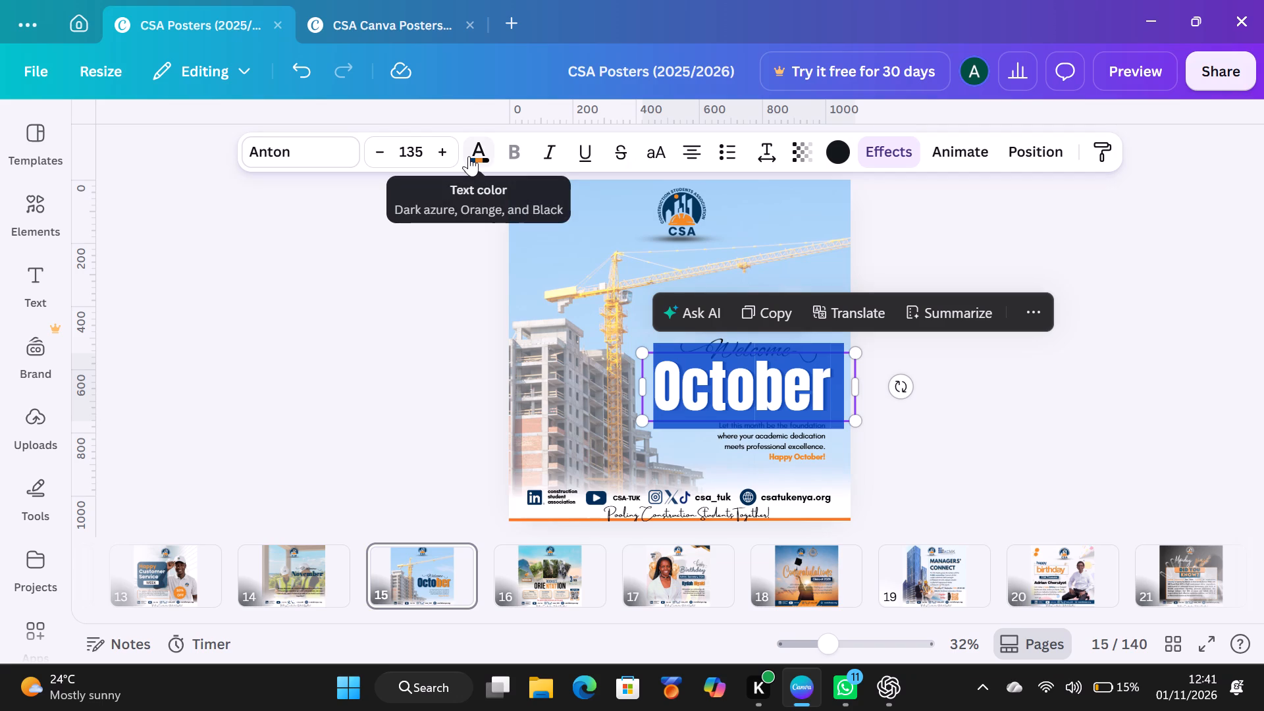
{"action": "left_click", "coordinate": [329, 564]}
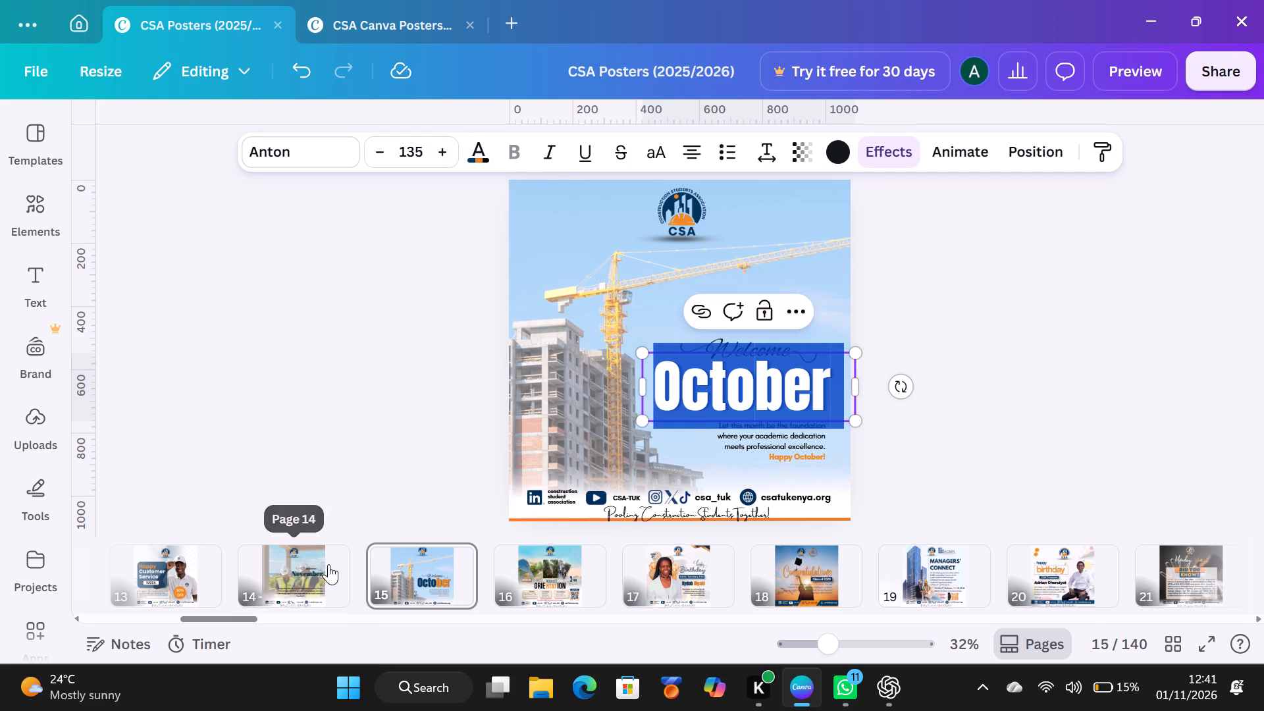
Colour the letters "mber" of the November heading orange, leaving "Nove" in dark blue.
{"action": "left_click", "coordinate": [767, 339]}
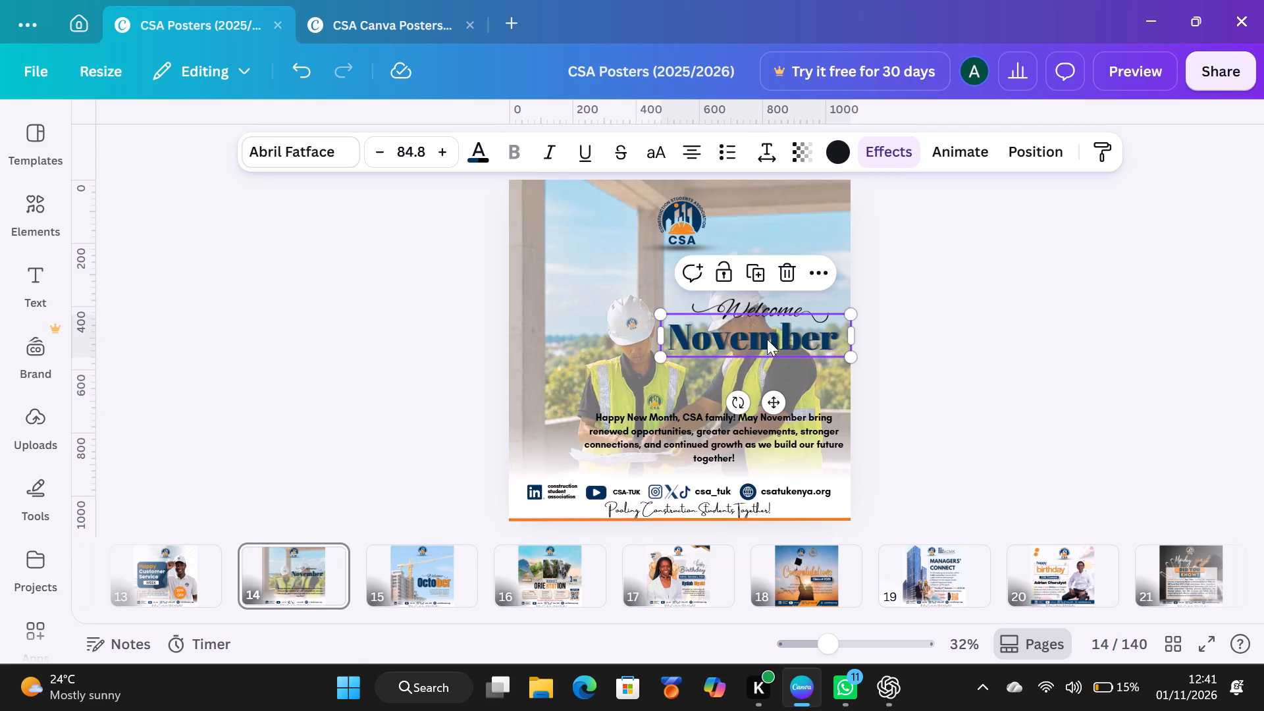
{"action": "left_click", "coordinate": [767, 339]}
{"action": "left_click_drag", "start_coordinate": [754, 341], "coordinate": [830, 341]}
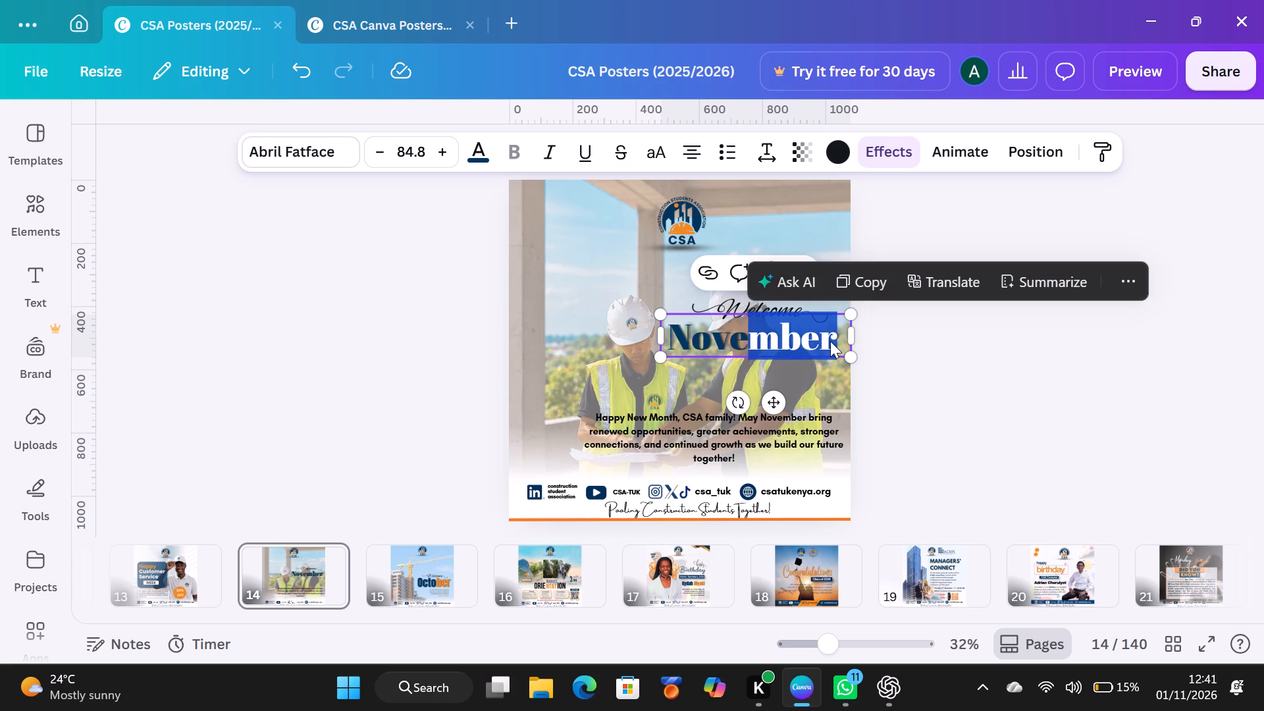
{"action": "left_click", "coordinate": [479, 147]}
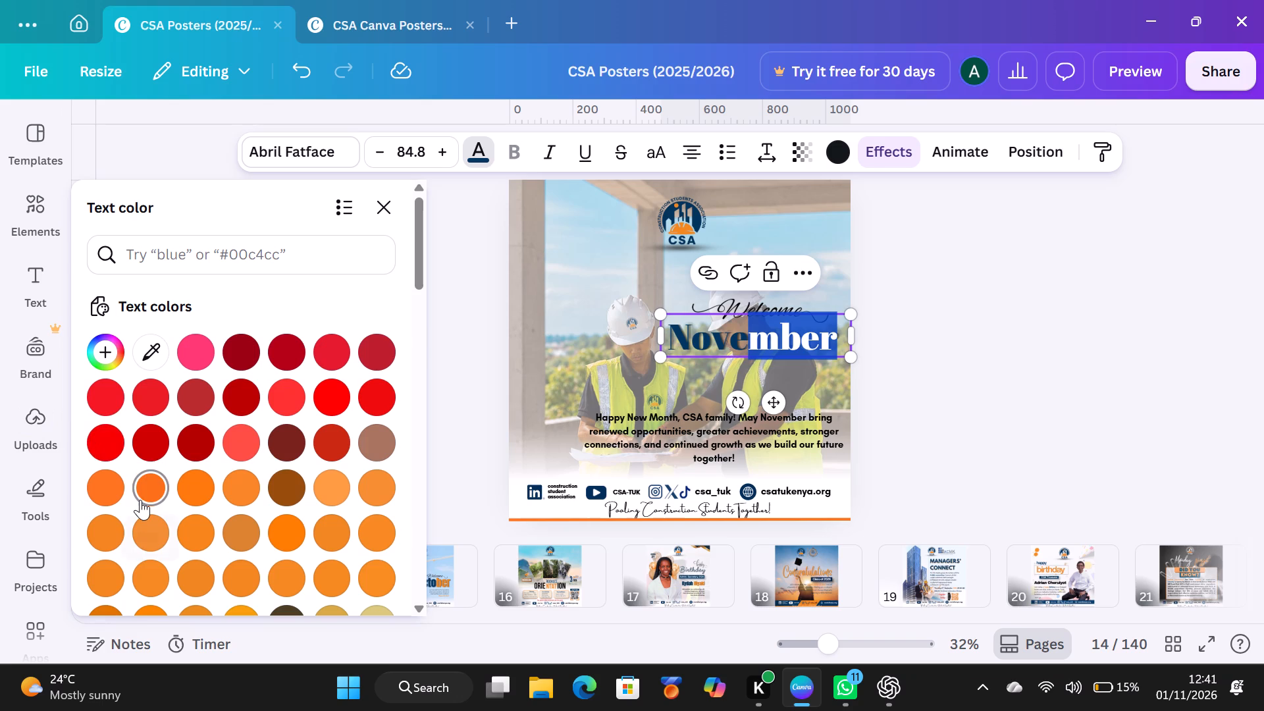
{"action": "left_click", "coordinate": [149, 497]}
{"action": "left_click", "coordinate": [960, 391]}
{"action": "left_click", "coordinate": [960, 390]}
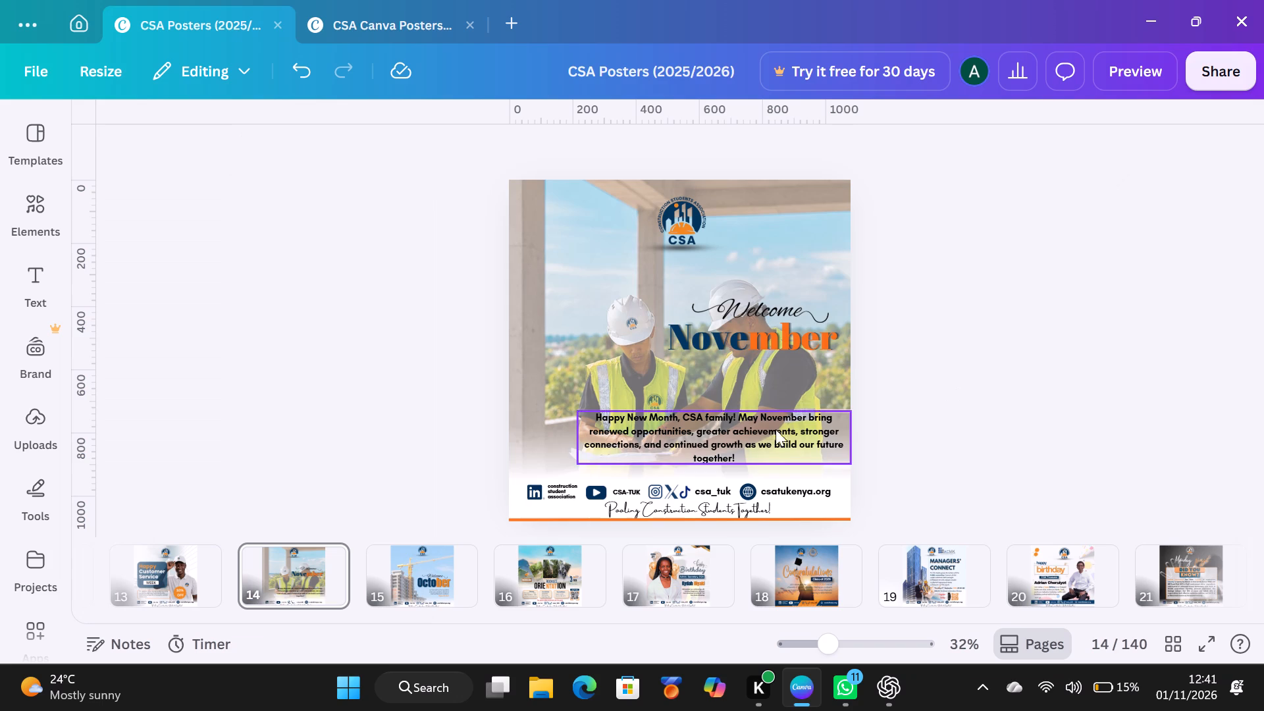
Check the October message's text on page 15, then shrink page 14's greeting to font size 12.4, placing it beneath the November heading.
{"action": "left_click", "coordinate": [406, 591]}
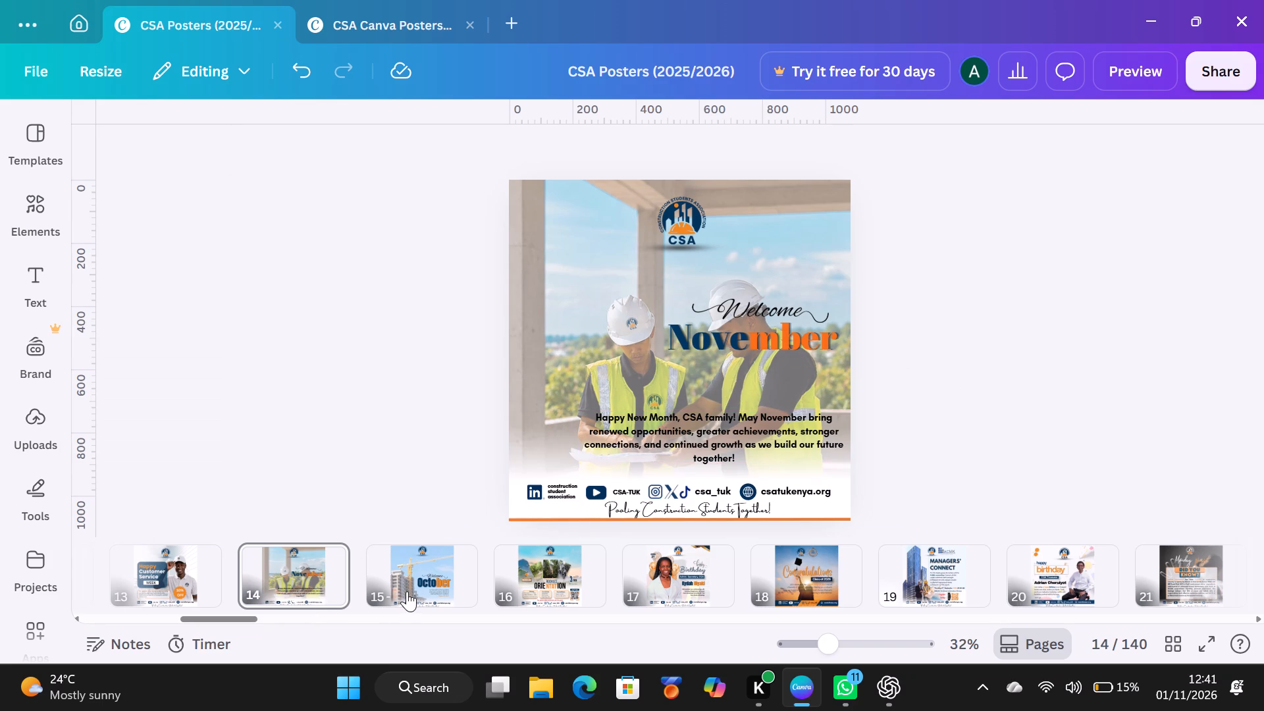
{"action": "left_click", "coordinate": [764, 429]}
{"action": "left_click", "coordinate": [764, 429]}
{"action": "left_click", "coordinate": [764, 429]}
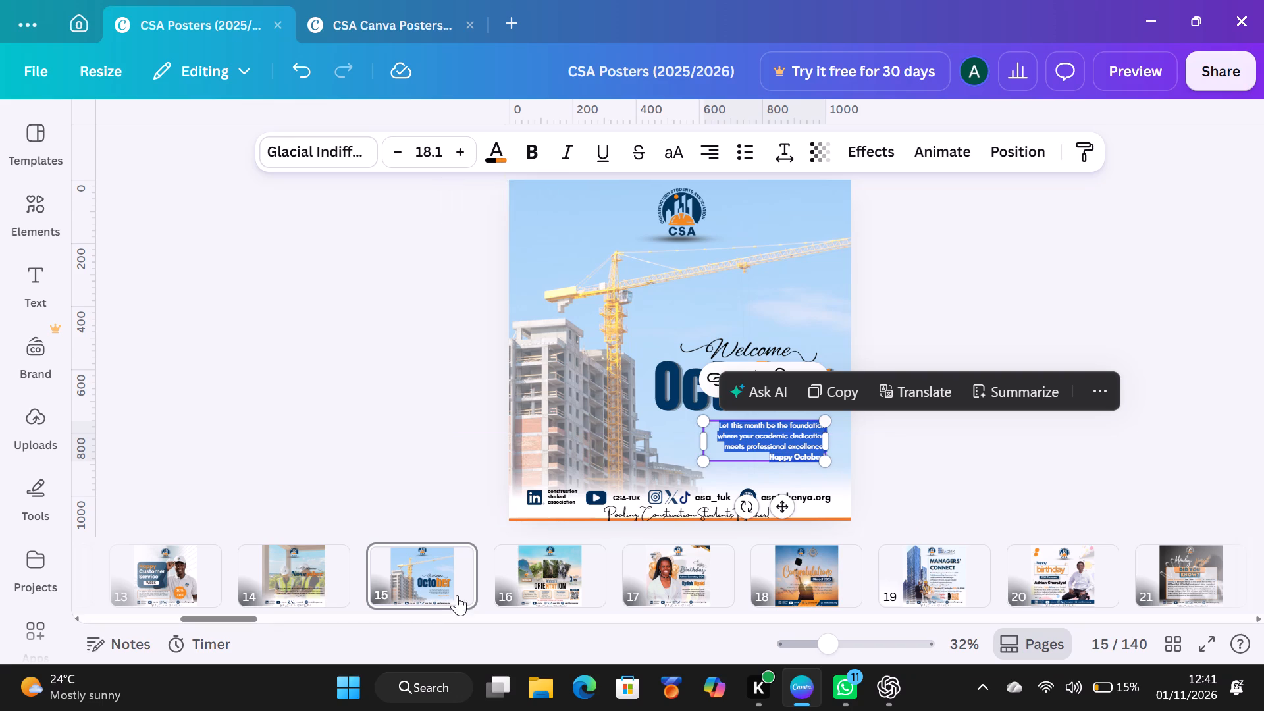
{"action": "left_click", "coordinate": [331, 579]}
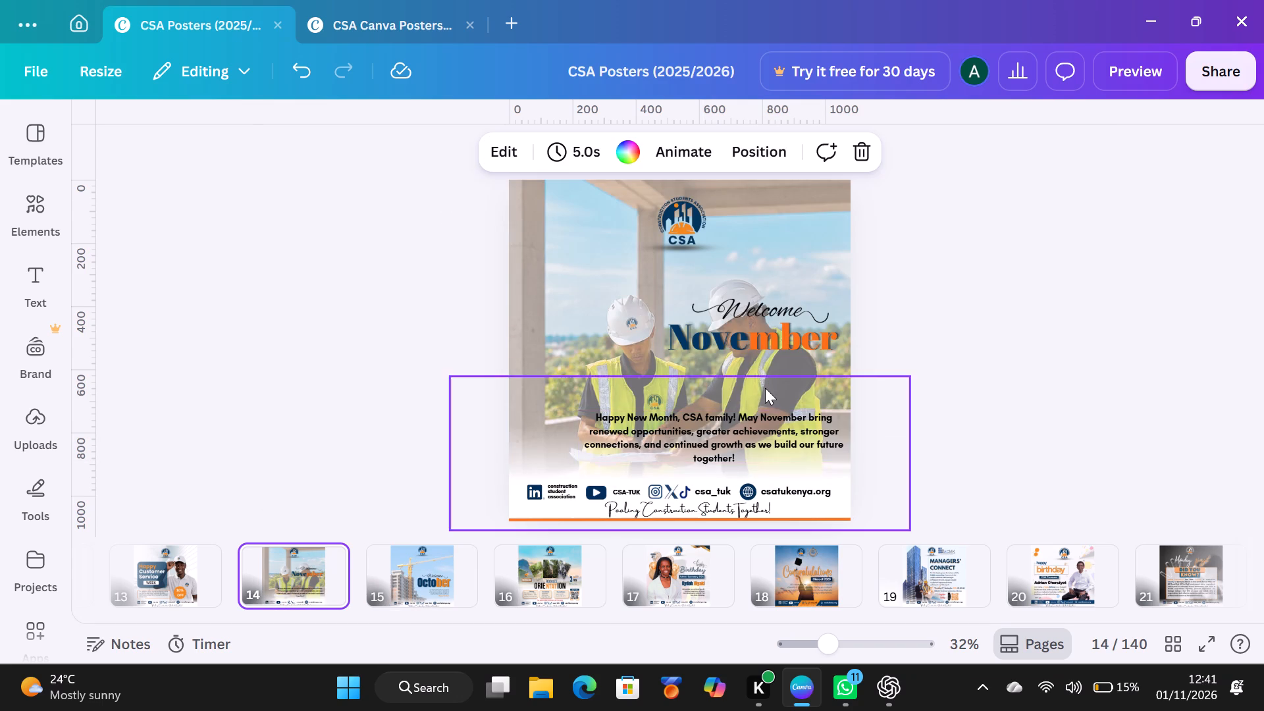
{"action": "left_click", "coordinate": [727, 436]}
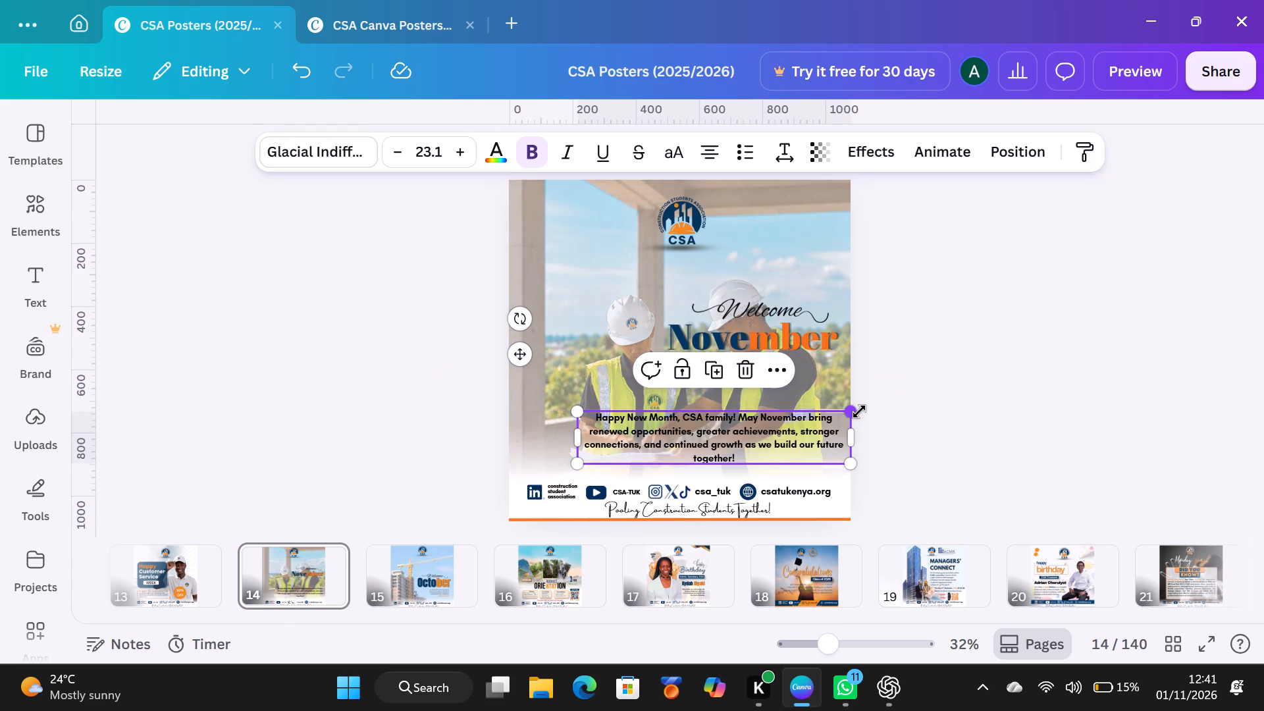
{"action": "left_click_drag", "start_coordinate": [856, 411], "coordinate": [813, 456]}
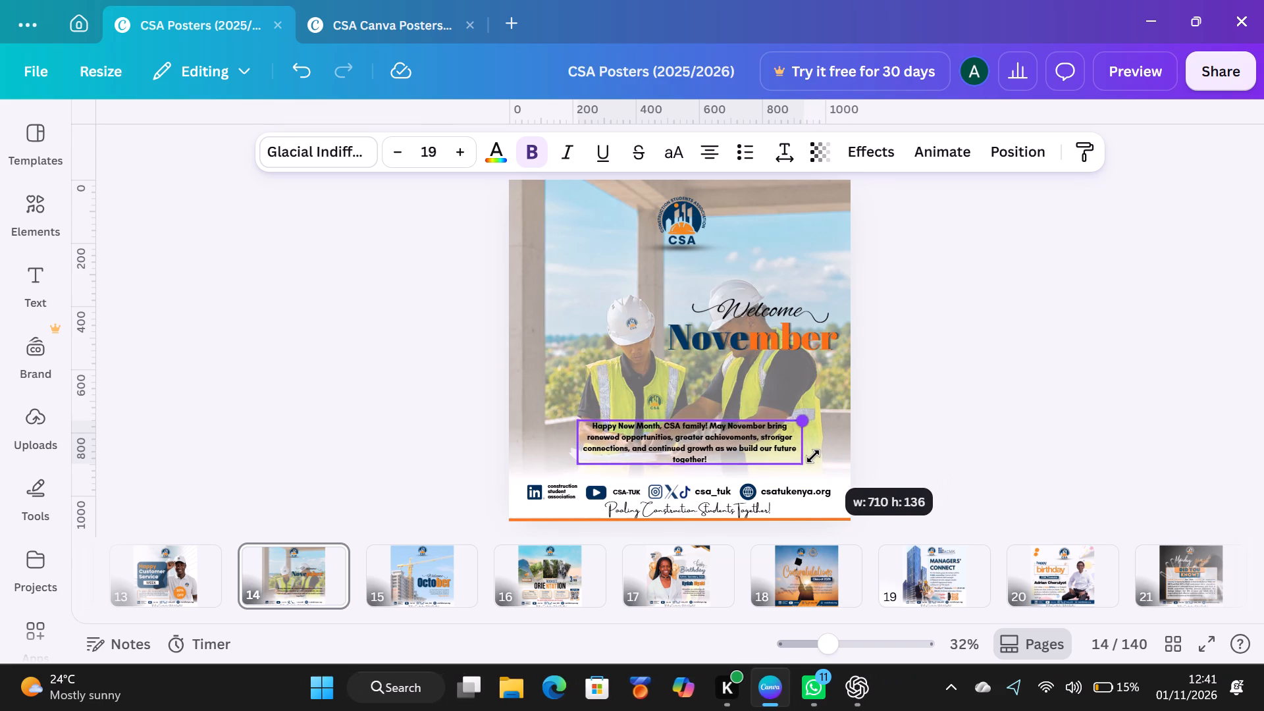
{"action": "left_click_drag", "start_coordinate": [813, 456], "coordinate": [788, 471]}
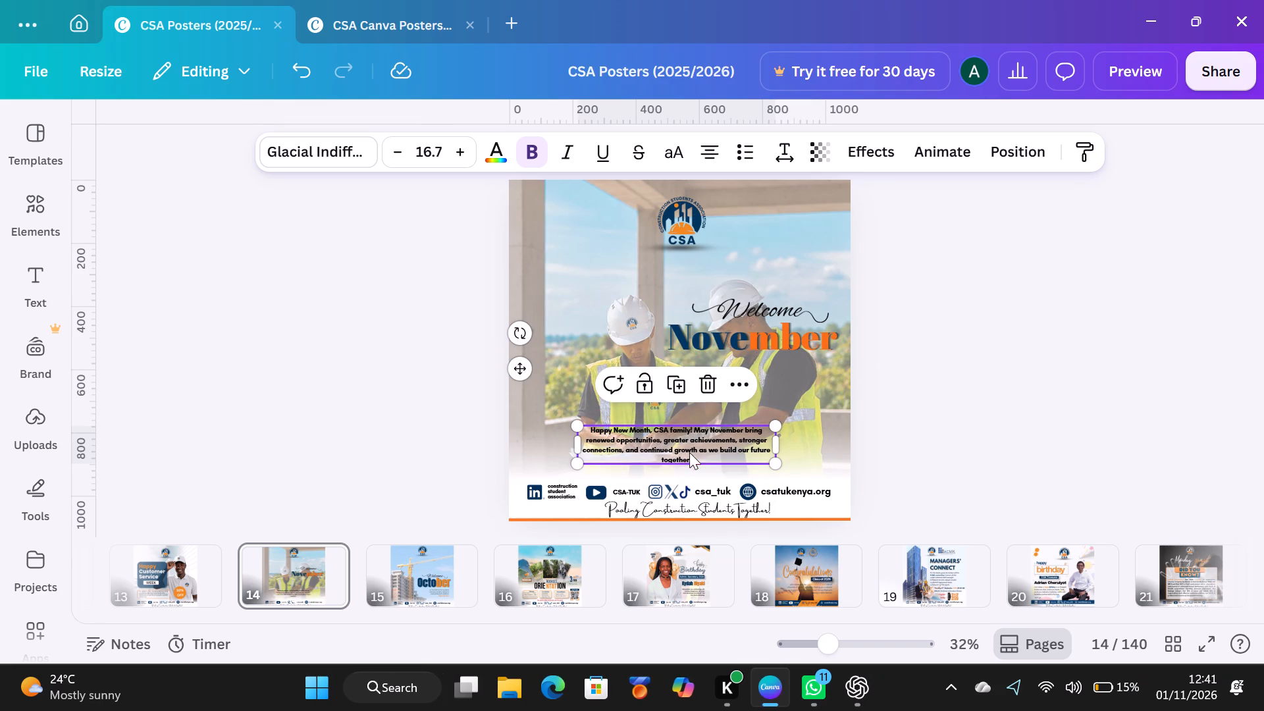
{"action": "left_click_drag", "start_coordinate": [667, 450], "coordinate": [735, 408]}
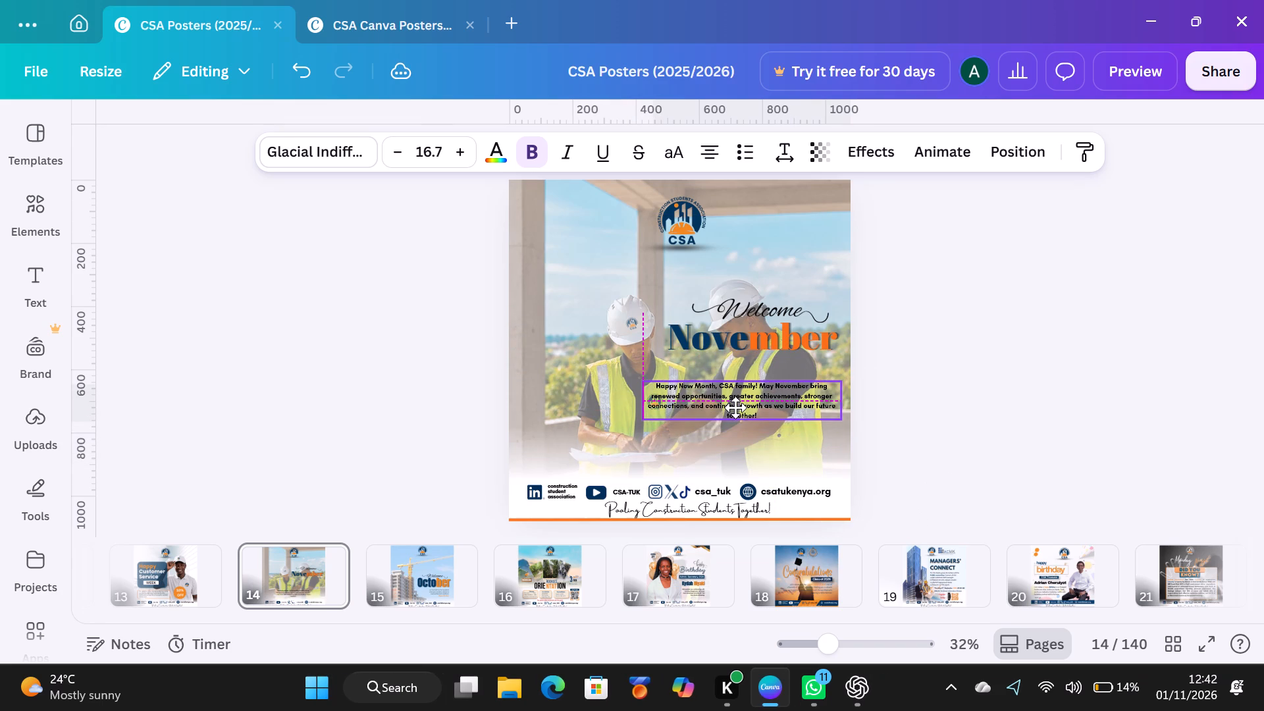
{"action": "left_click_drag", "start_coordinate": [735, 408], "coordinate": [740, 411]}
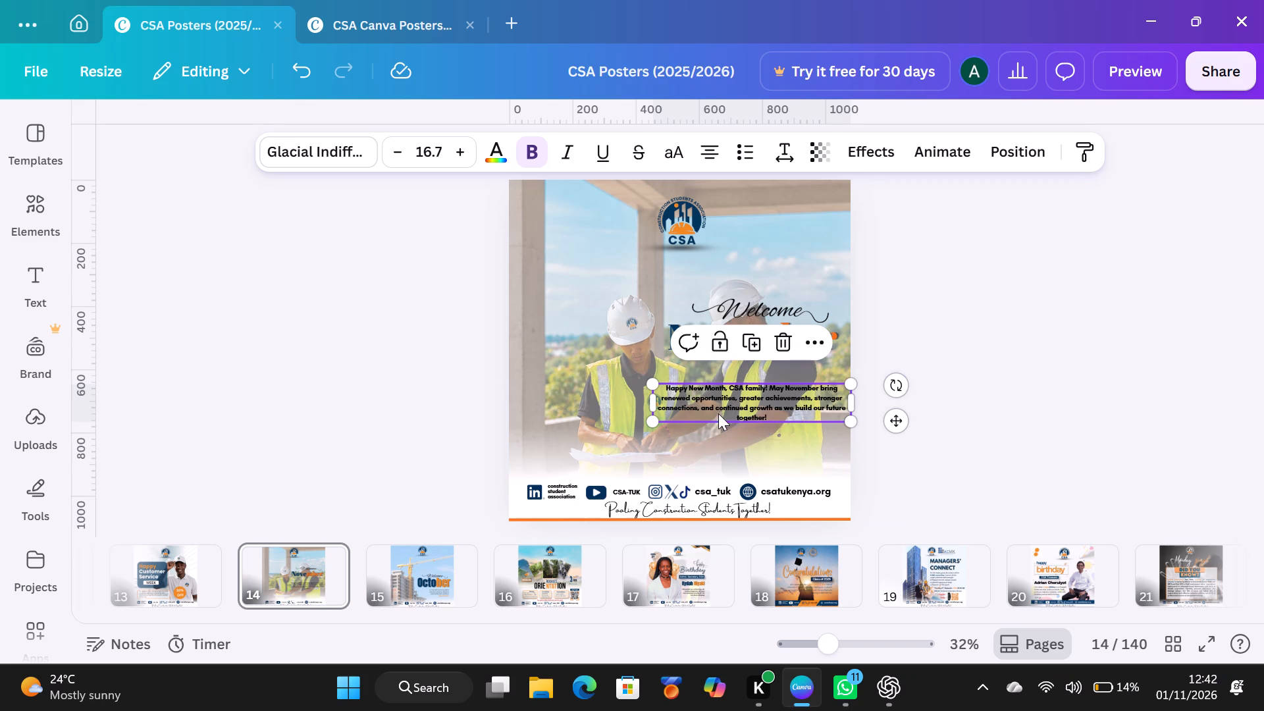
{"action": "left_click_drag", "start_coordinate": [855, 383], "coordinate": [816, 438]}
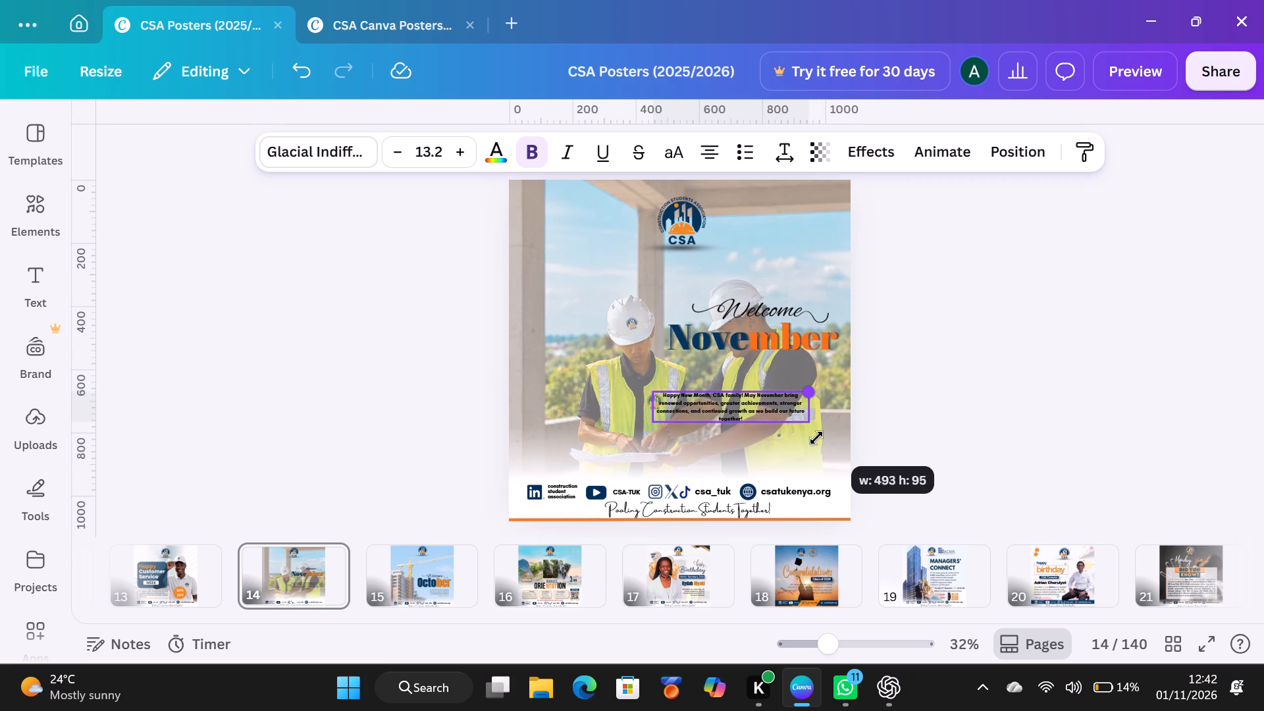
{"action": "left_click_drag", "start_coordinate": [816, 438], "coordinate": [813, 440]}
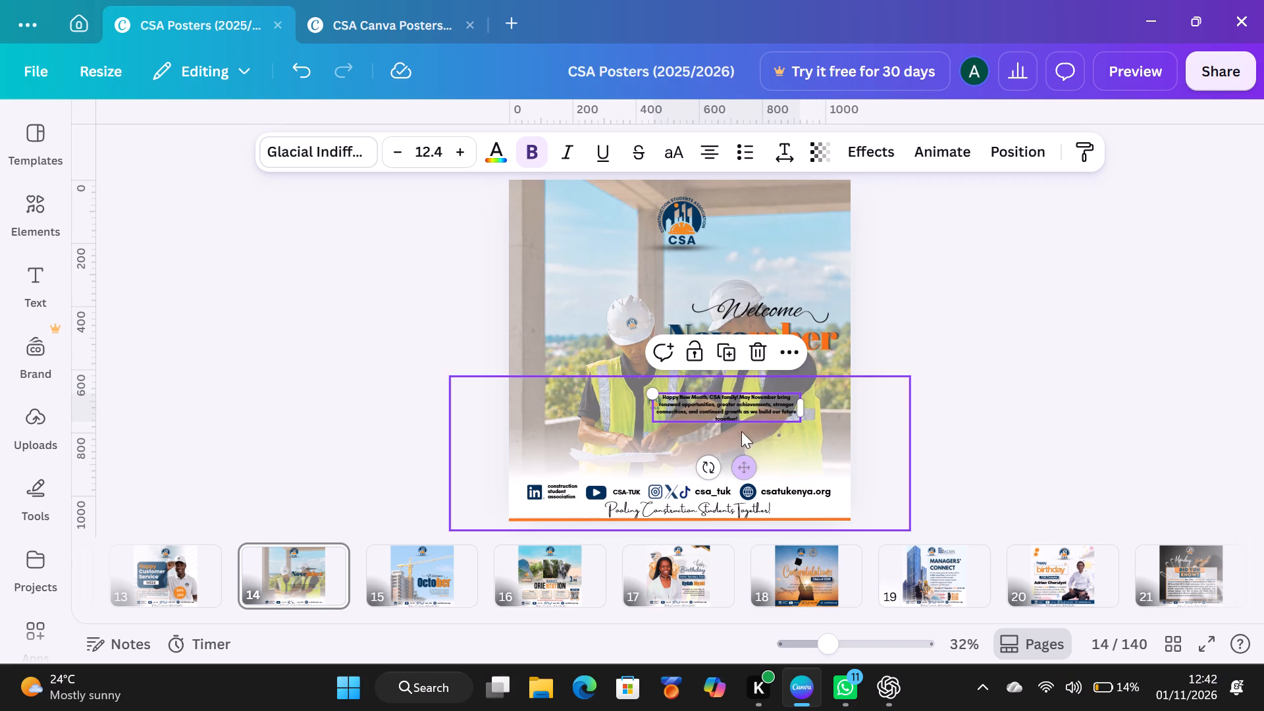
Enlarge page 14's greeting text to font size 13.3 and move it down to just above the social media contact row.
{"action": "left_click", "coordinate": [648, 383]}
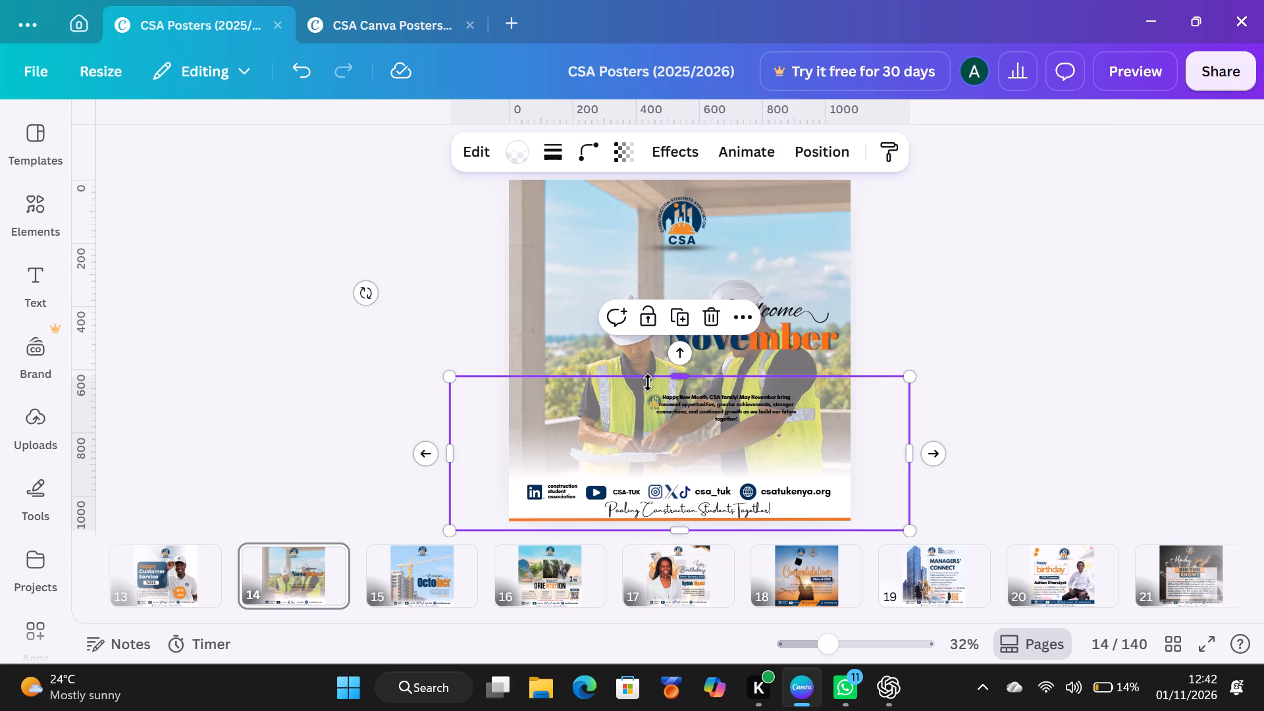
{"action": "left_click", "coordinate": [674, 401]}
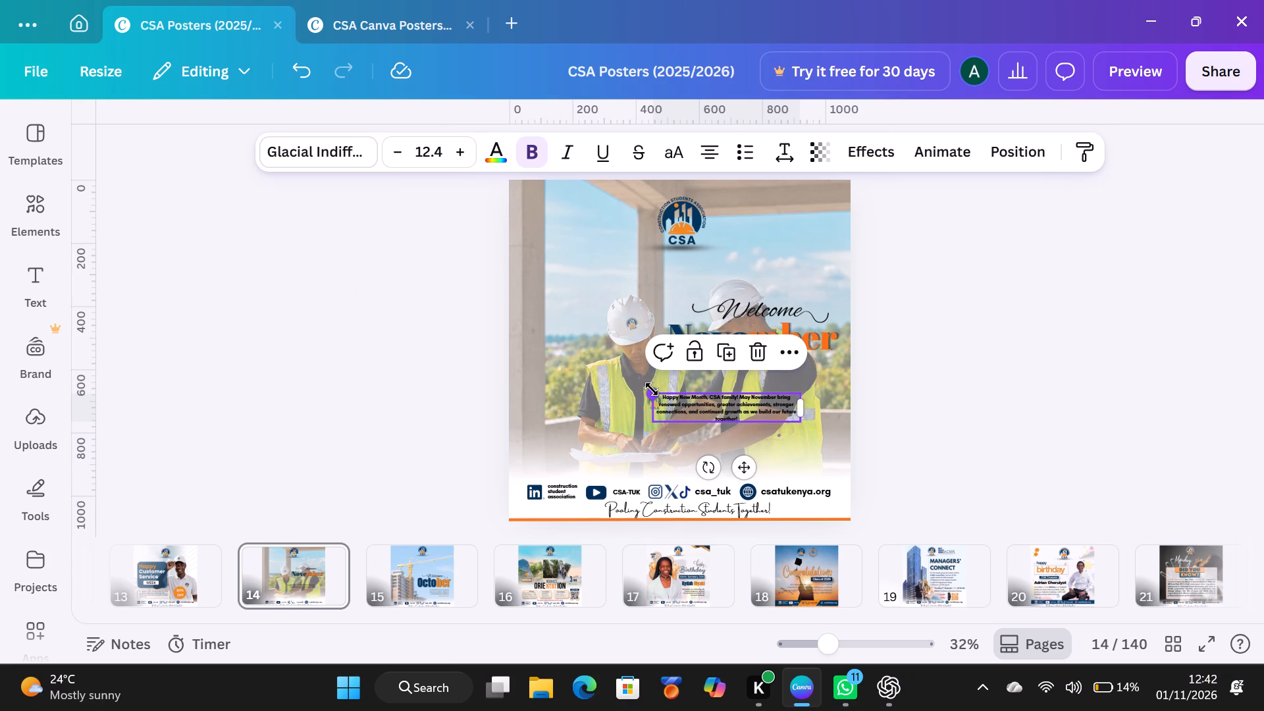
{"action": "left_click_drag", "start_coordinate": [652, 389], "coordinate": [650, 362]}
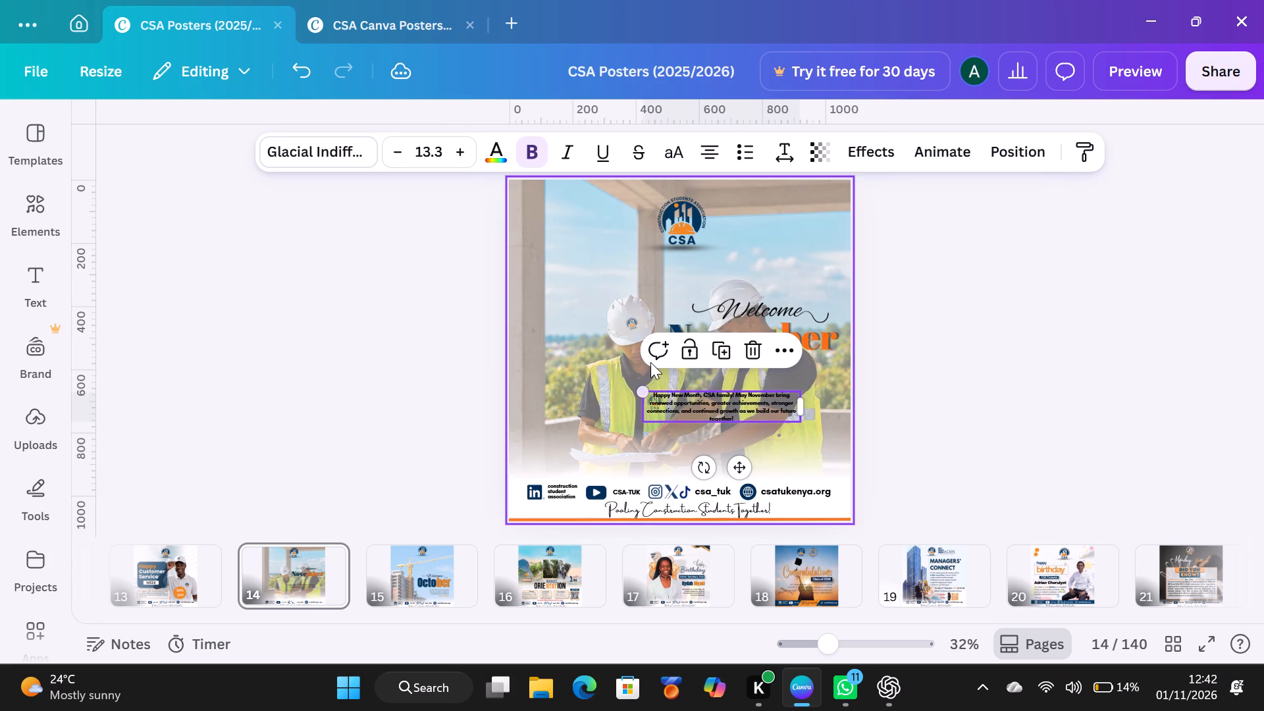
{"action": "left_click_drag", "start_coordinate": [756, 421], "coordinate": [756, 423]}
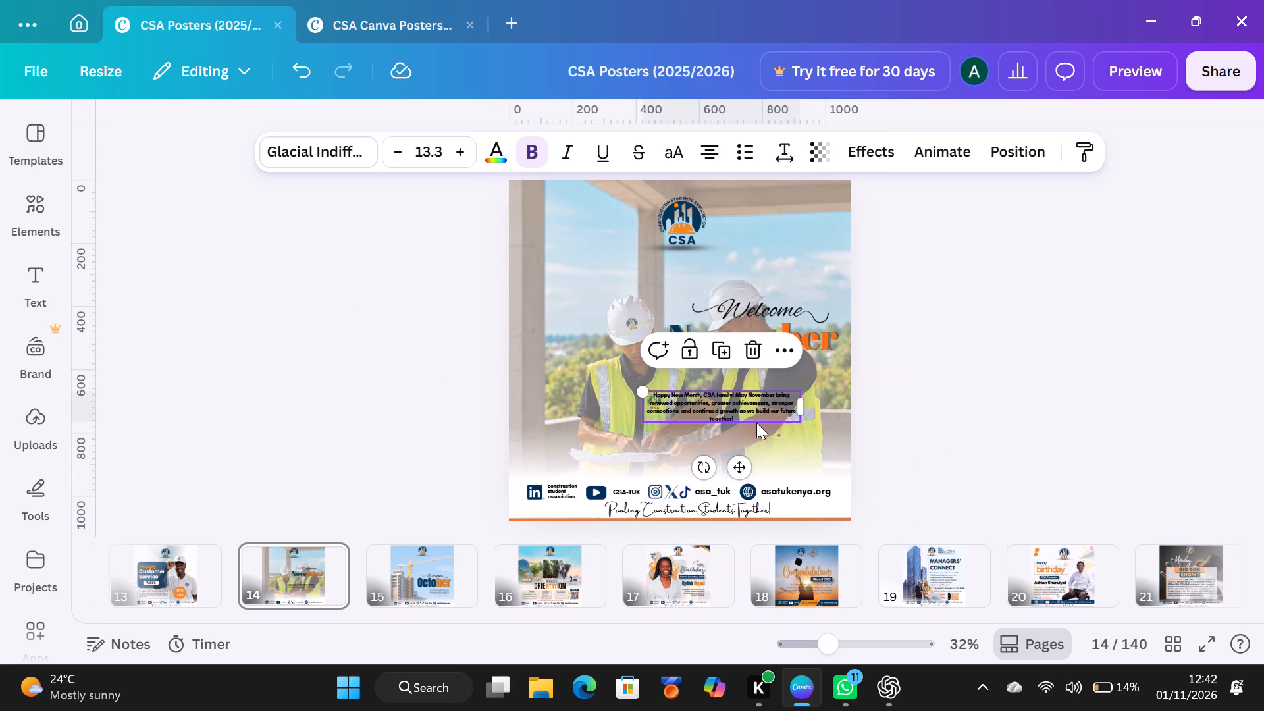
{"action": "left_click_drag", "start_coordinate": [756, 423], "coordinate": [762, 447]}
{"action": "left_click_drag", "start_coordinate": [769, 438], "coordinate": [777, 450]}
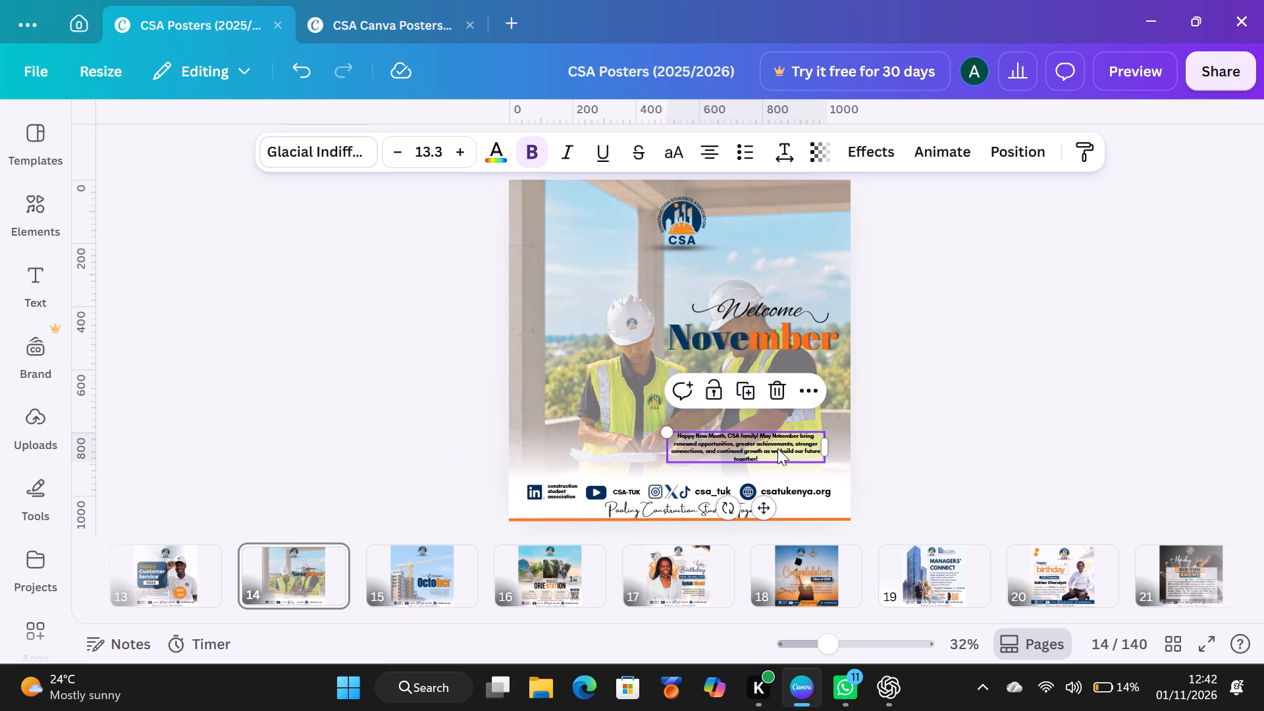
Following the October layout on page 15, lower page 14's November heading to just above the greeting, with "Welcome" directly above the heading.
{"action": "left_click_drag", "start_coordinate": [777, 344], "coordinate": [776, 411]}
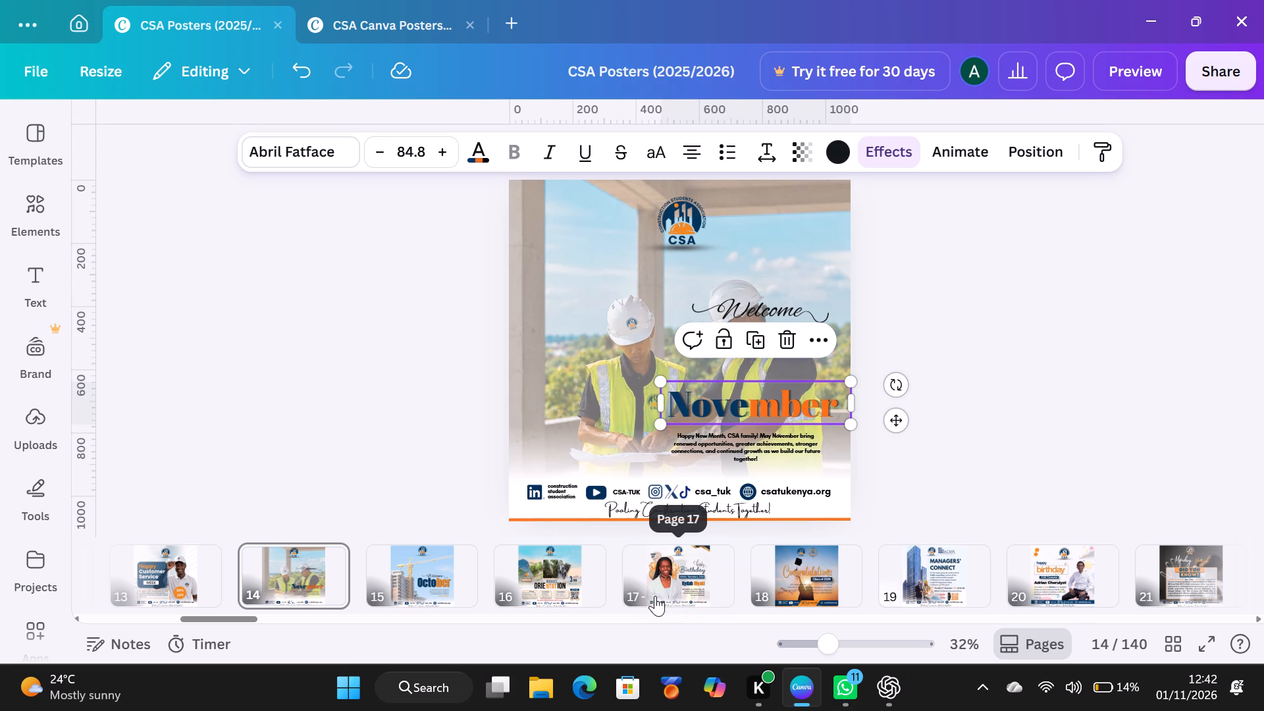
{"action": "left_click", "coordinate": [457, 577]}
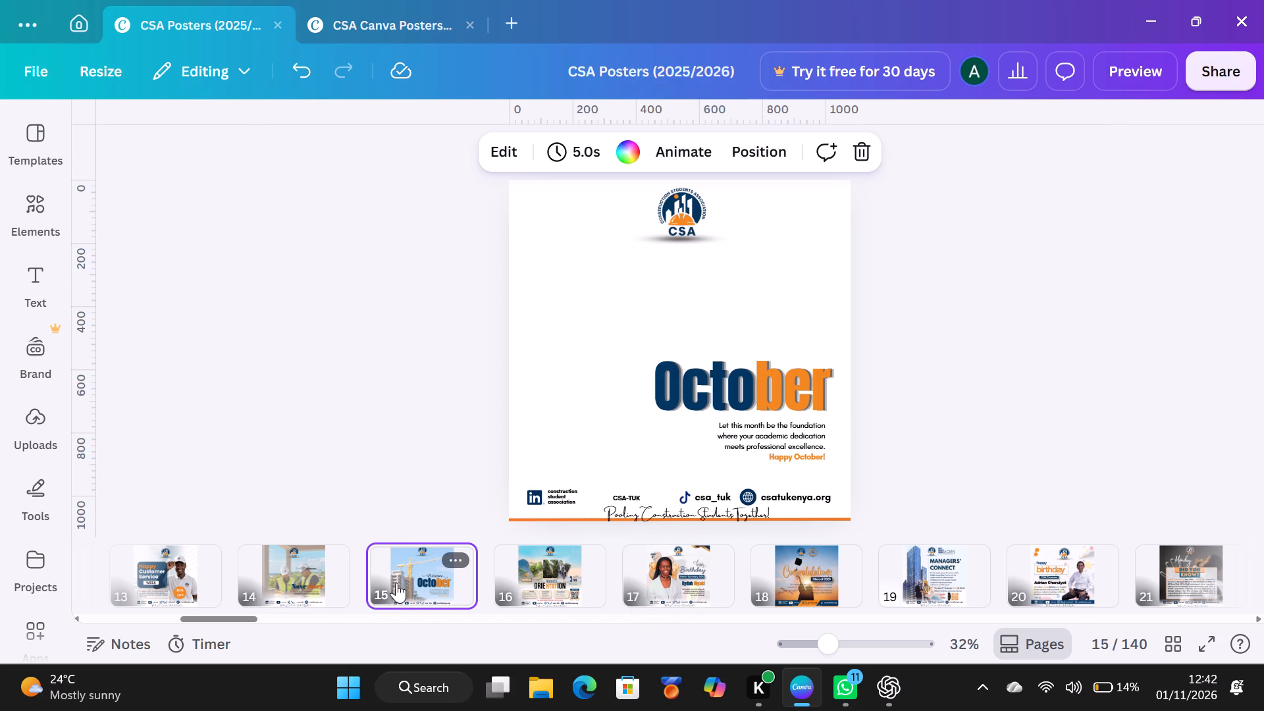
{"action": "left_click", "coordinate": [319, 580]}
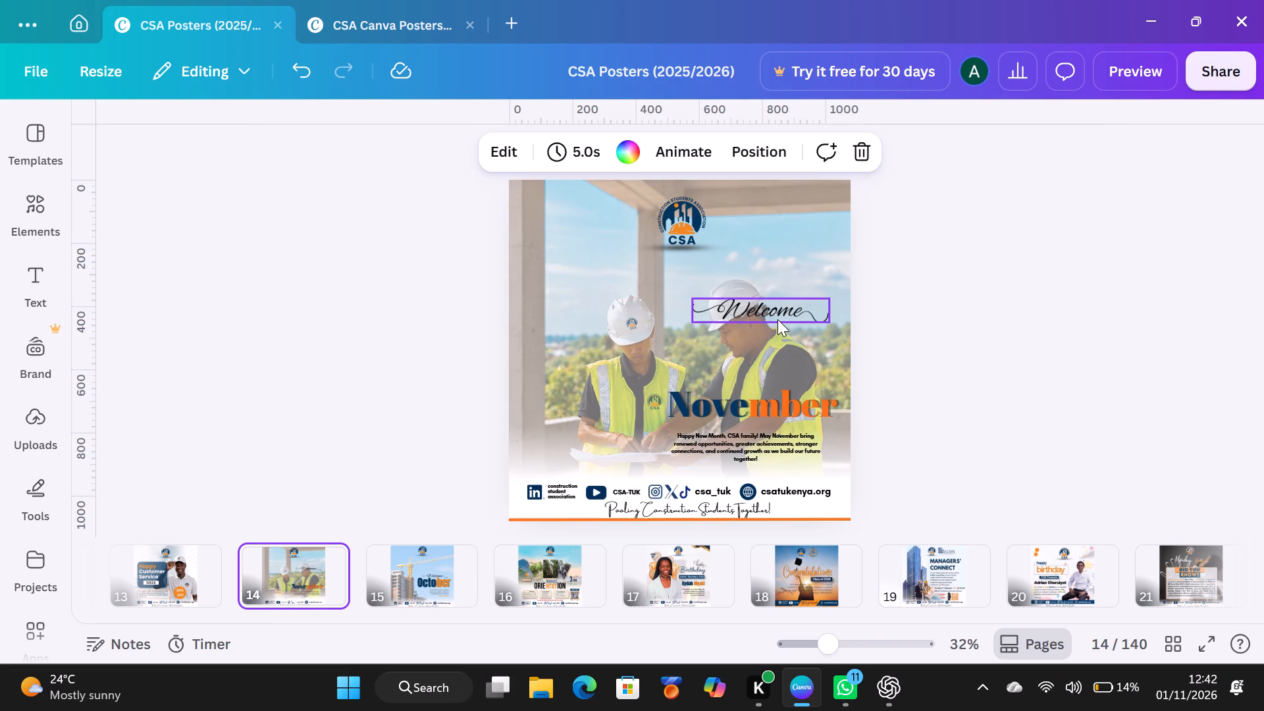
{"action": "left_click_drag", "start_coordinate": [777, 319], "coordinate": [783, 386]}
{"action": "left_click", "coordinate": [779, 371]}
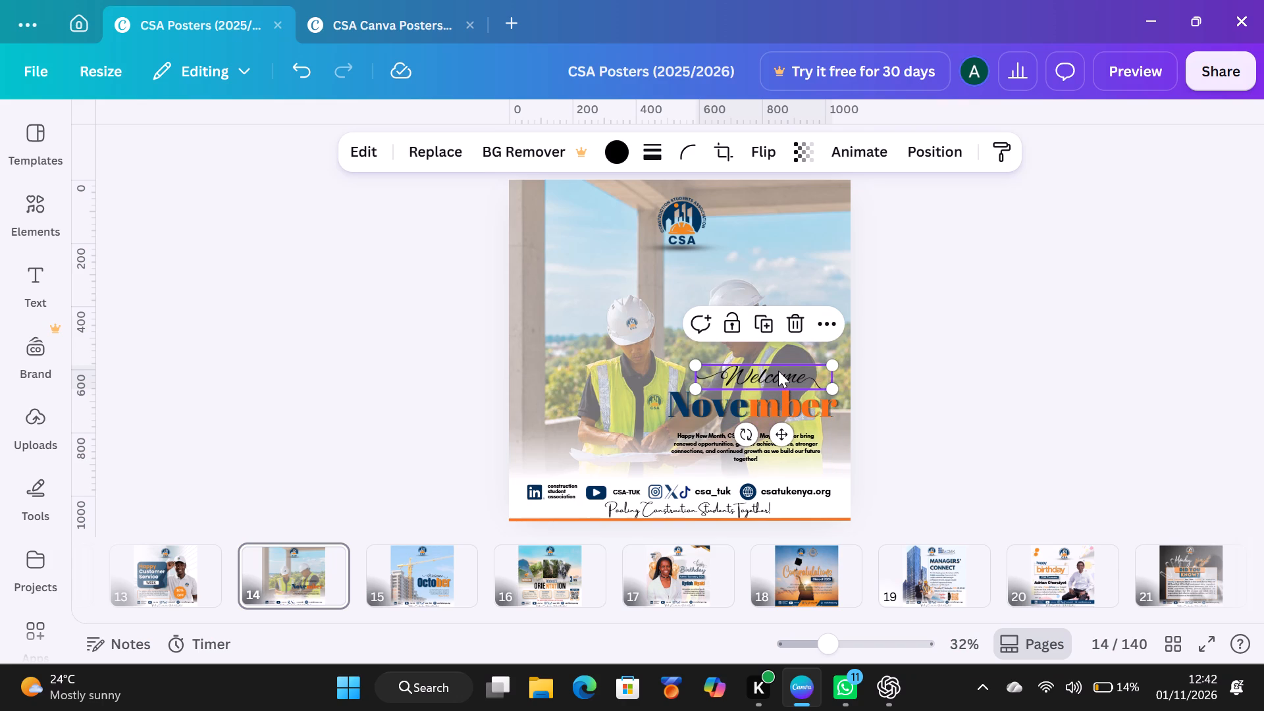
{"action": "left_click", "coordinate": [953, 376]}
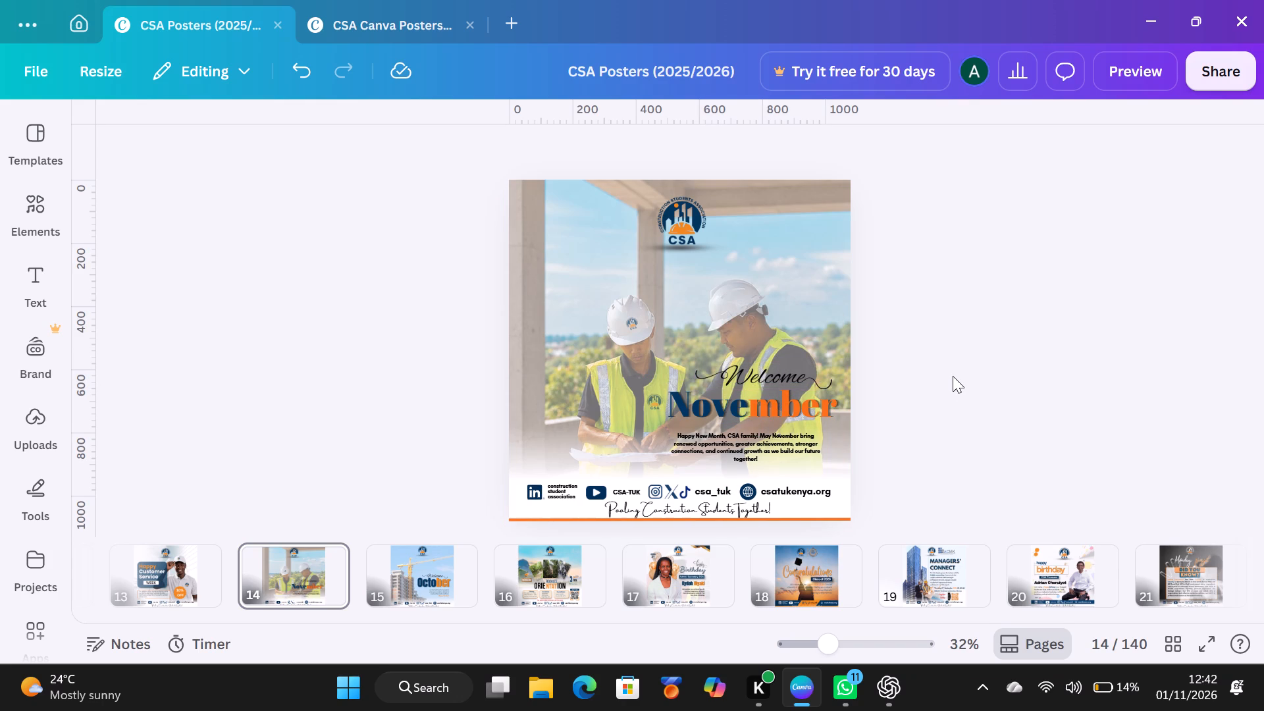
Recheck the October poster's layout, then raise "Welcome" and the November heading on page 14, leaving a gap above the greeting.
{"action": "left_click", "coordinate": [737, 442]}
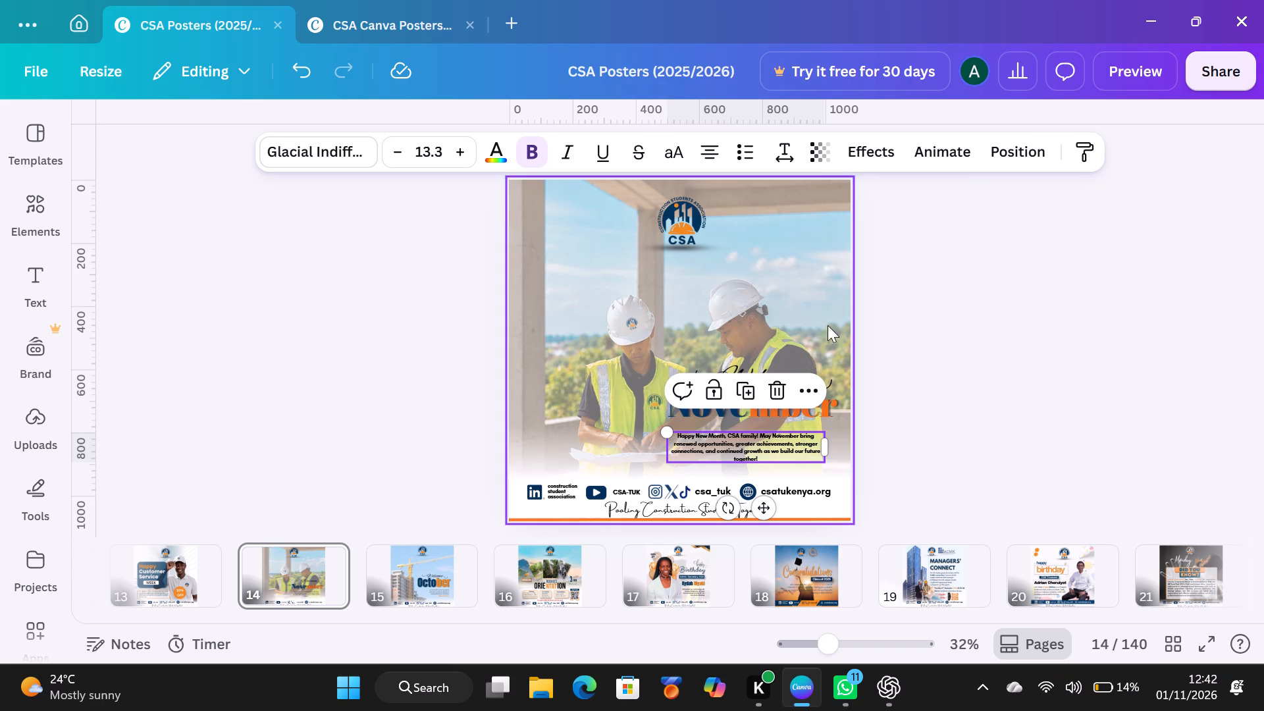
{"action": "left_click", "coordinate": [1056, 342]}
{"action": "left_click", "coordinate": [432, 576]}
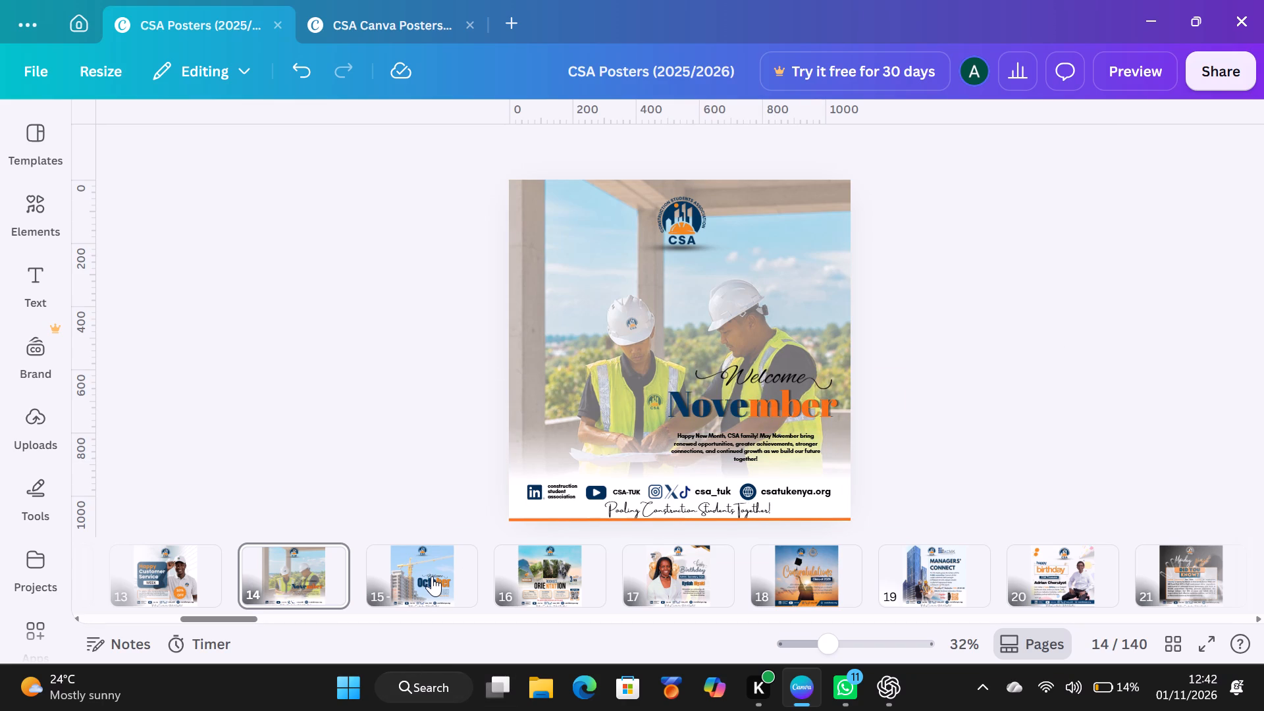
{"action": "left_click", "coordinate": [432, 576]}
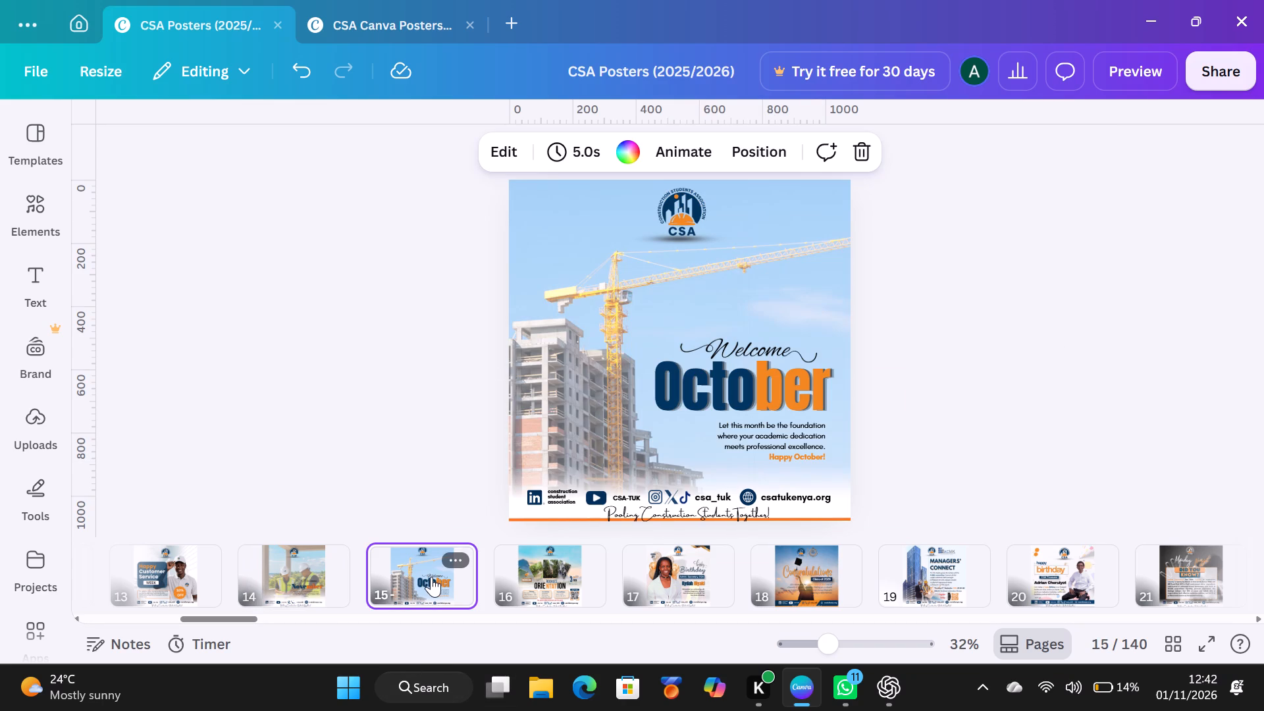
{"action": "left_click", "coordinate": [318, 579]}
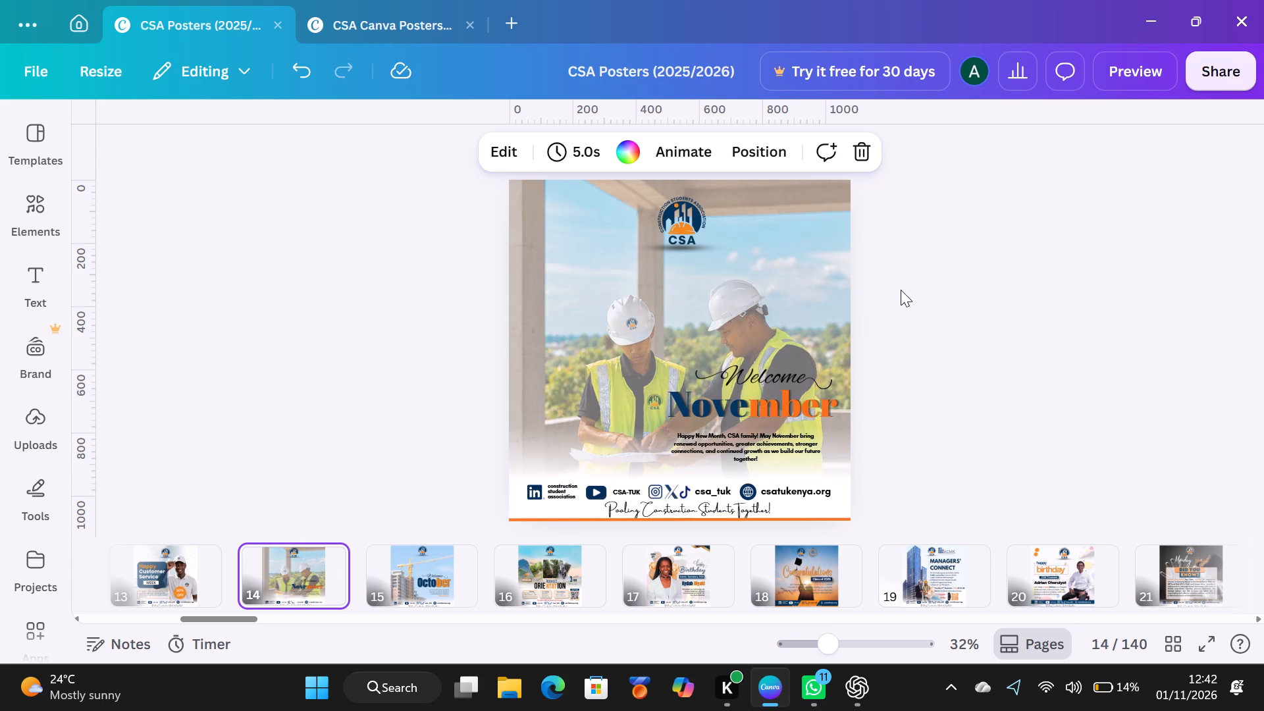
{"action": "left_click_drag", "start_coordinate": [785, 368], "coordinate": [775, 329]}
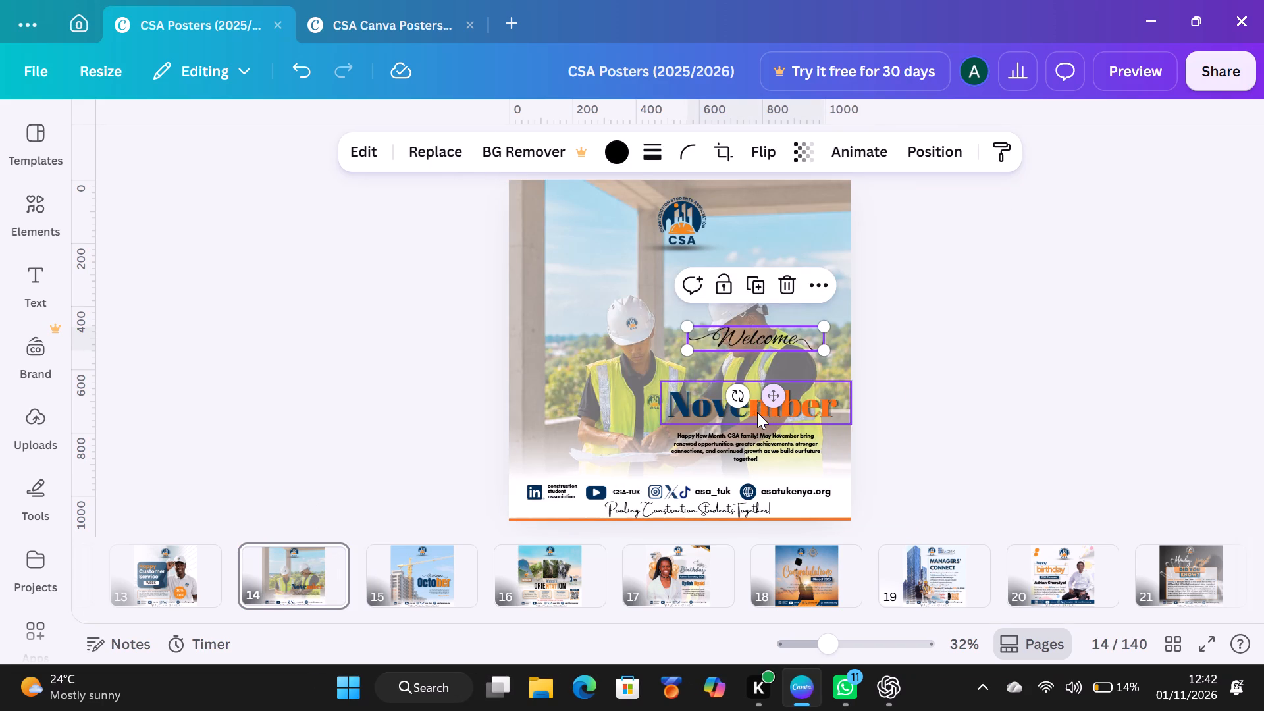
{"action": "left_click_drag", "start_coordinate": [753, 413], "coordinate": [755, 382]}
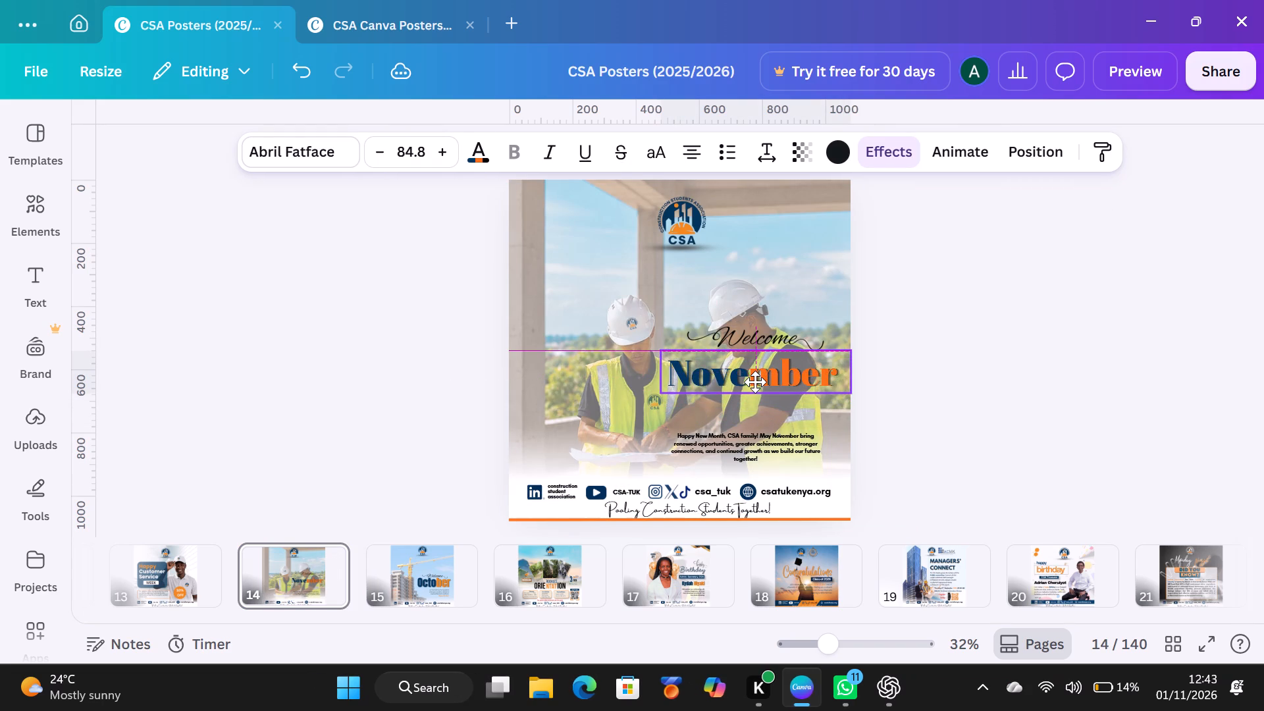
{"action": "left_click_drag", "start_coordinate": [755, 382], "coordinate": [758, 380]}
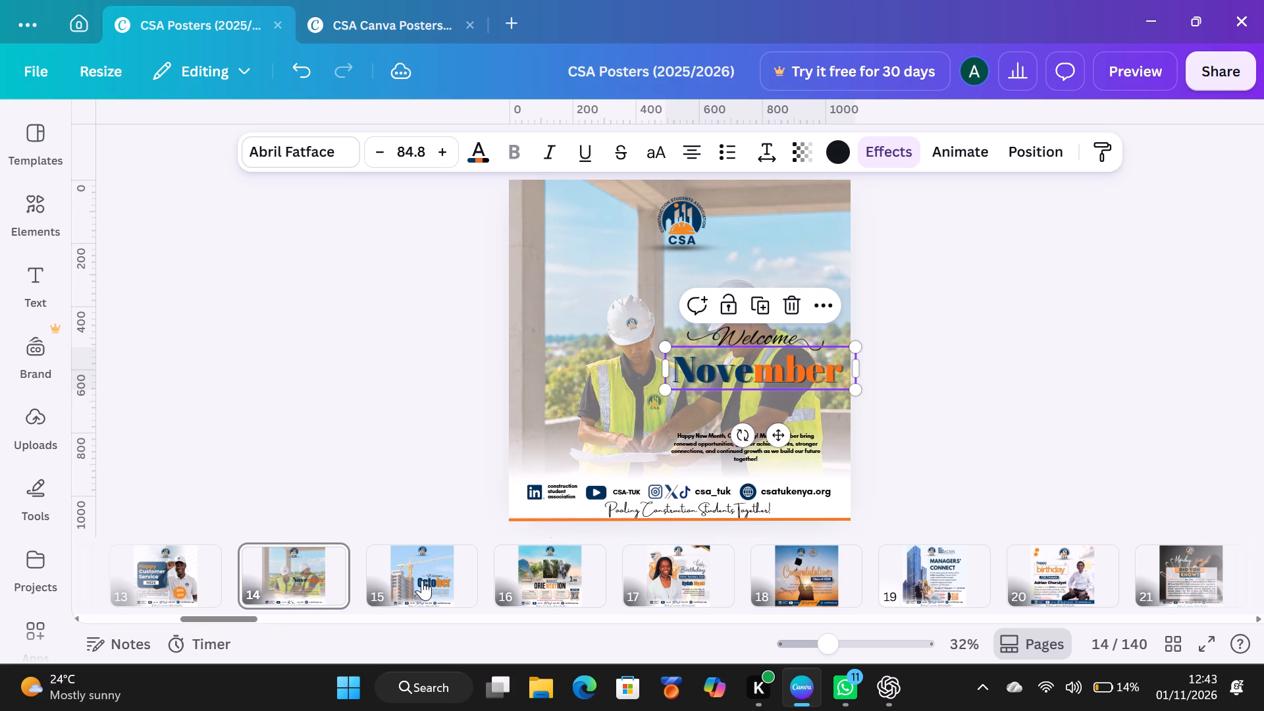
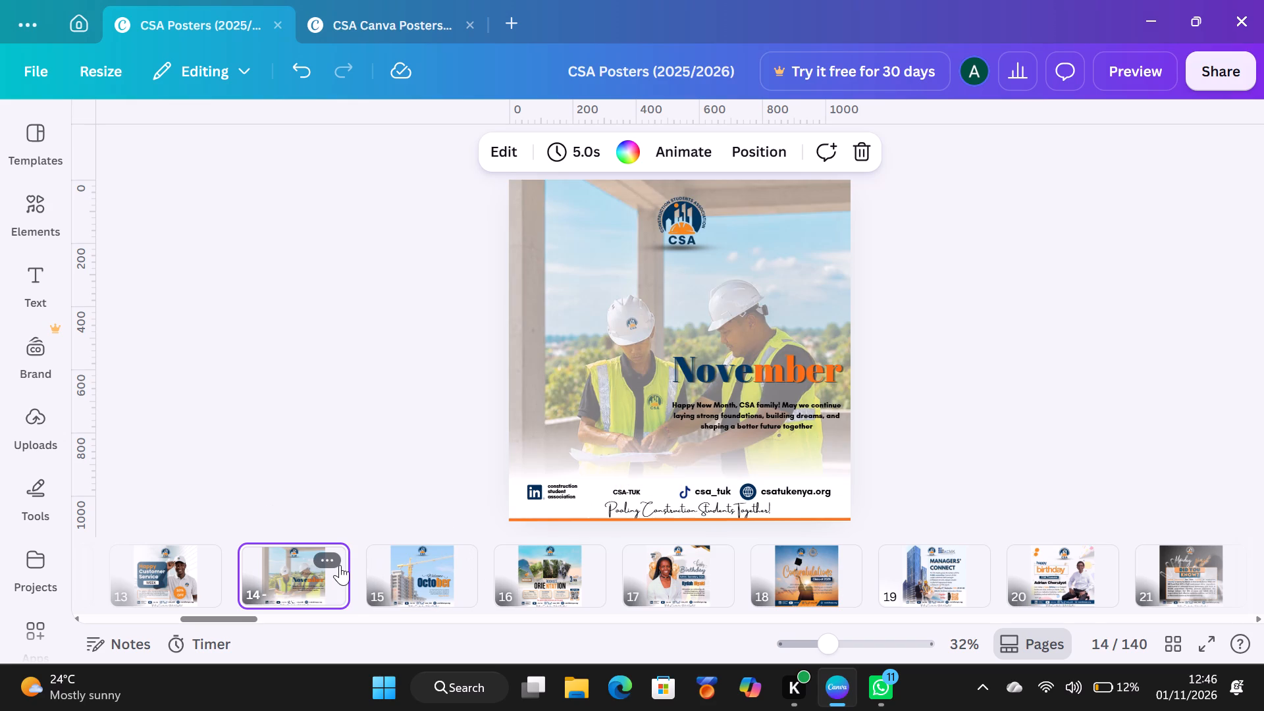
{"action": "left_click", "coordinate": [407, 579]}
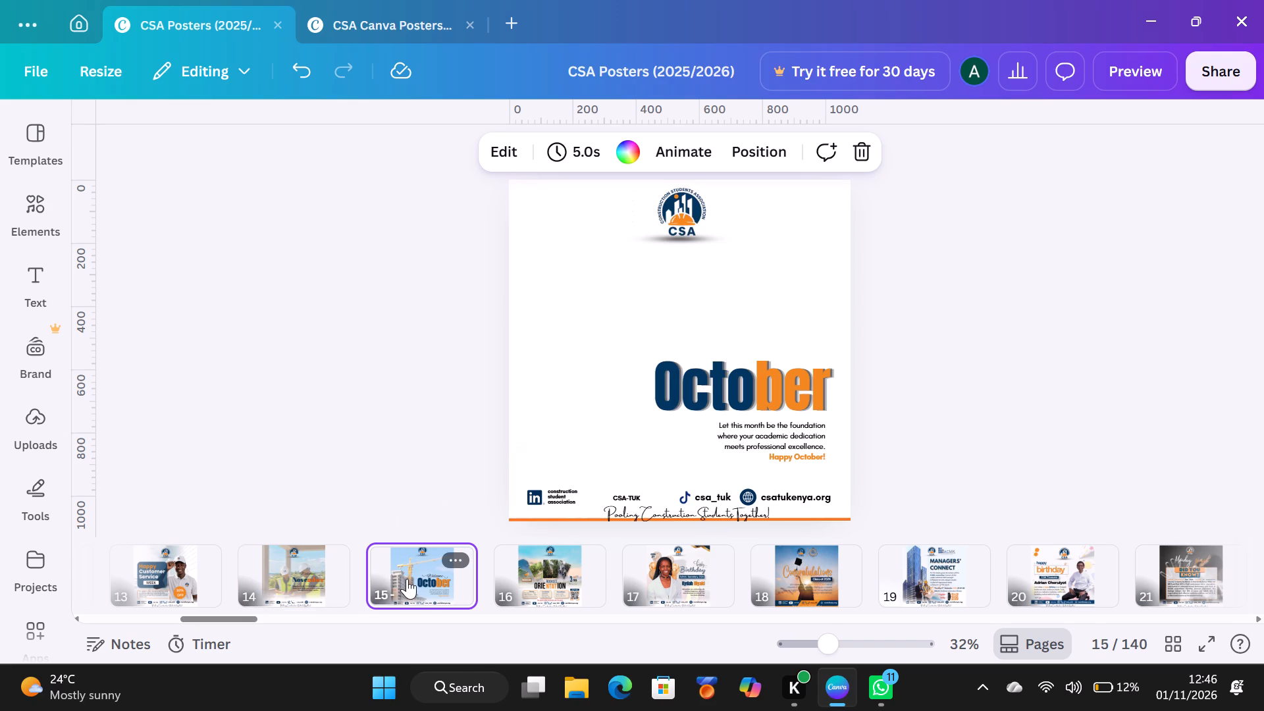
{"action": "left_click", "coordinate": [407, 579]}
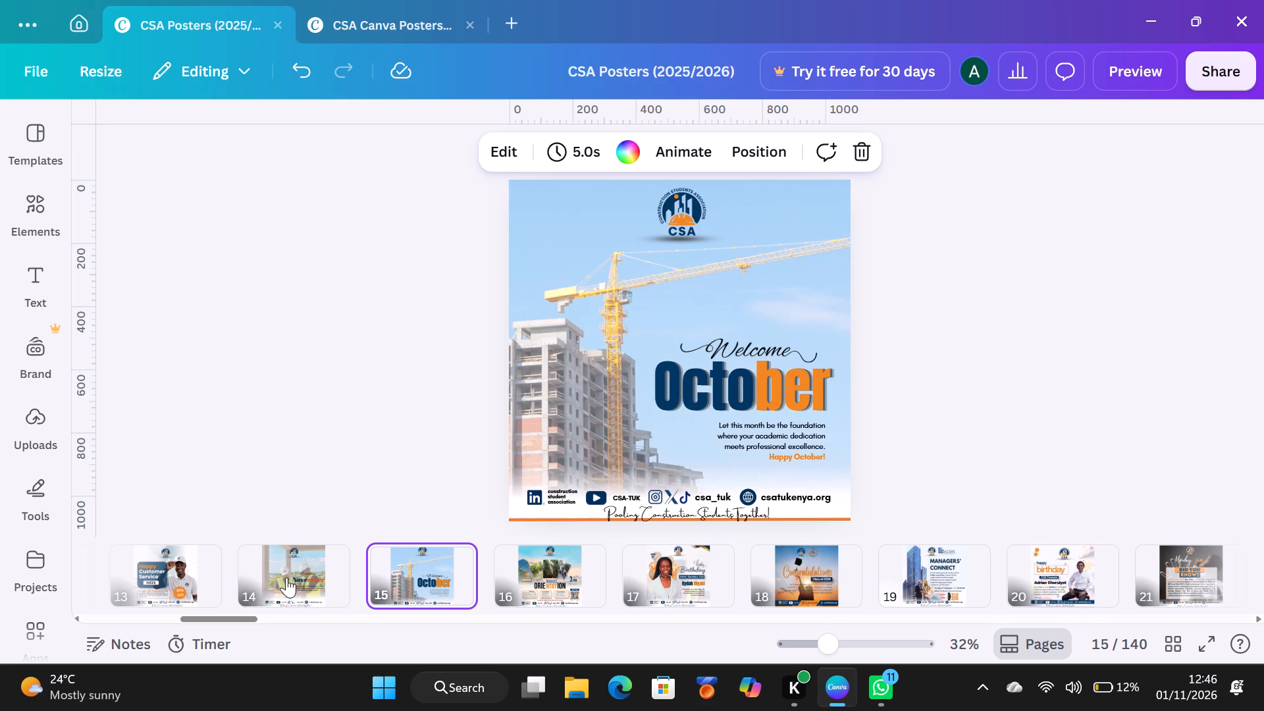
{"action": "left_click", "coordinate": [286, 577]}
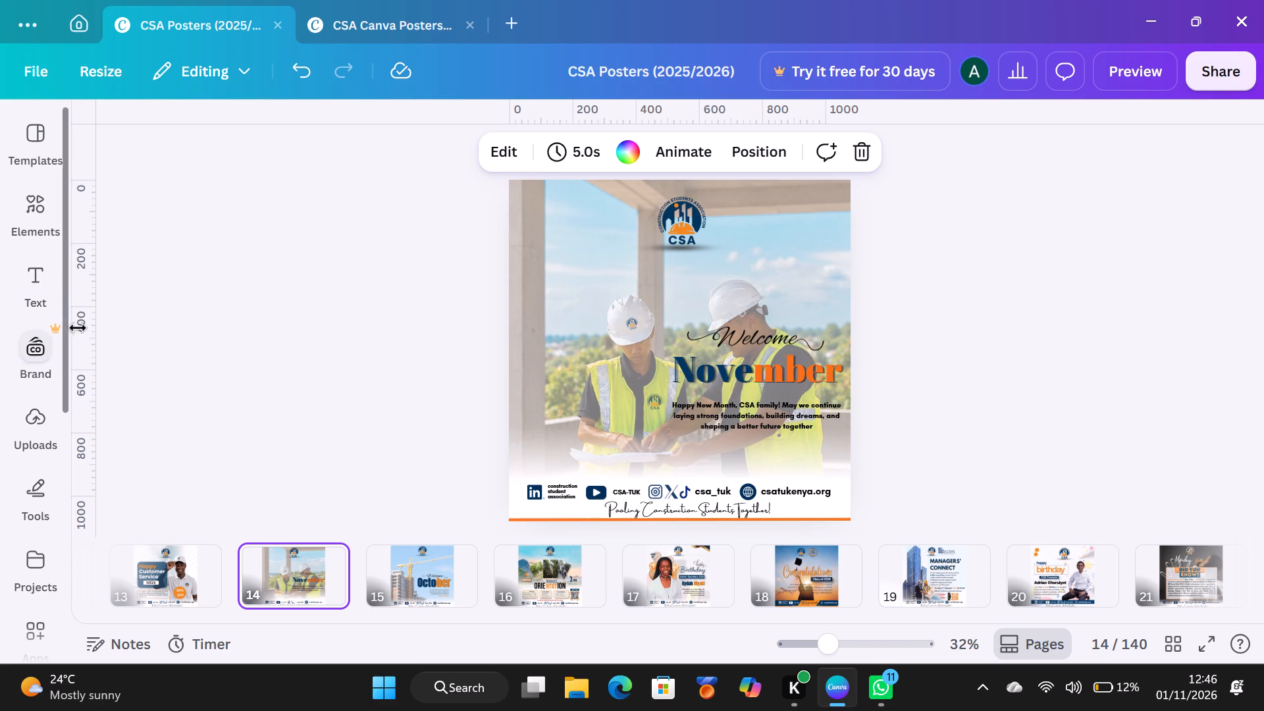
Add a small body text box to the November poster on page 14.
{"action": "left_click", "coordinate": [39, 271]}
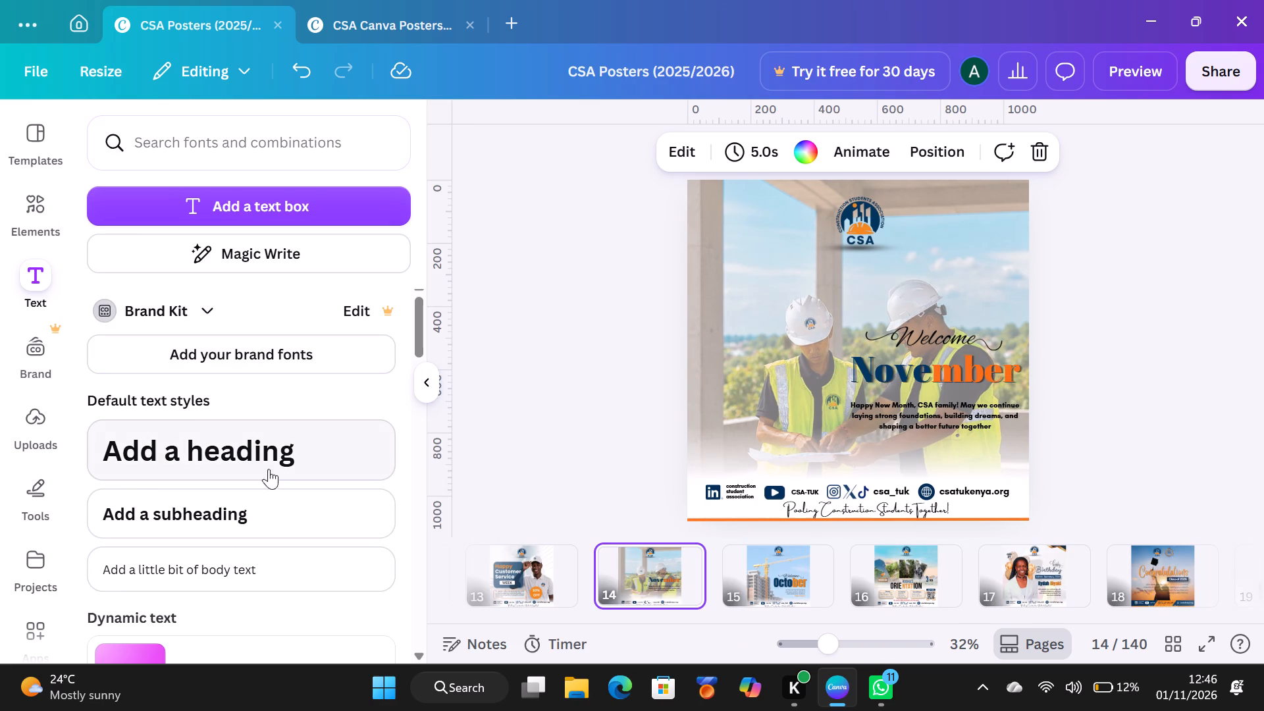
{"action": "left_click", "coordinate": [298, 566]}
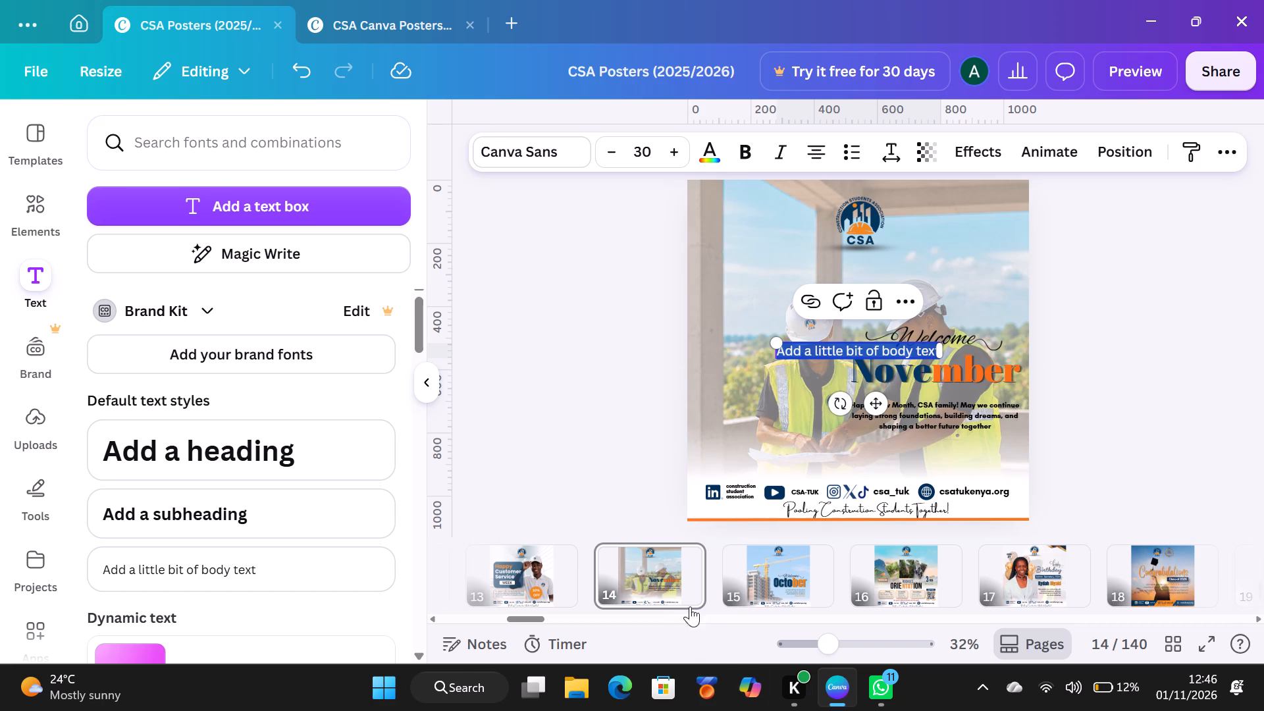
Check the text layout of the October poster on page 15, and return to page 14.
{"action": "left_click", "coordinate": [799, 581]}
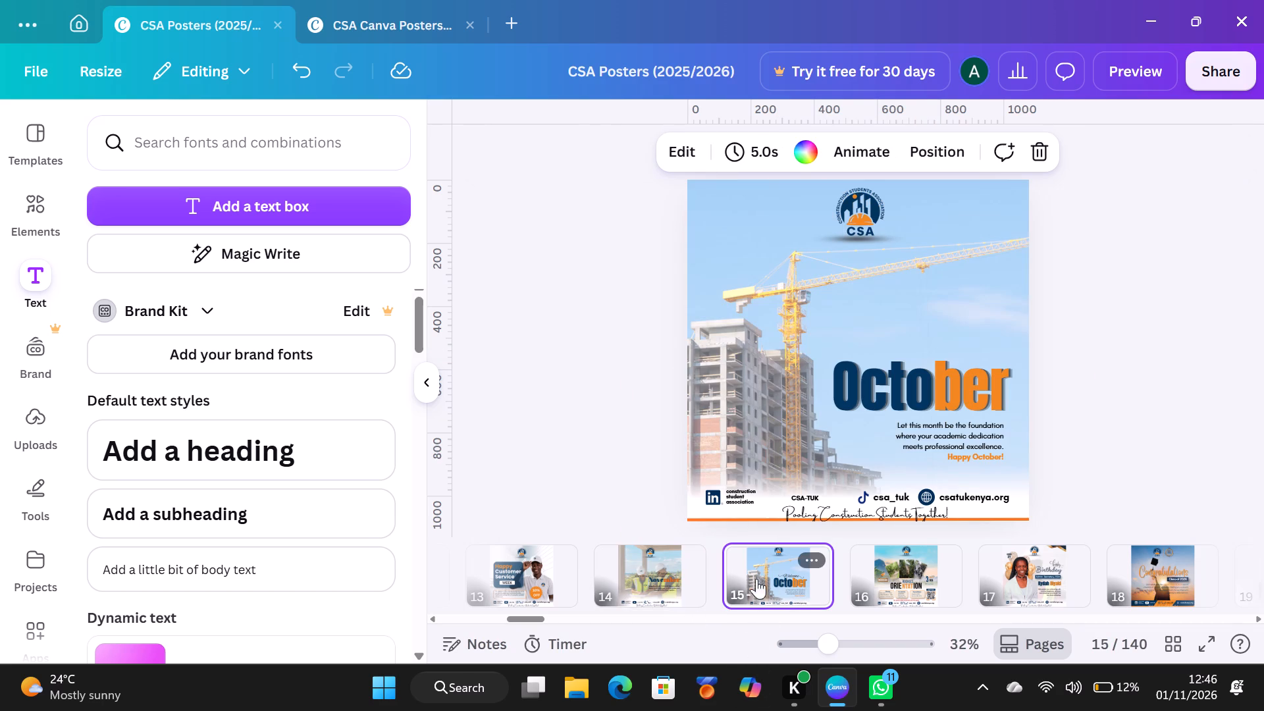
{"action": "left_click", "coordinate": [706, 581]}
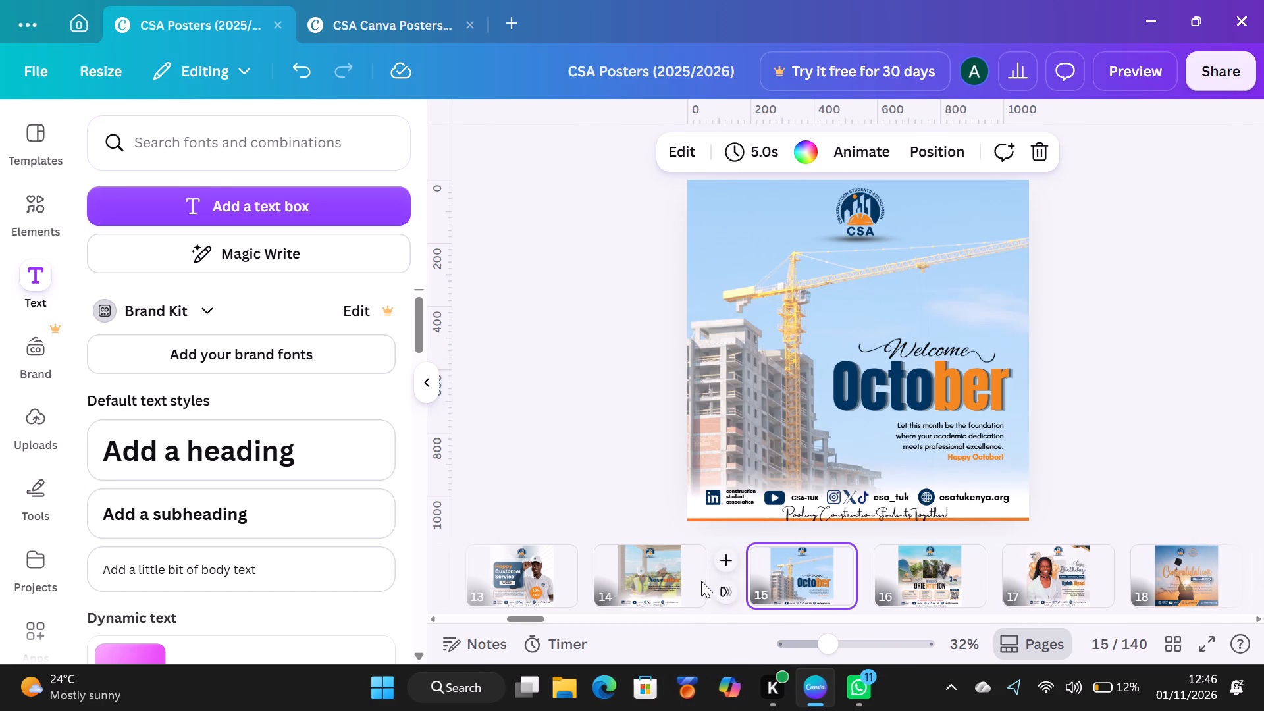
{"action": "left_click", "coordinate": [687, 578]}
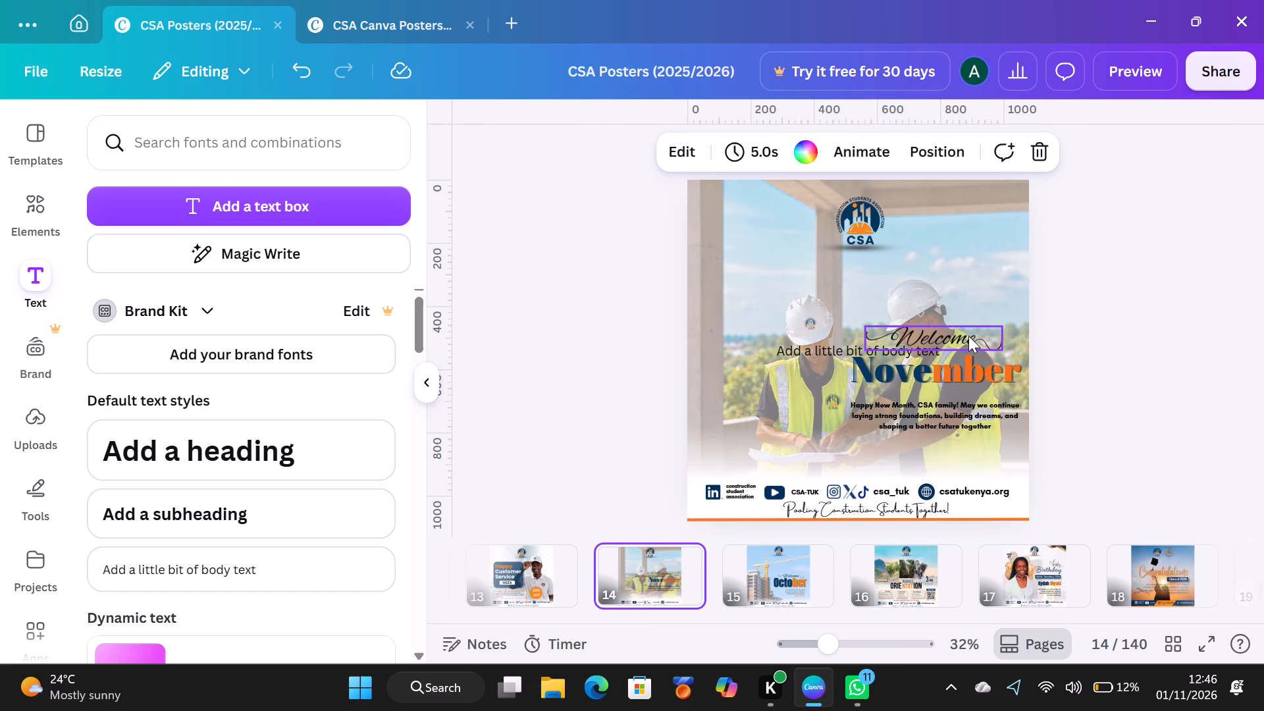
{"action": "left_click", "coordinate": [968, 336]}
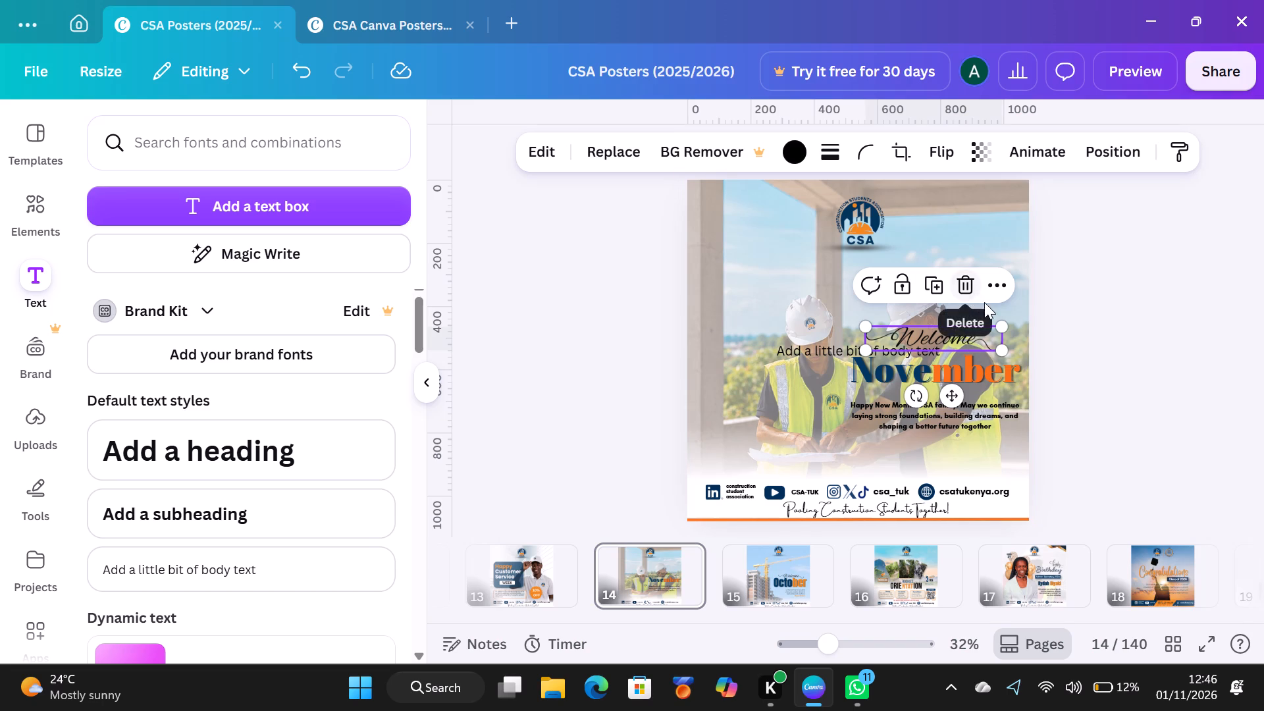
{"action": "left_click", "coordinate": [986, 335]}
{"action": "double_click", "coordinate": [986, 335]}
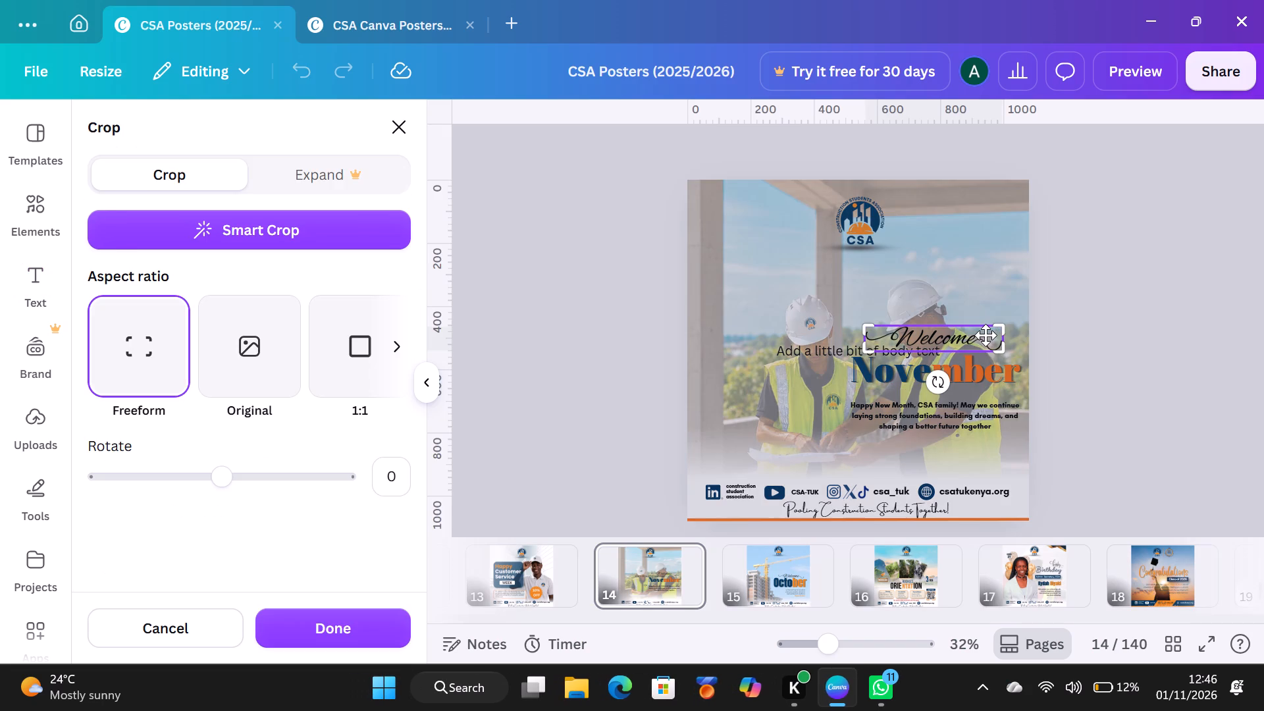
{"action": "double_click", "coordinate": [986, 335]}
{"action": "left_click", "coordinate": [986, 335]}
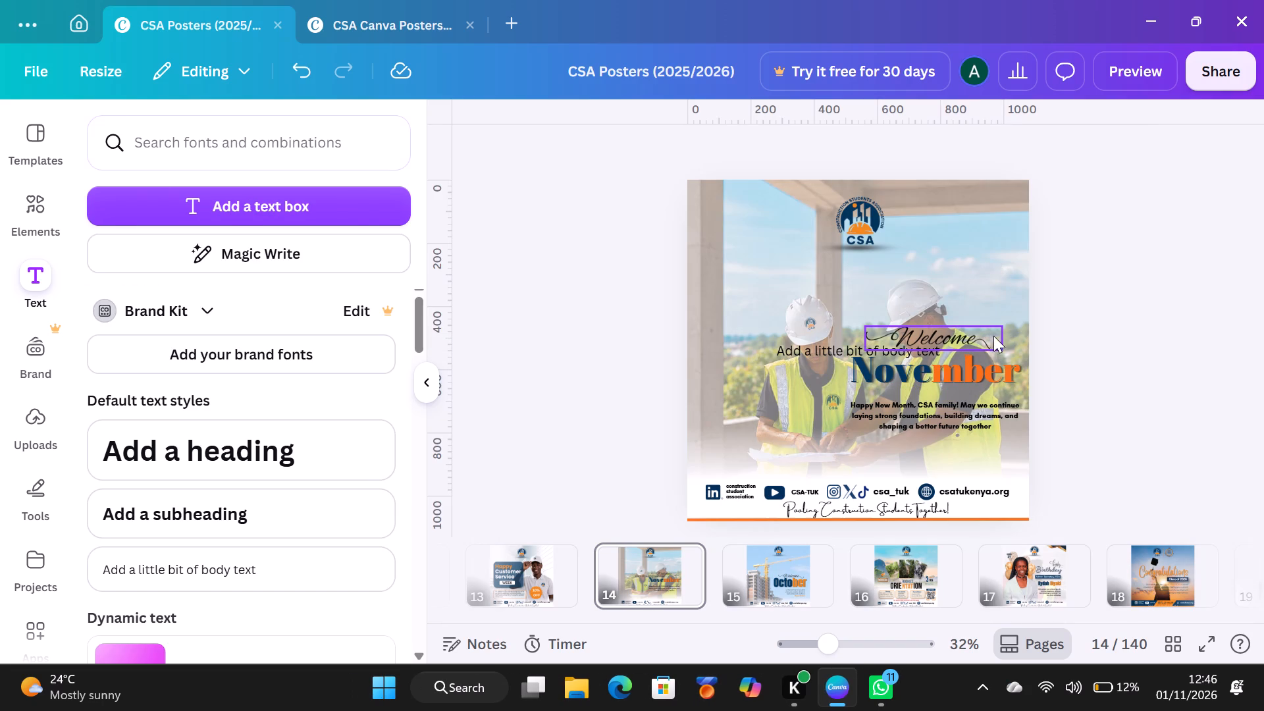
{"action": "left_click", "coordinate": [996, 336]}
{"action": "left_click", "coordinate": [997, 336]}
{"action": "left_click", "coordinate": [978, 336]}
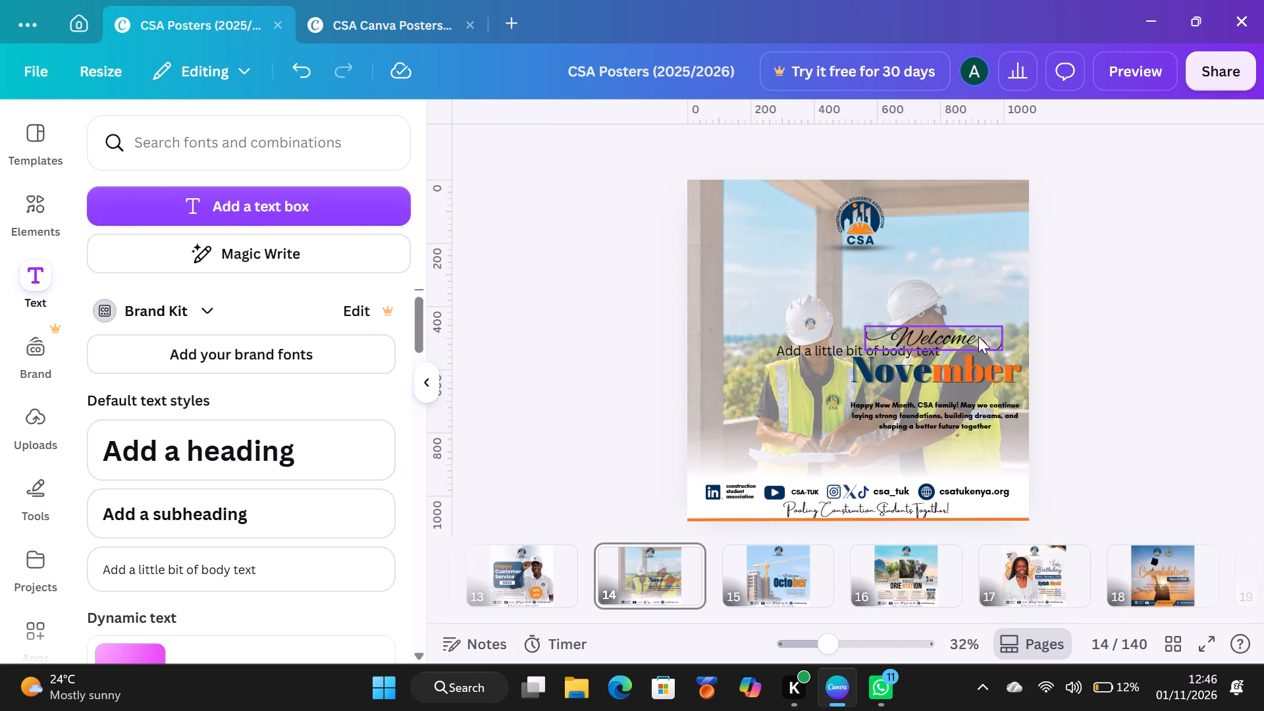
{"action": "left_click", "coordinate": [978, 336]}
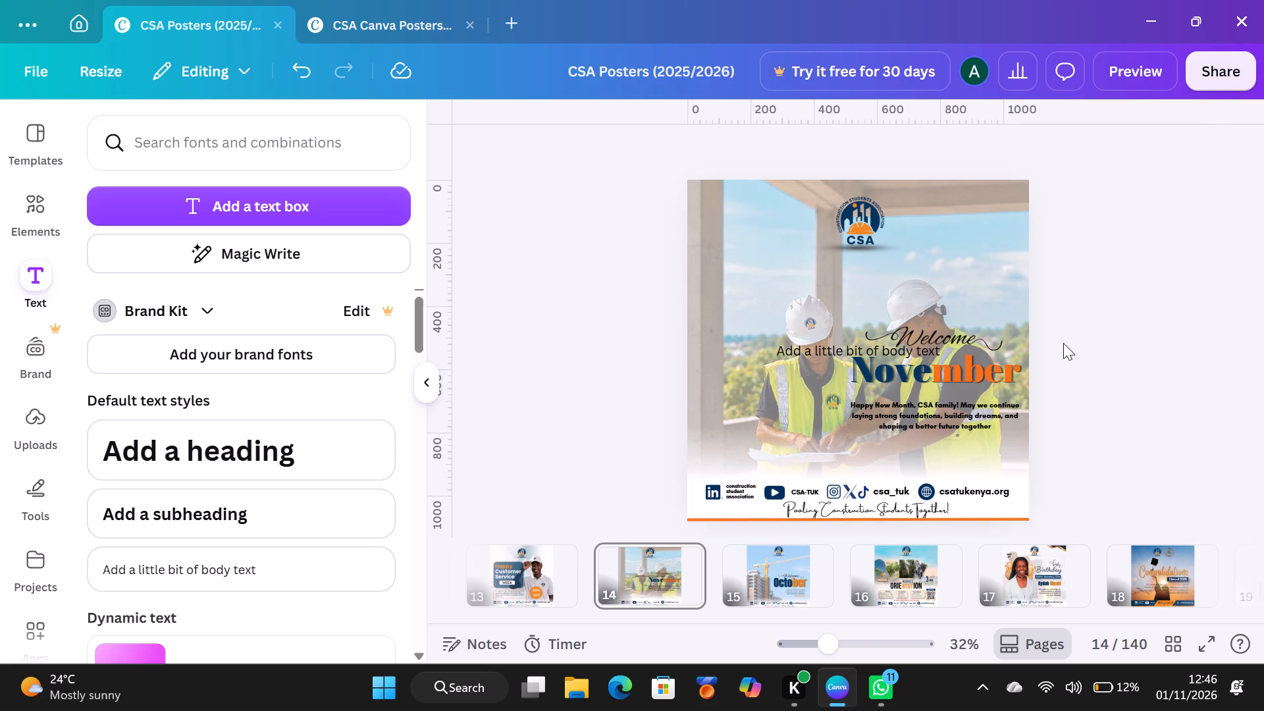
Move the new body text box just below the three-line greeting, above the social media row.
{"action": "left_click", "coordinate": [841, 349]}
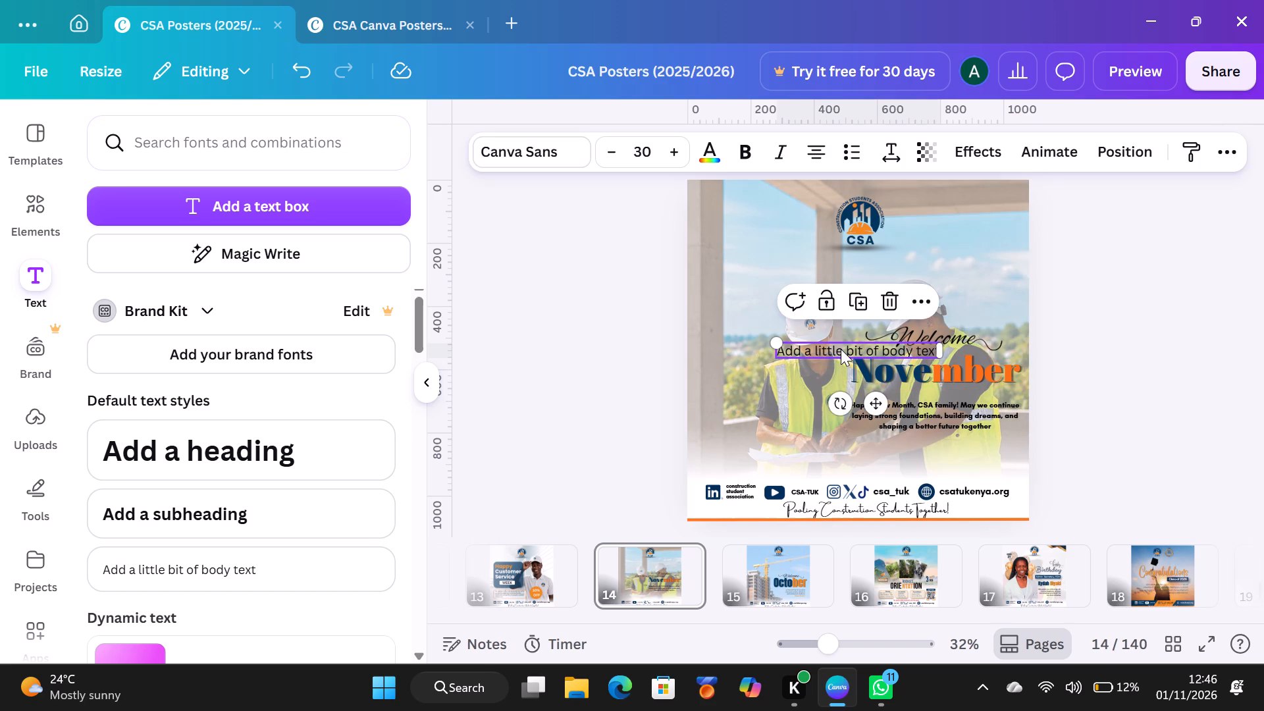
{"action": "left_click", "coordinate": [841, 349]}
{"action": "left_click_drag", "start_coordinate": [841, 349], "coordinate": [860, 395]}
{"action": "left_click", "coordinate": [646, 247]}
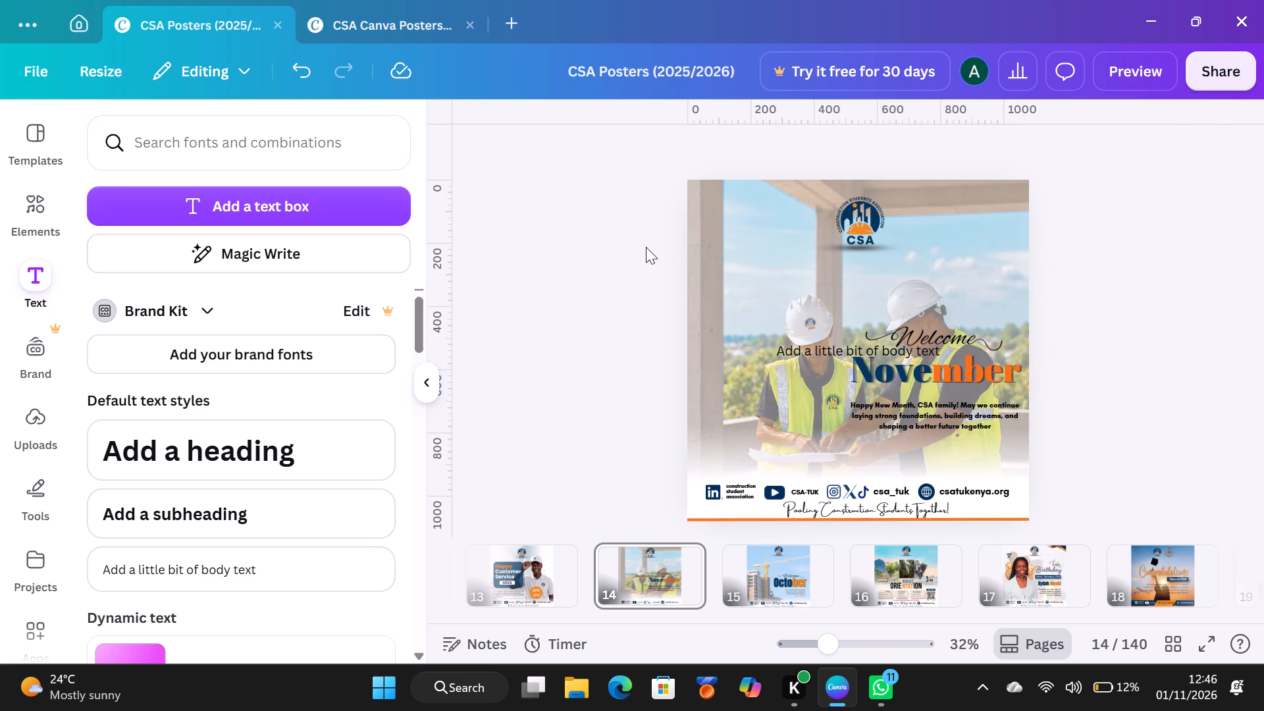
{"action": "left_click", "coordinate": [839, 354]}
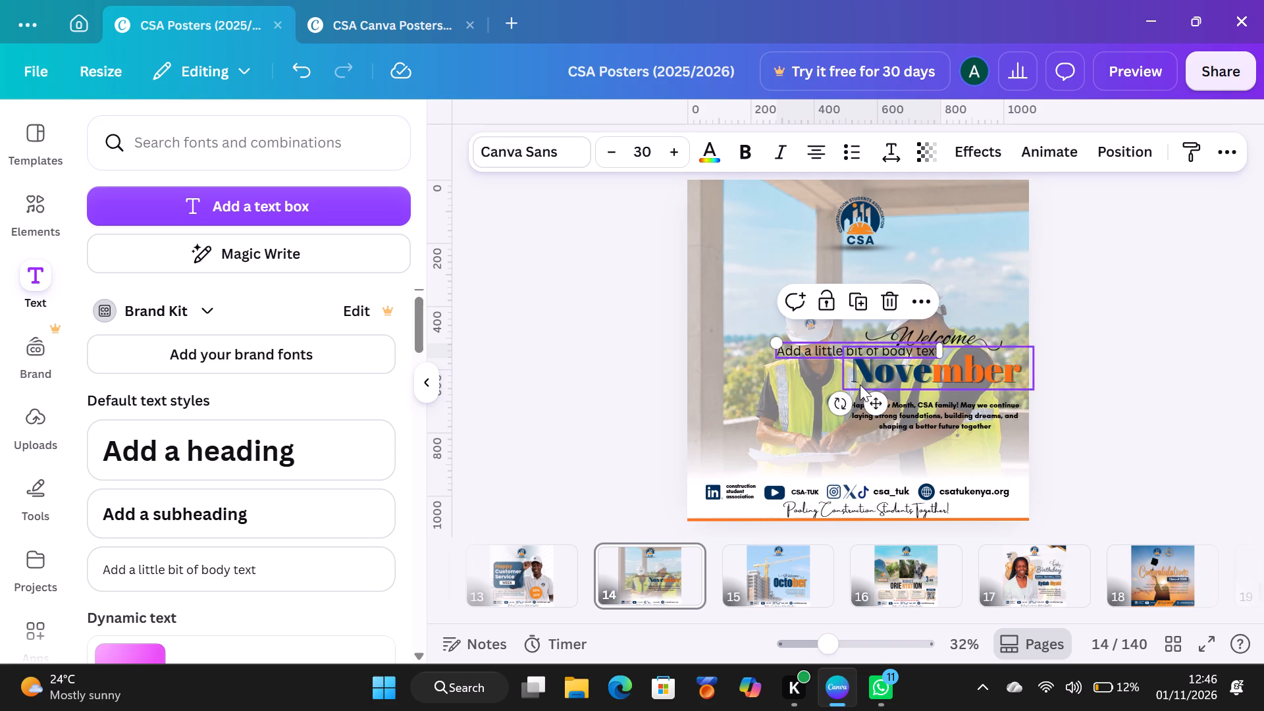
{"action": "left_click_drag", "start_coordinate": [876, 404], "coordinate": [938, 508]}
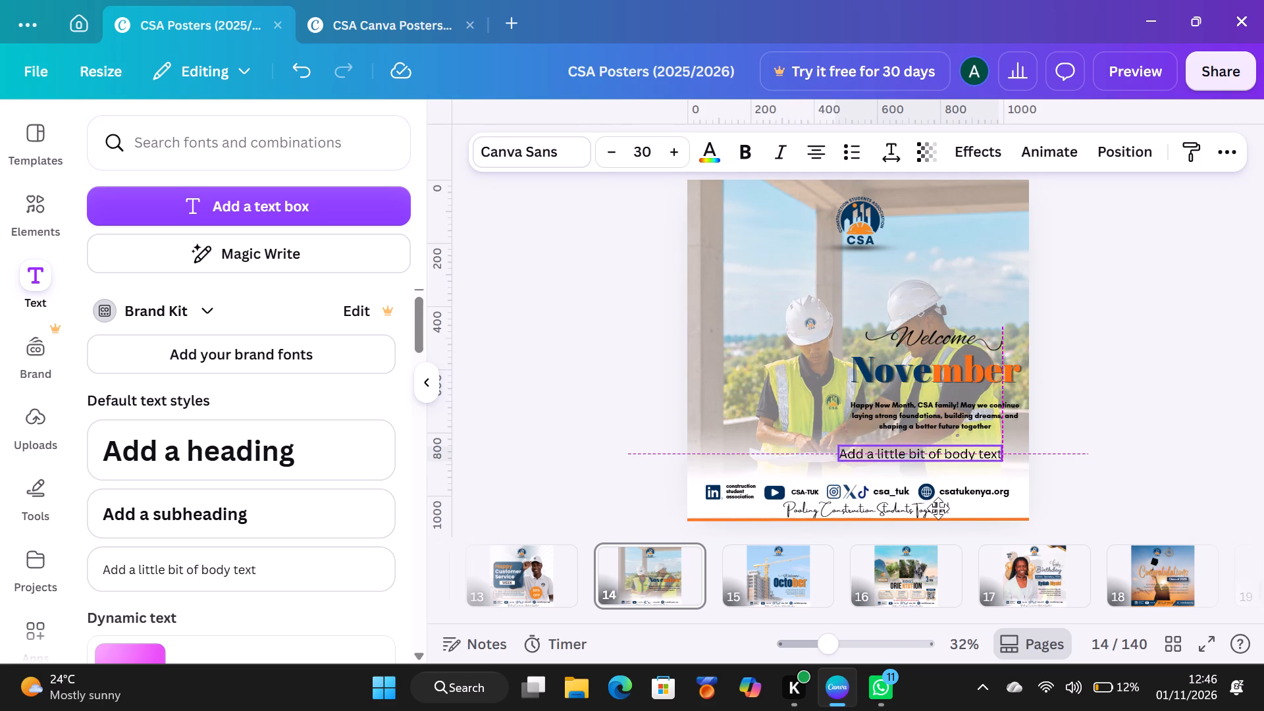
{"action": "left_click_drag", "start_coordinate": [938, 508], "coordinate": [950, 506]}
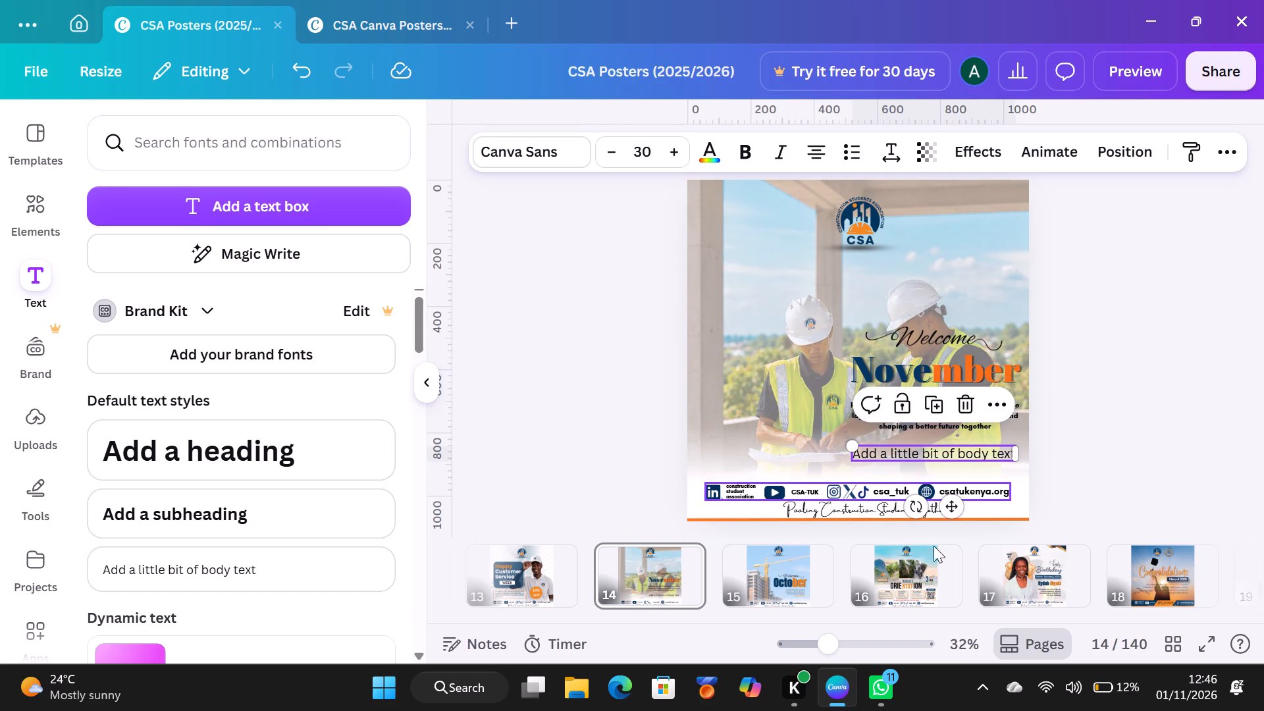
Replace the placeholder wording in the new text box with "Happy November".
{"action": "left_click", "coordinate": [961, 453]}
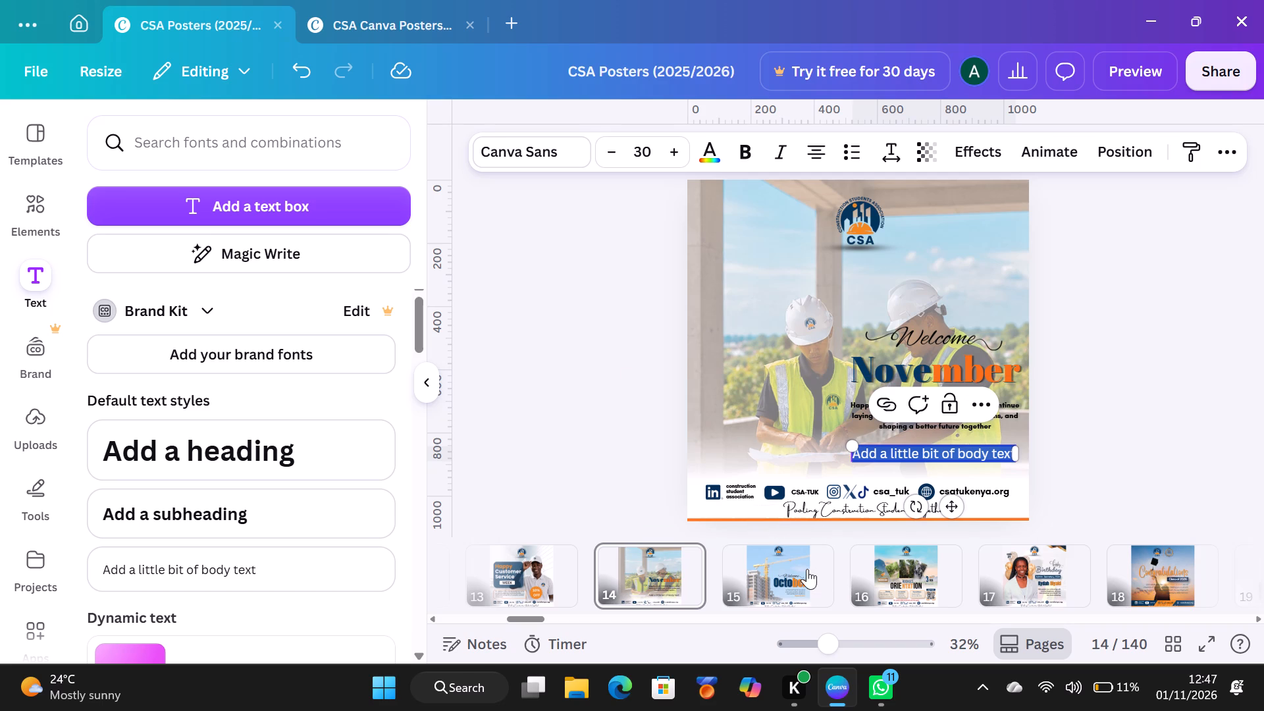
{"action": "left_click", "coordinate": [764, 554]}
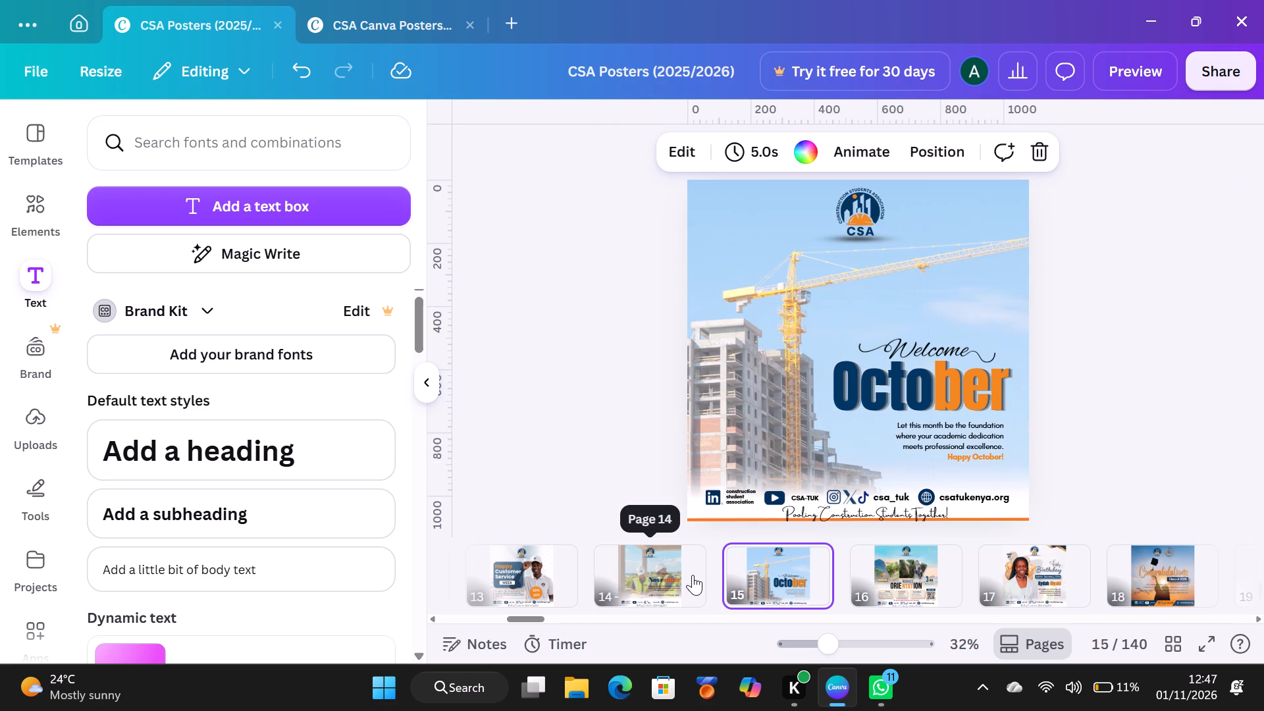
{"action": "left_click", "coordinate": [645, 572]}
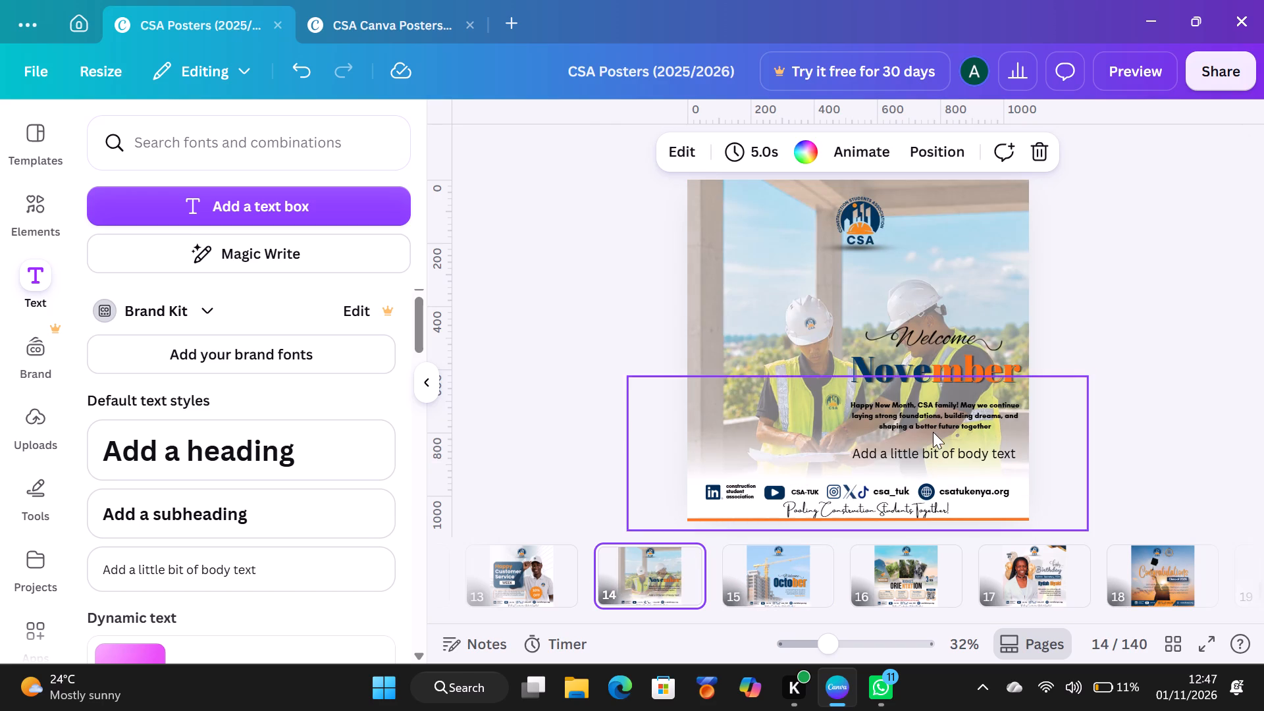
{"action": "left_click", "coordinate": [937, 458]}
{"action": "double_click", "coordinate": [937, 458]}
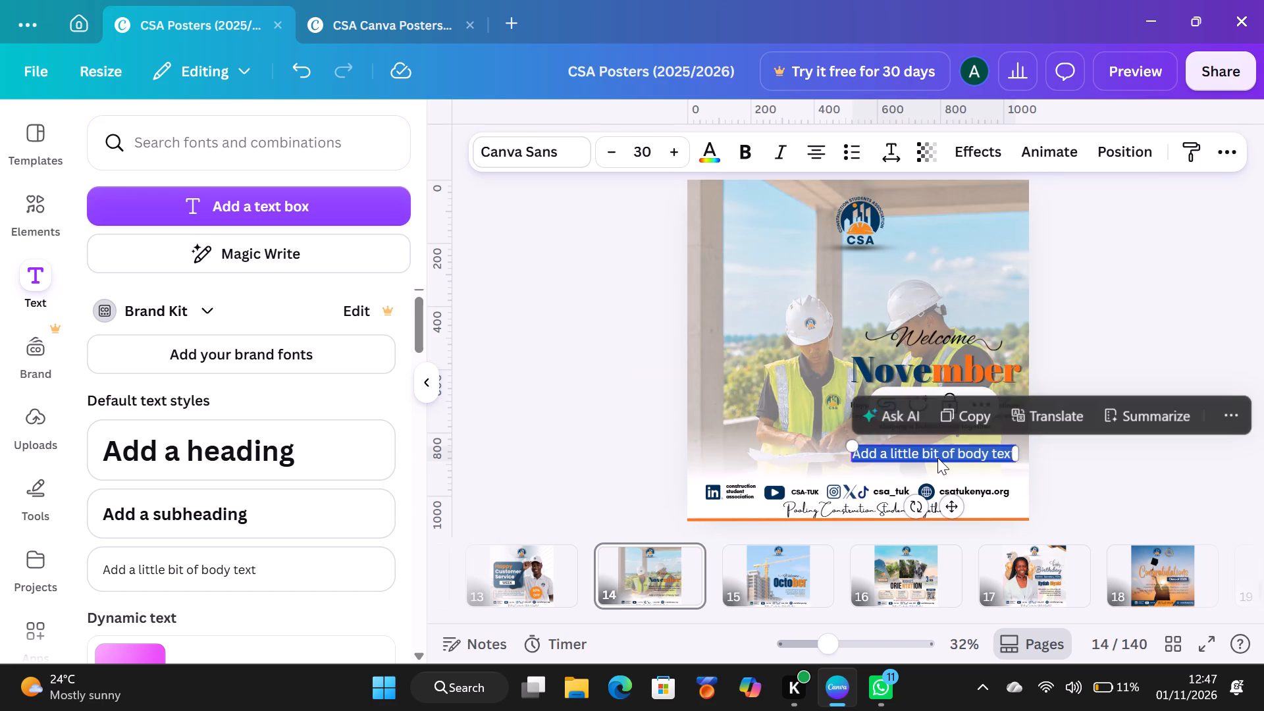
{"action": "key", "text": "h"}
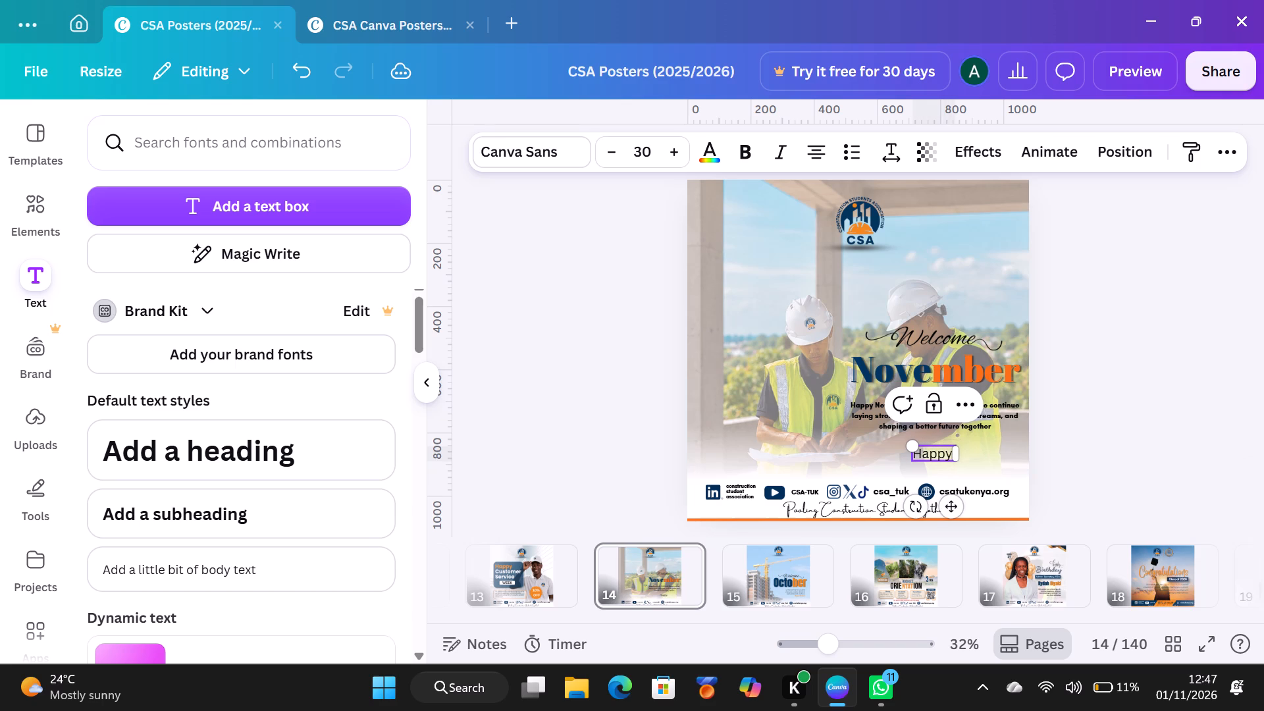
{"action": "type", "text": "November"}
{"action": "key", "text": "space"}
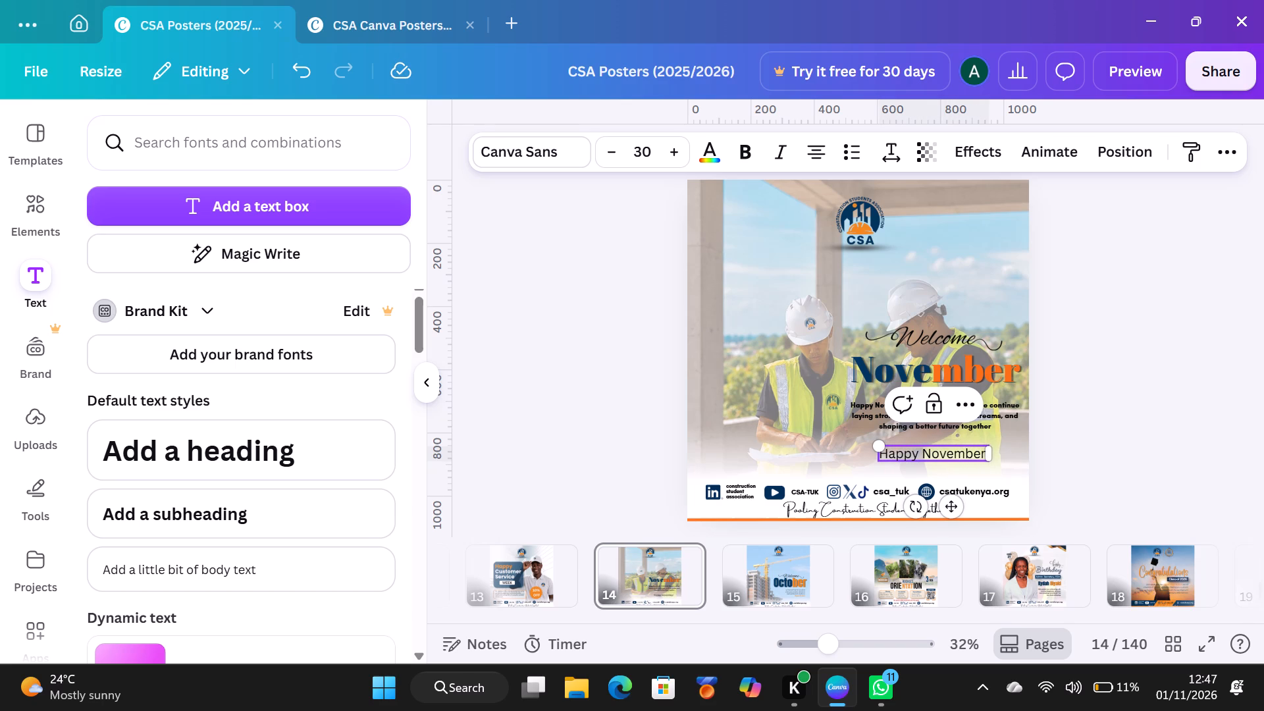
Examine the formatting of the message text and its closing line on the October poster on page 15.
{"action": "left_click", "coordinate": [786, 539]}
{"action": "left_click", "coordinate": [785, 561]}
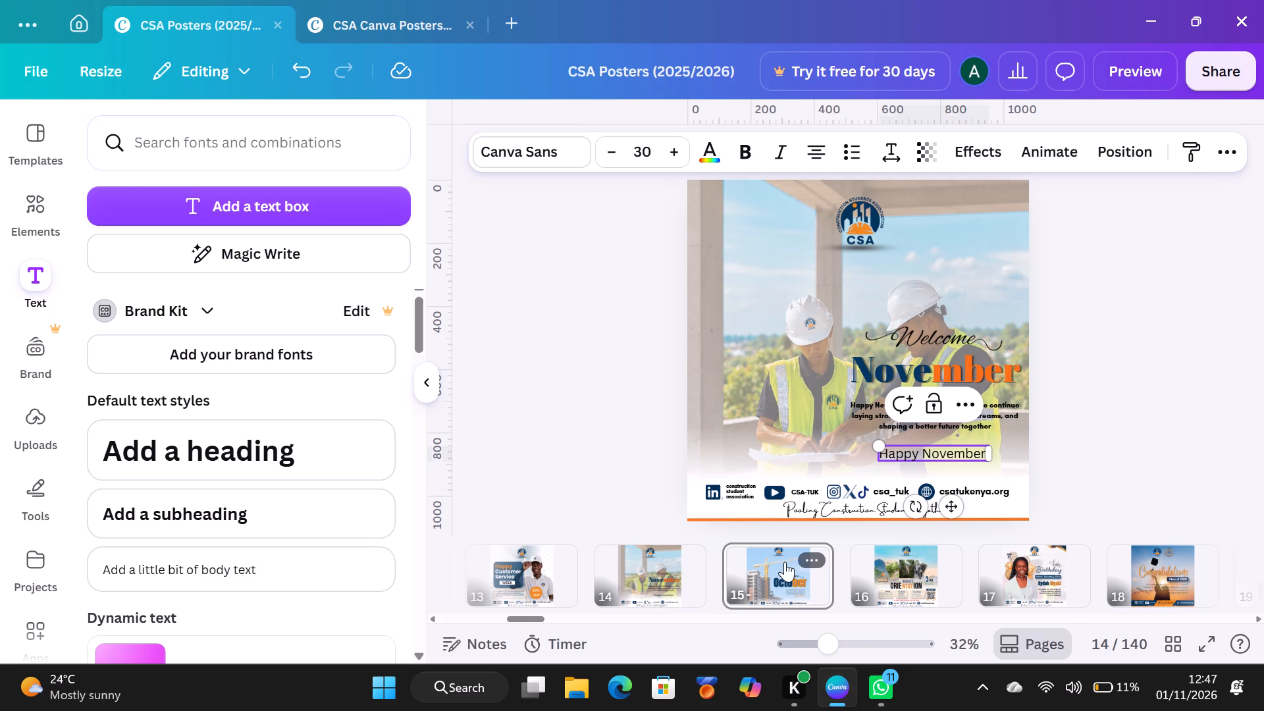
{"action": "left_click", "coordinate": [982, 456]}
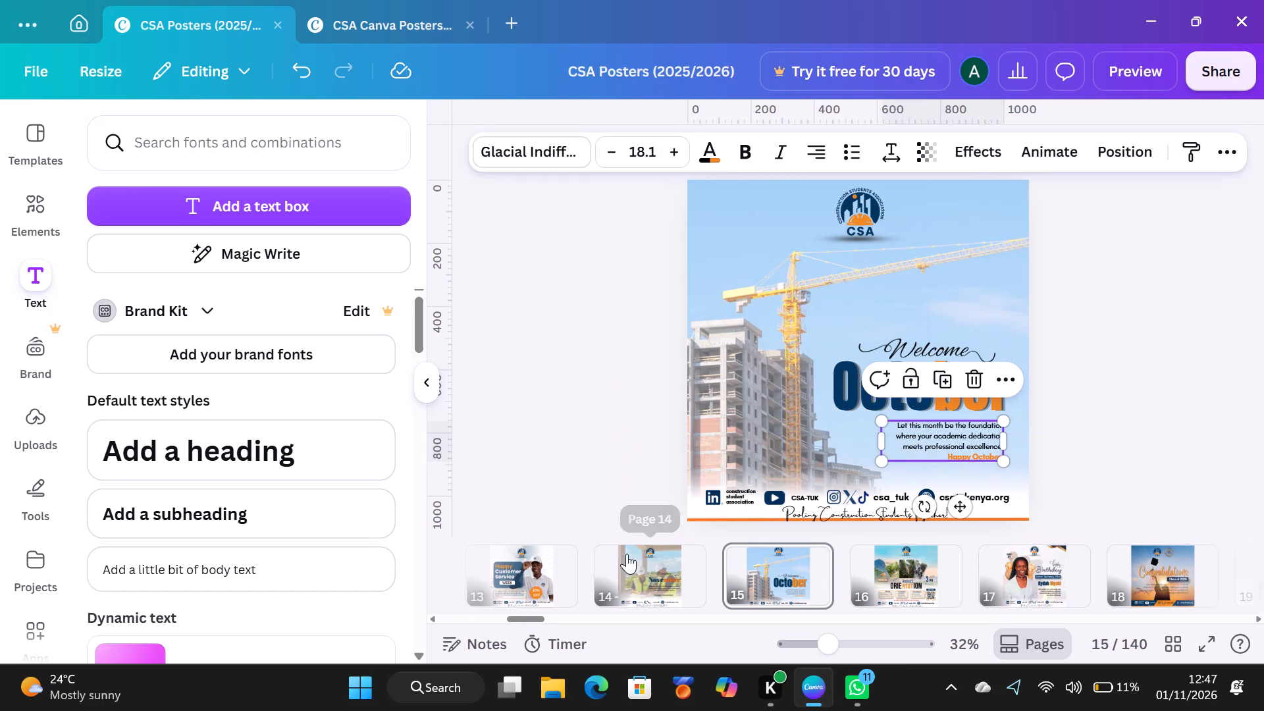
{"action": "left_click", "coordinate": [627, 553]}
Format the whole "Happy November" line on page 14 in bold orange.
{"action": "left_click", "coordinate": [967, 462]}
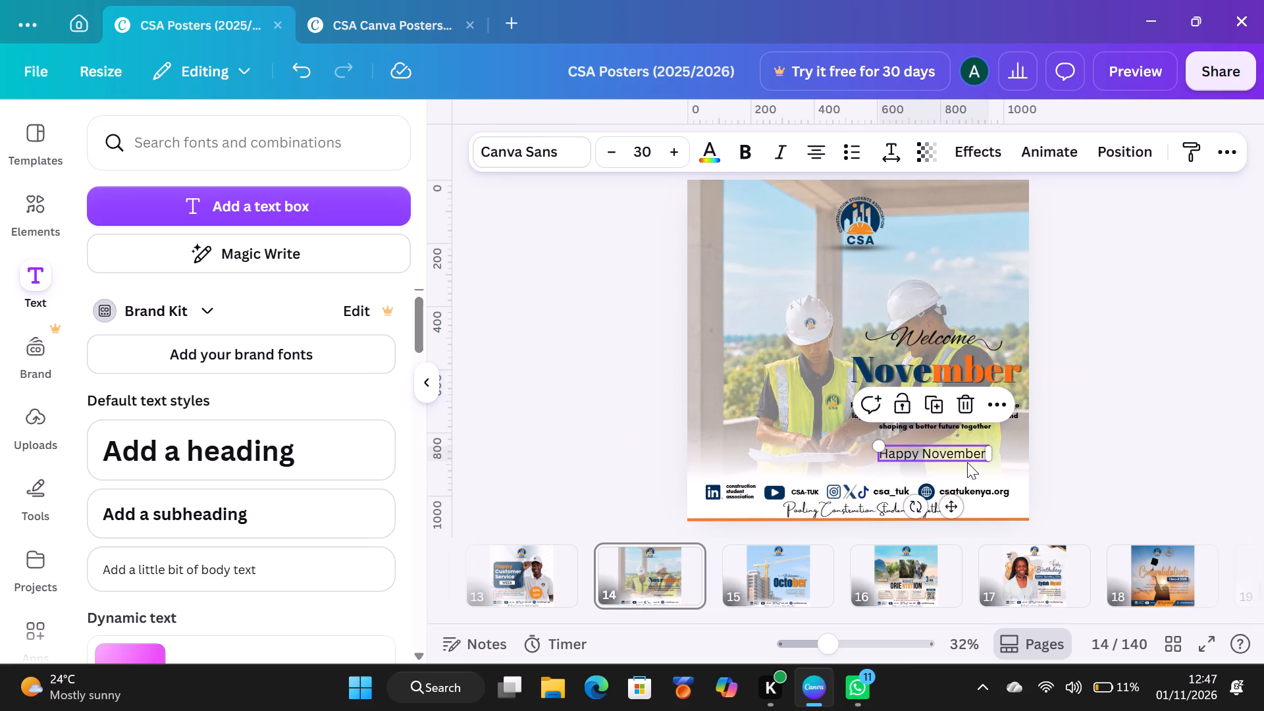
{"action": "double_click", "coordinate": [971, 450]}
{"action": "left_click", "coordinate": [971, 450]}
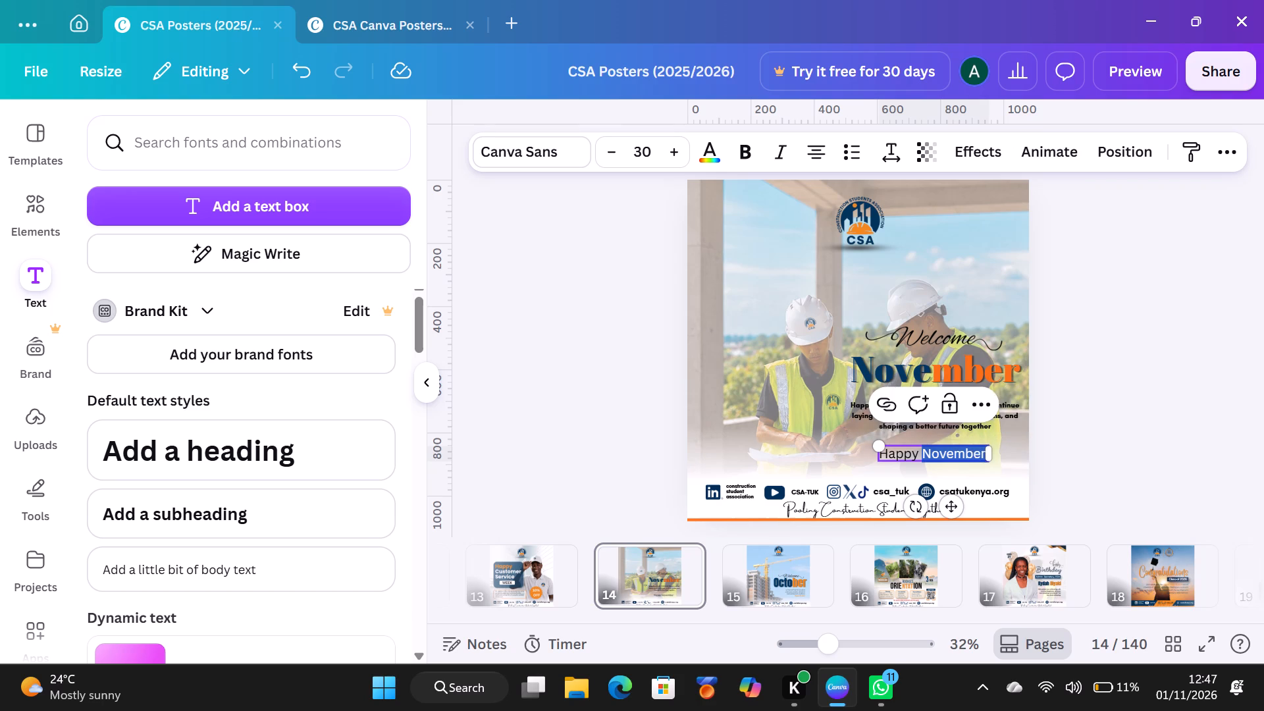
{"action": "triple_click", "coordinate": [947, 450]}
{"action": "left_click", "coordinate": [945, 450]}
{"action": "triple_click", "coordinate": [927, 452]}
{"action": "triple_click", "coordinate": [924, 453]}
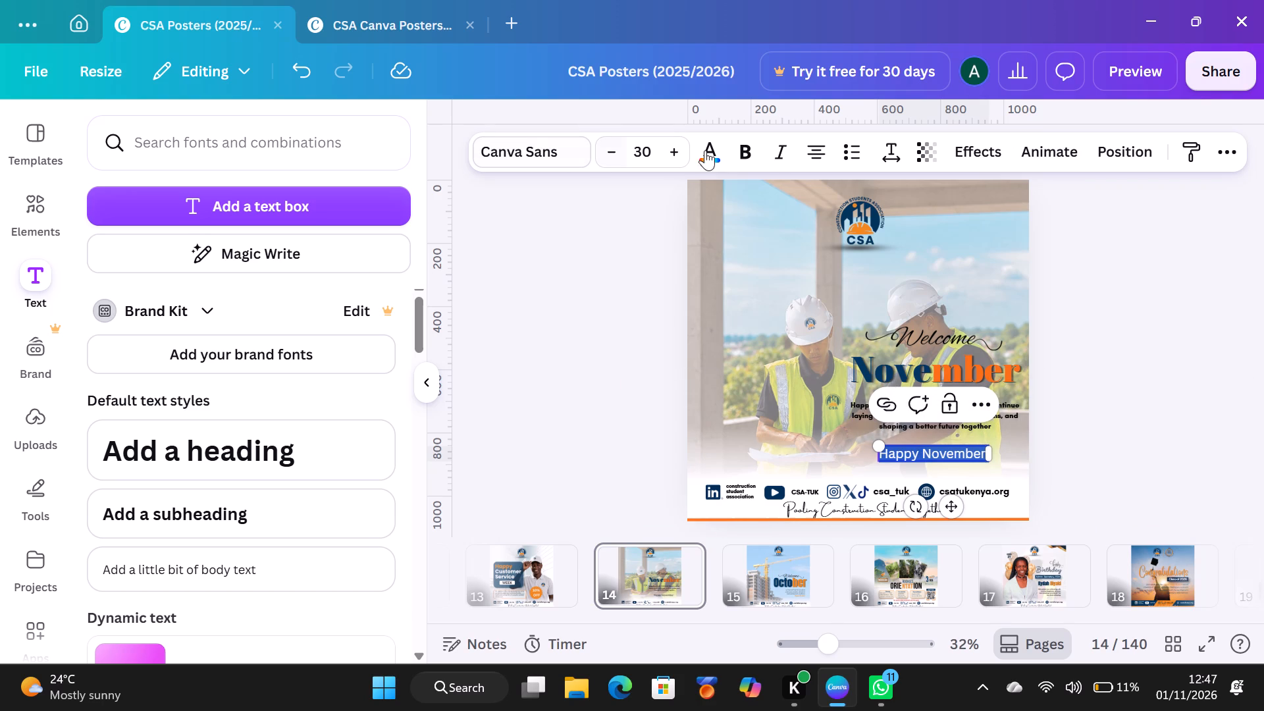
{"action": "left_click", "coordinate": [749, 150]}
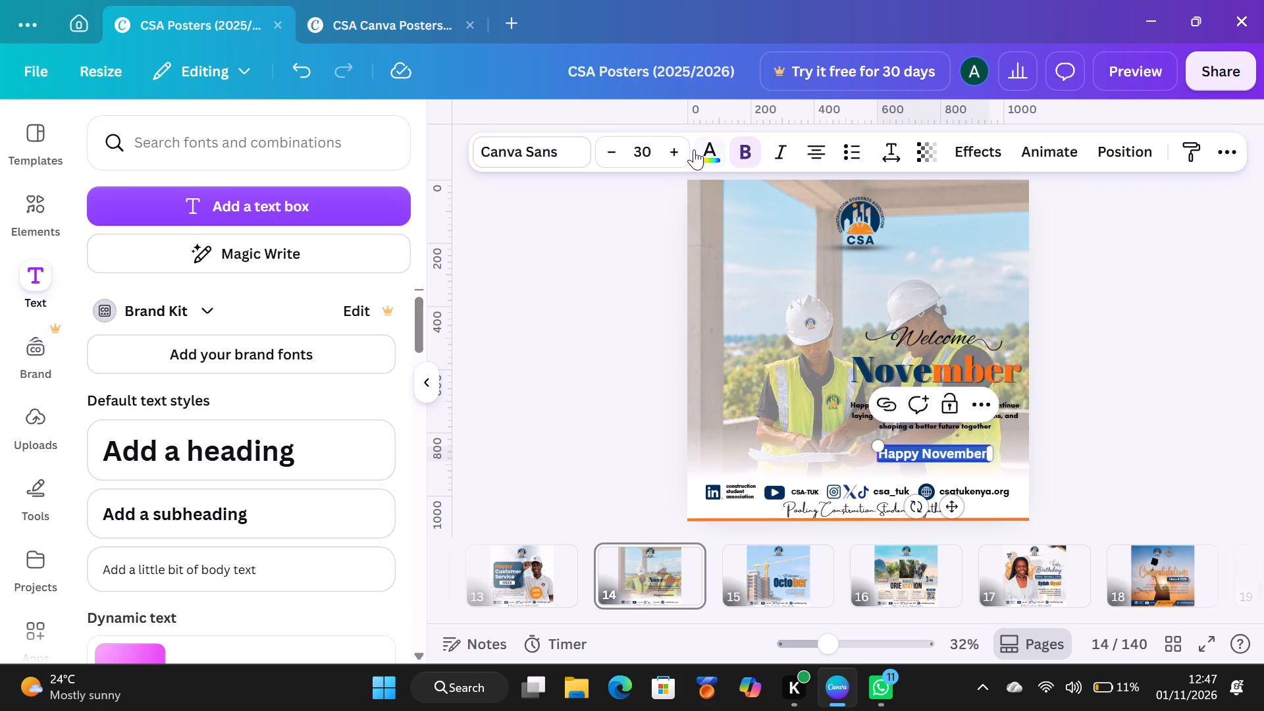
{"action": "left_click", "coordinate": [708, 153]}
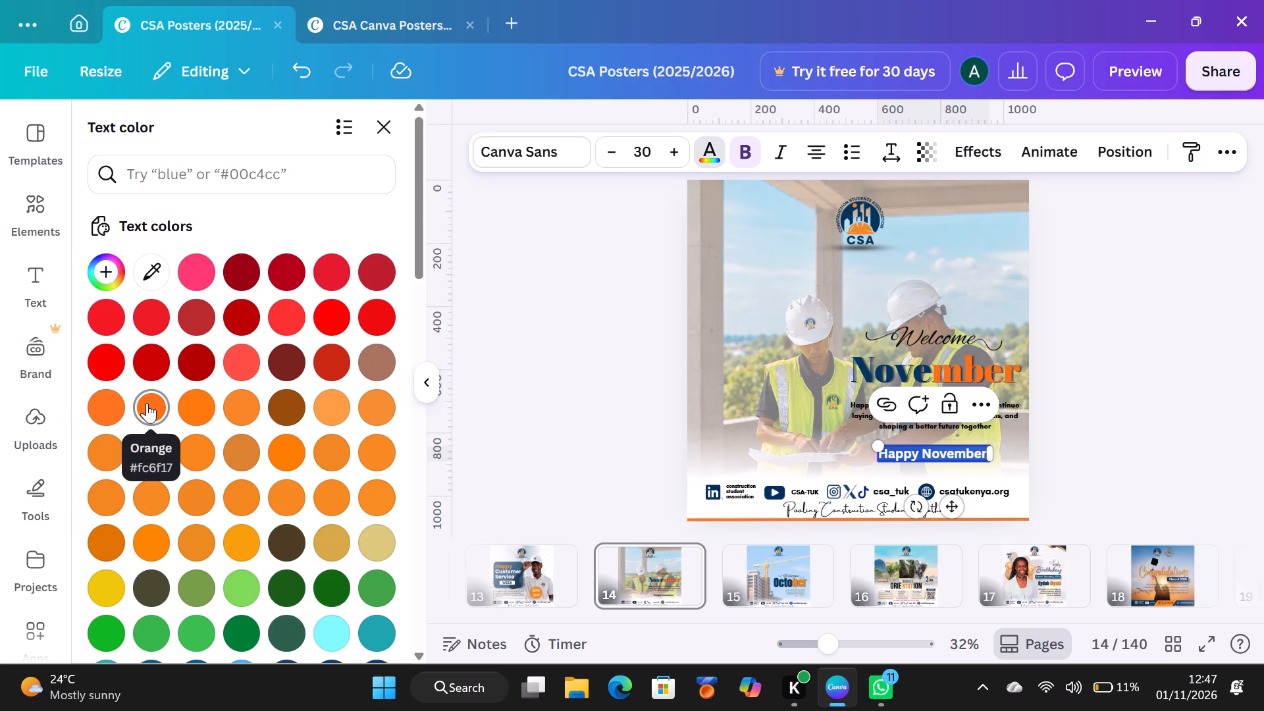
{"action": "left_click", "coordinate": [204, 408]}
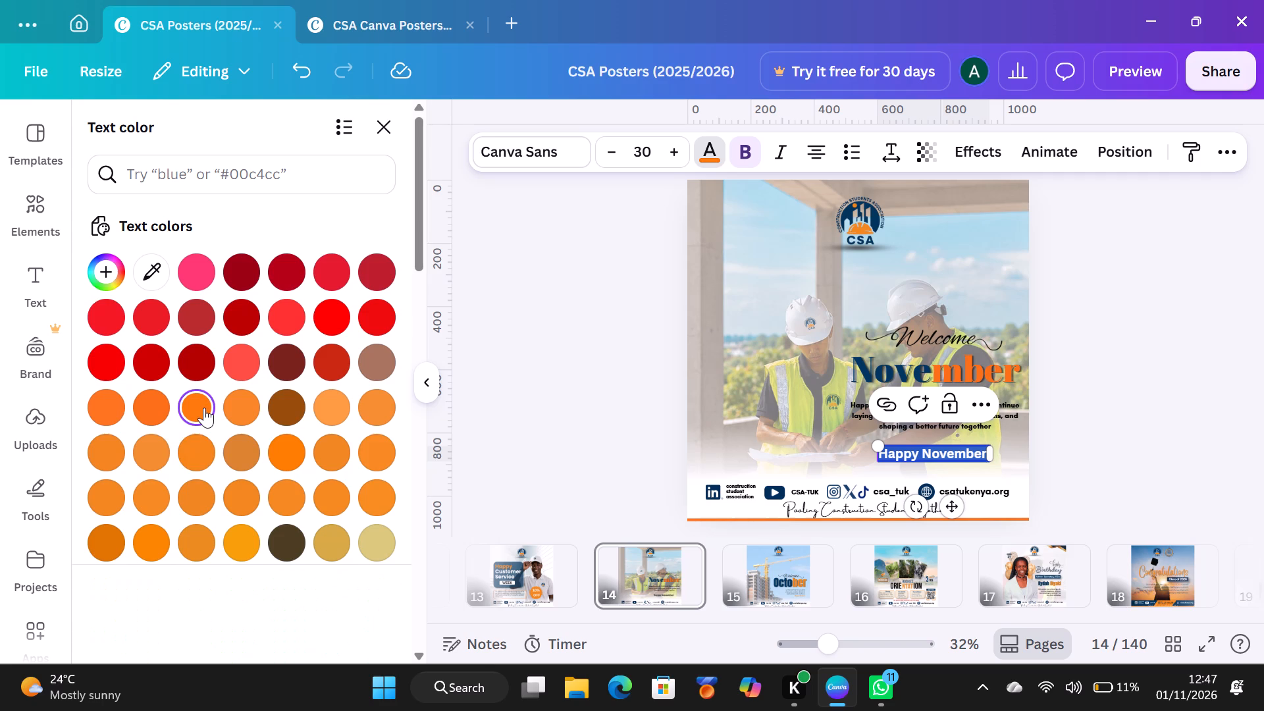
{"action": "left_click", "coordinate": [1250, 373]}
{"action": "left_click", "coordinate": [1099, 332]}
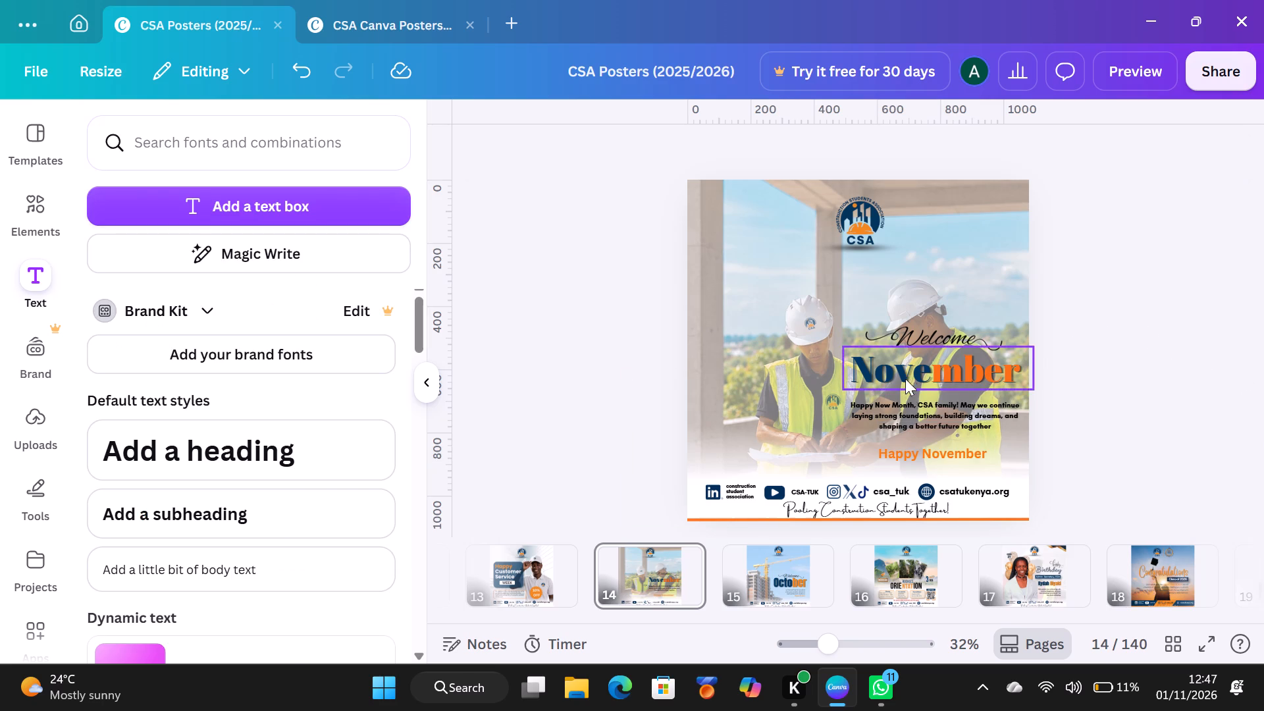
Shrink "Happy November" to about font size 25.4 and place it beneath the greeting, flush with the greeting's right edge.
{"action": "left_click", "coordinate": [941, 454]}
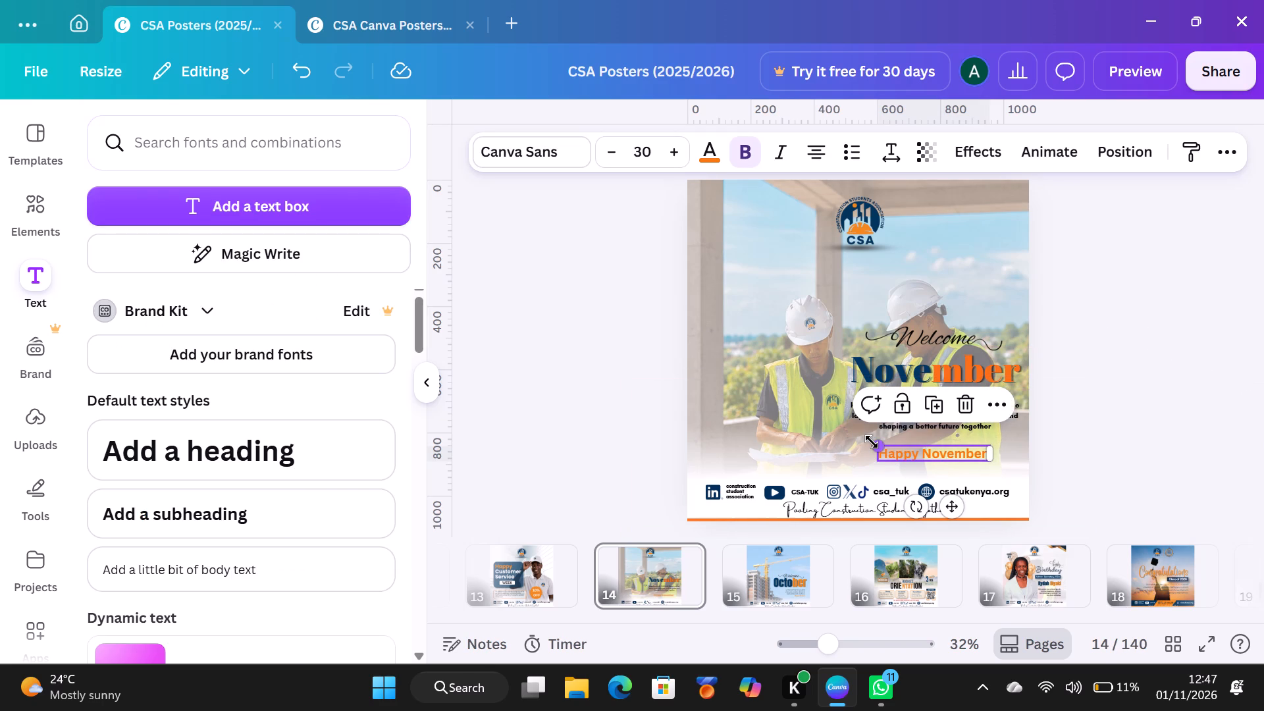
{"action": "left_click_drag", "start_coordinate": [877, 442], "coordinate": [894, 446]}
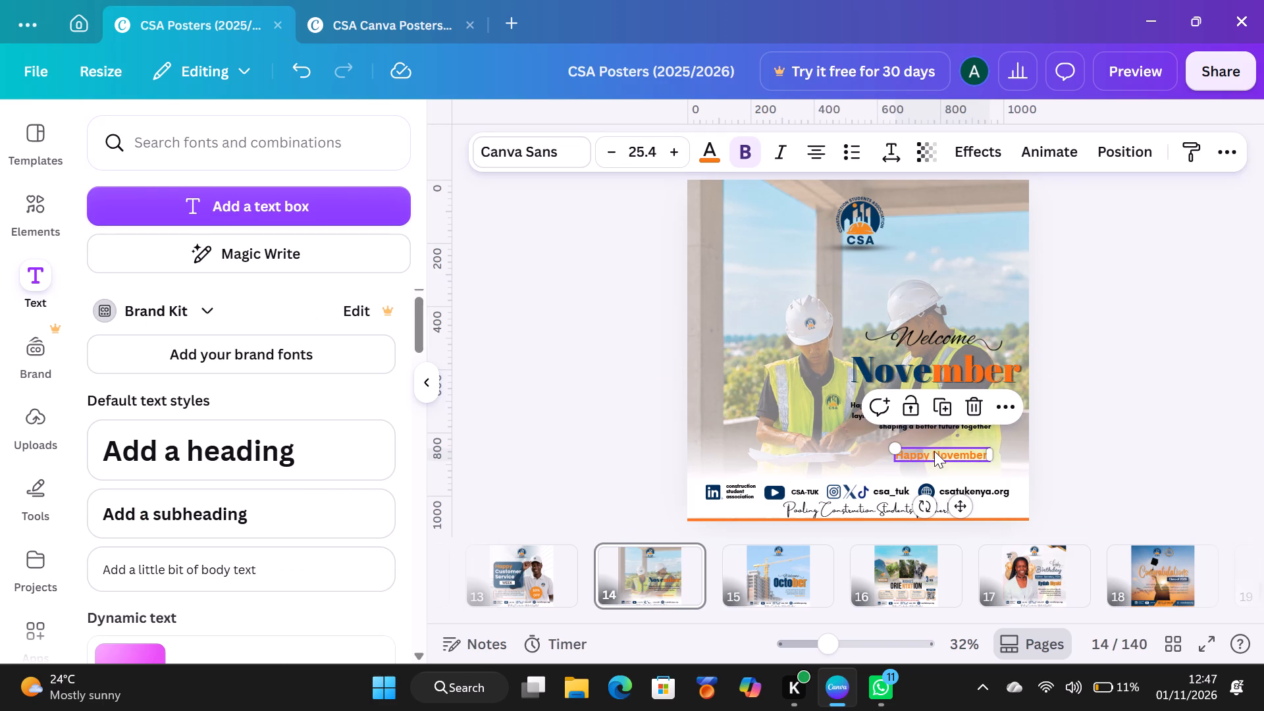
{"action": "left_click_drag", "start_coordinate": [937, 453], "coordinate": [970, 445]}
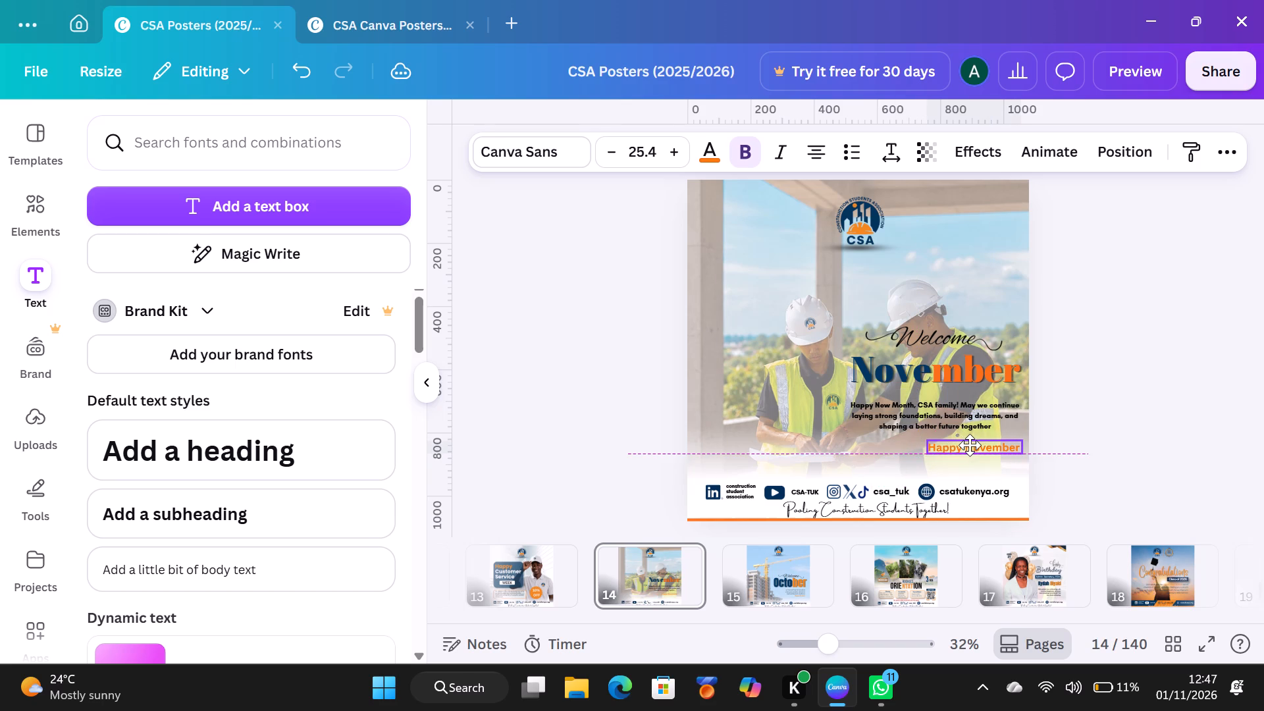
{"action": "left_click_drag", "start_coordinate": [970, 445], "coordinate": [969, 445]}
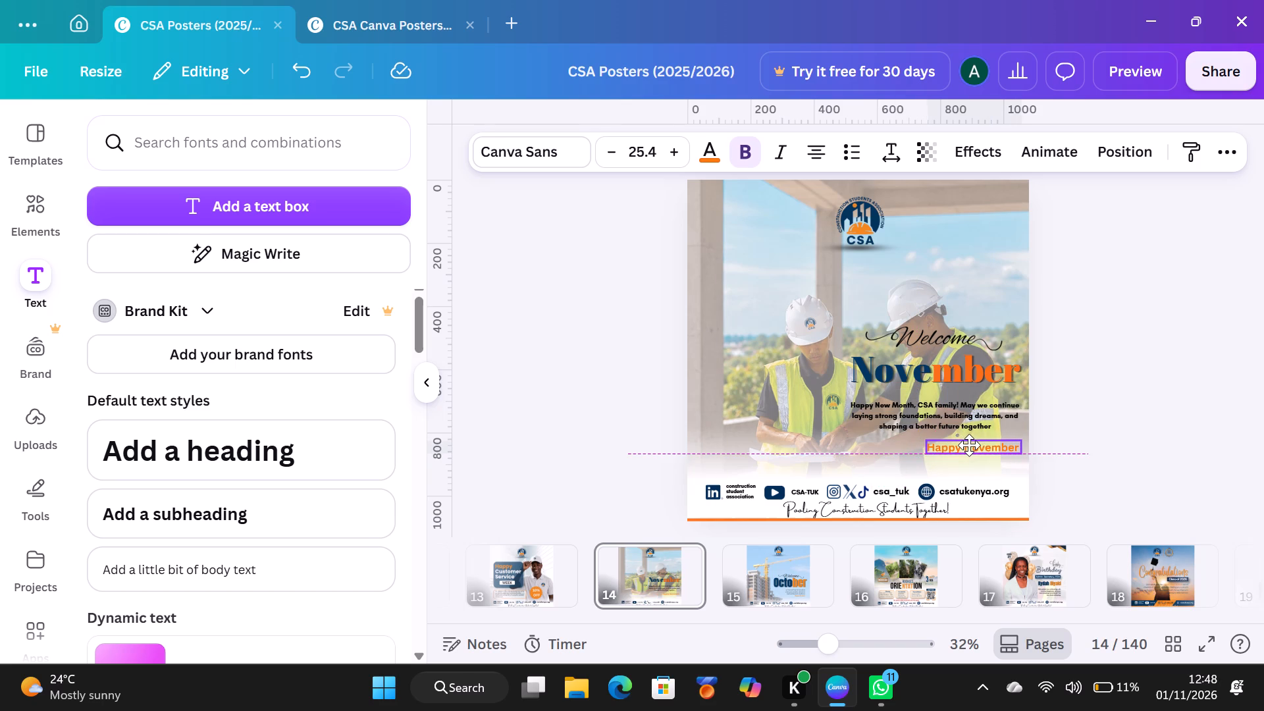
{"action": "left_click", "coordinate": [969, 446]}
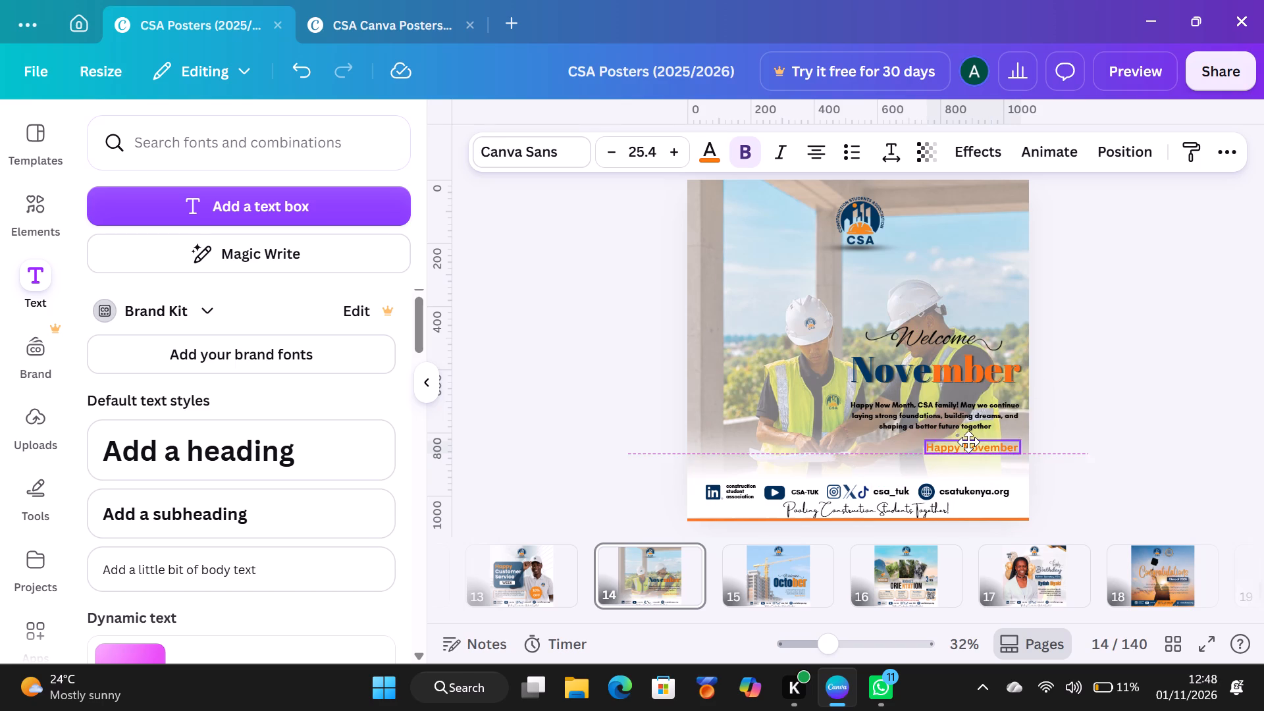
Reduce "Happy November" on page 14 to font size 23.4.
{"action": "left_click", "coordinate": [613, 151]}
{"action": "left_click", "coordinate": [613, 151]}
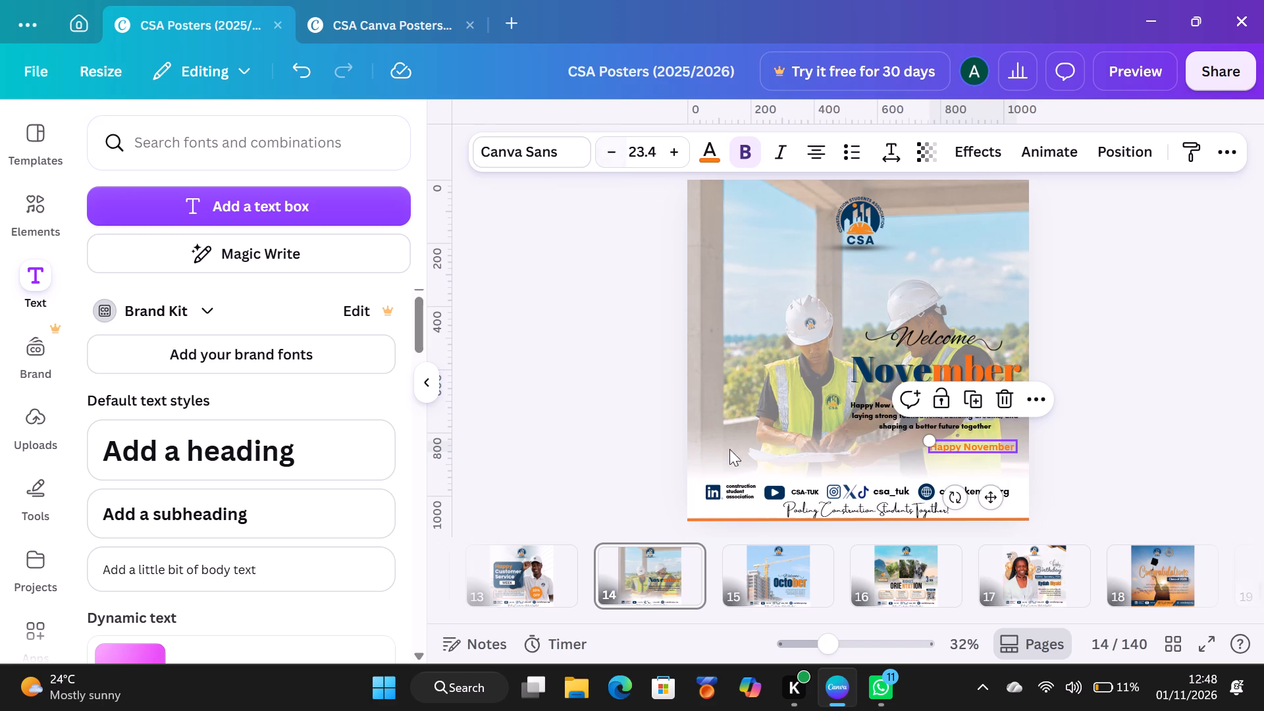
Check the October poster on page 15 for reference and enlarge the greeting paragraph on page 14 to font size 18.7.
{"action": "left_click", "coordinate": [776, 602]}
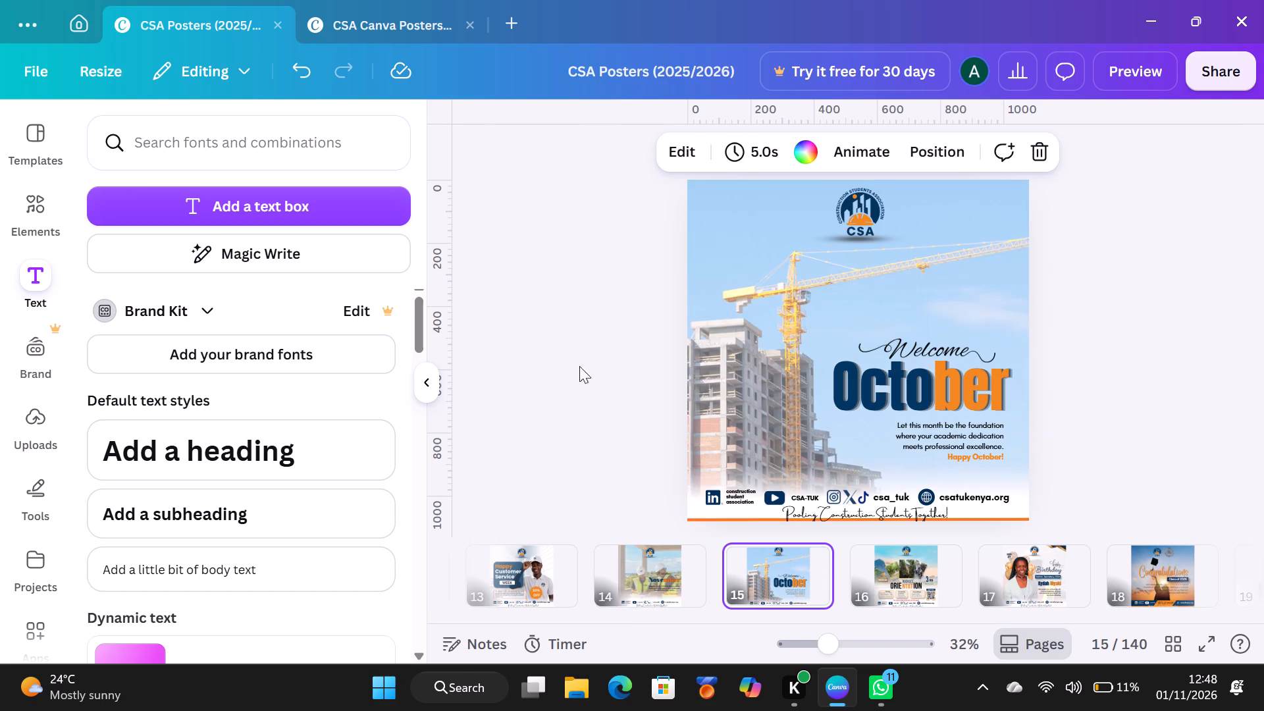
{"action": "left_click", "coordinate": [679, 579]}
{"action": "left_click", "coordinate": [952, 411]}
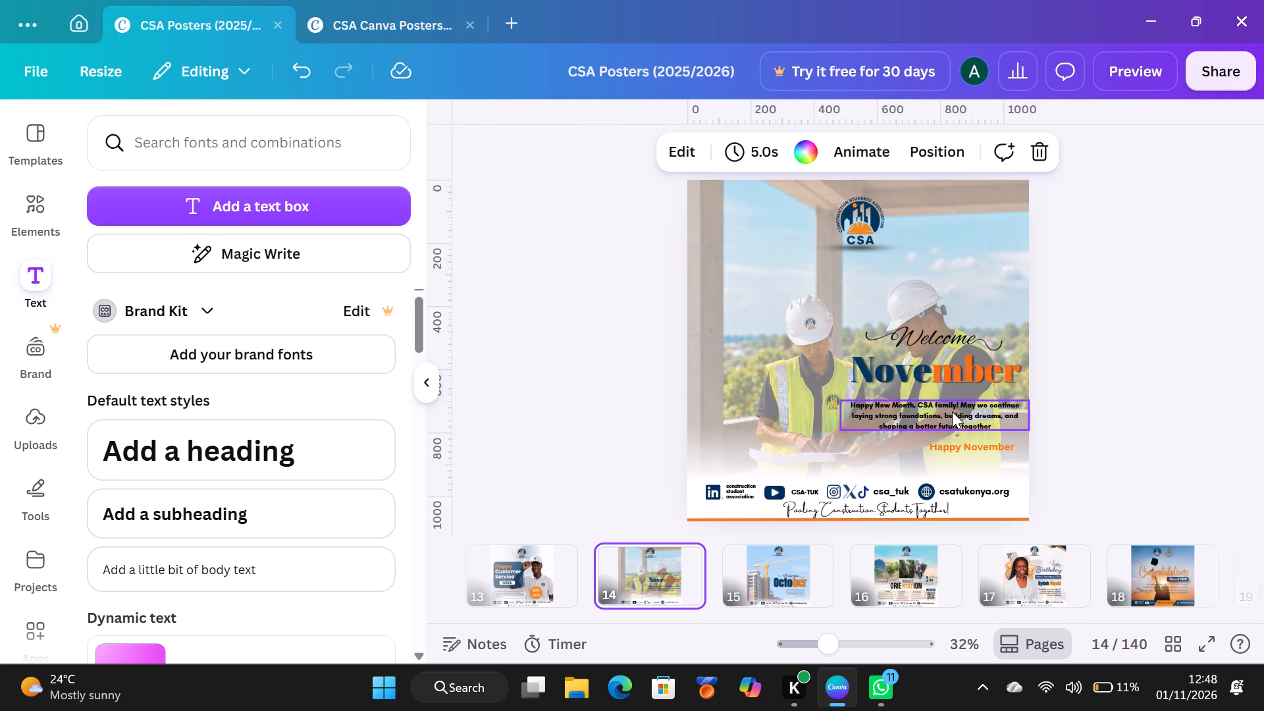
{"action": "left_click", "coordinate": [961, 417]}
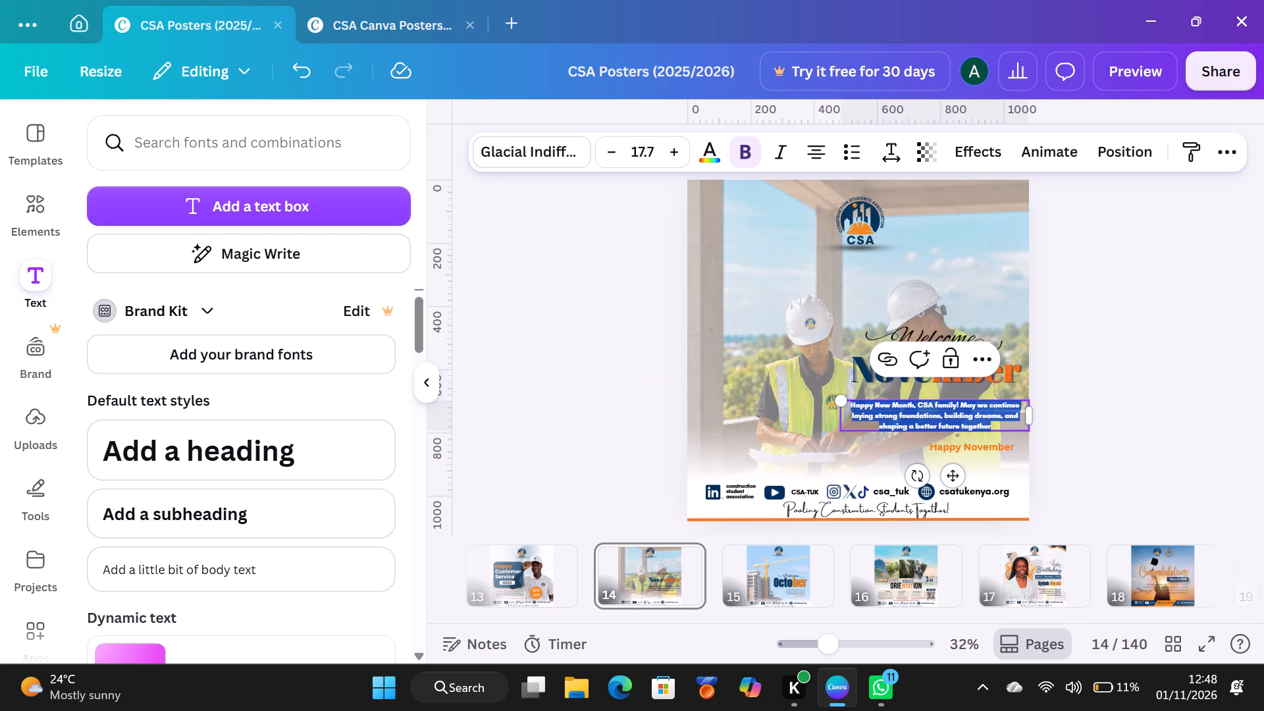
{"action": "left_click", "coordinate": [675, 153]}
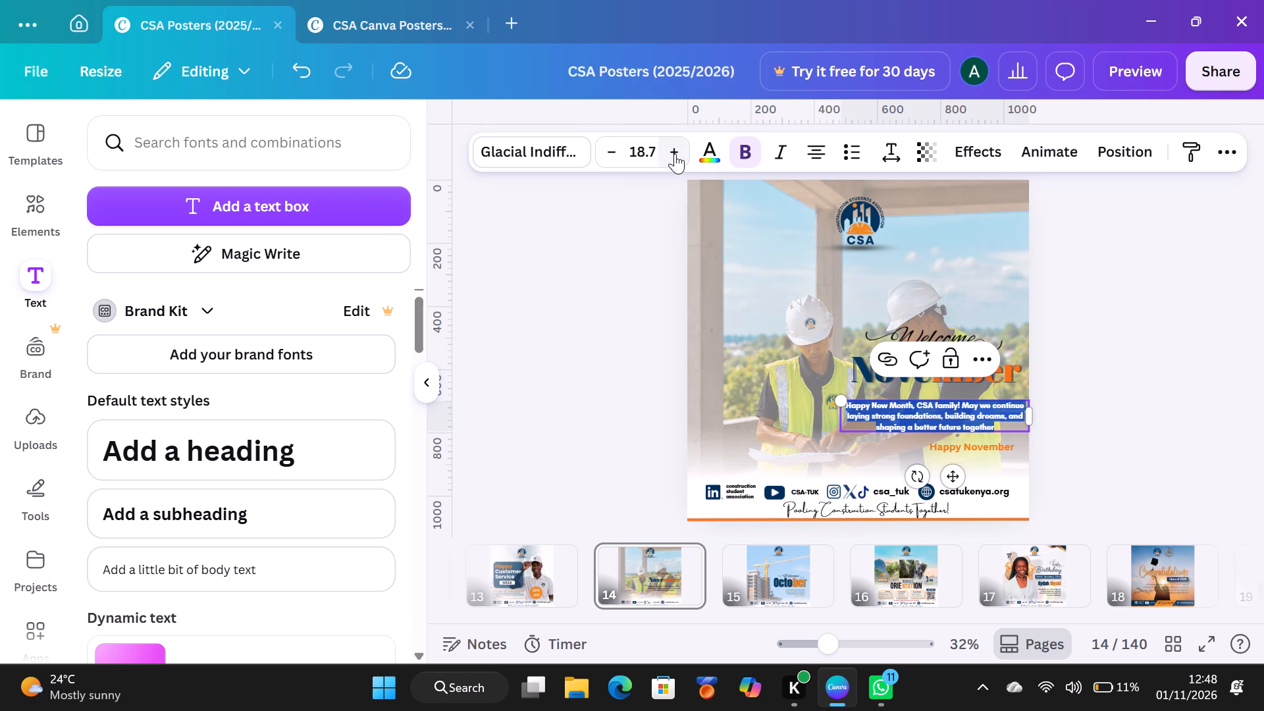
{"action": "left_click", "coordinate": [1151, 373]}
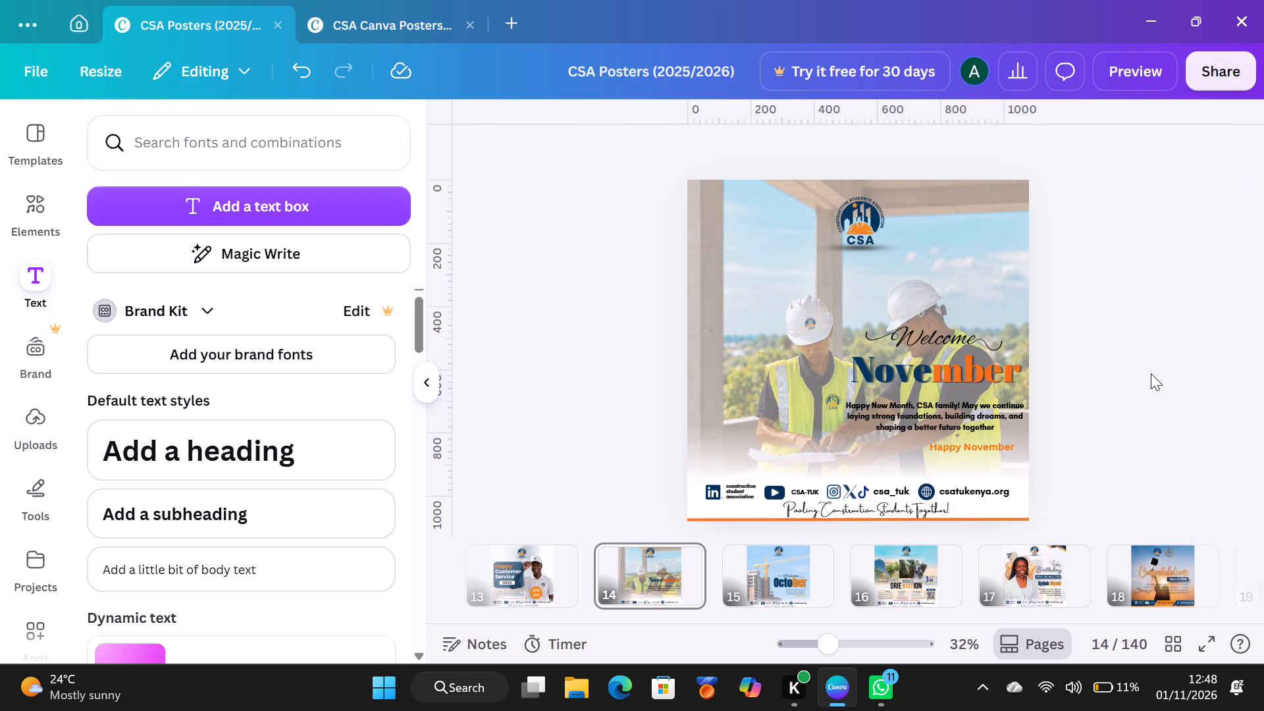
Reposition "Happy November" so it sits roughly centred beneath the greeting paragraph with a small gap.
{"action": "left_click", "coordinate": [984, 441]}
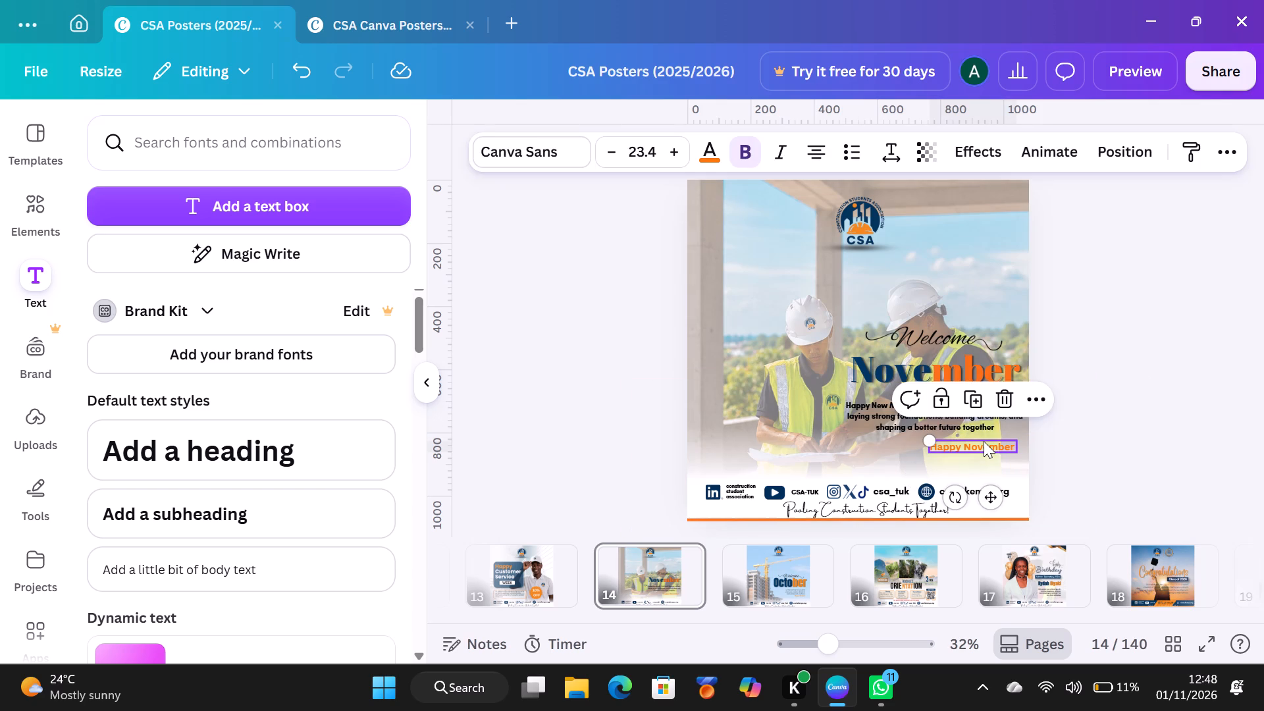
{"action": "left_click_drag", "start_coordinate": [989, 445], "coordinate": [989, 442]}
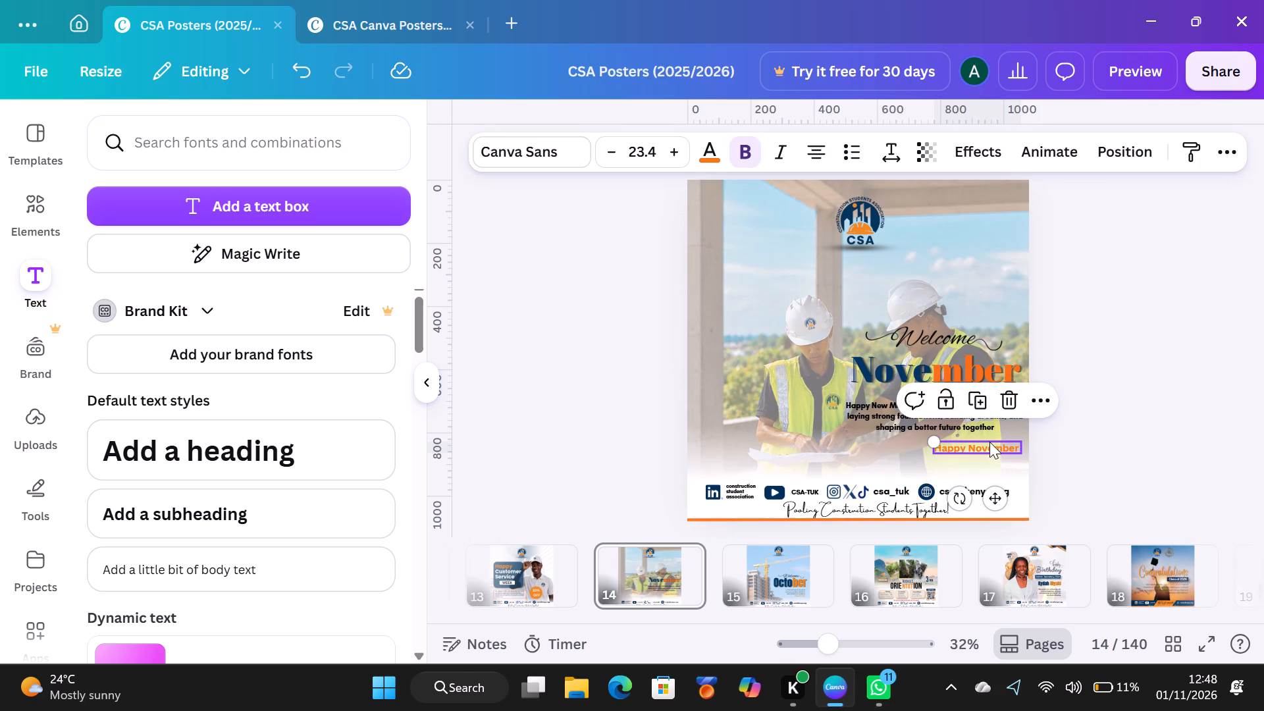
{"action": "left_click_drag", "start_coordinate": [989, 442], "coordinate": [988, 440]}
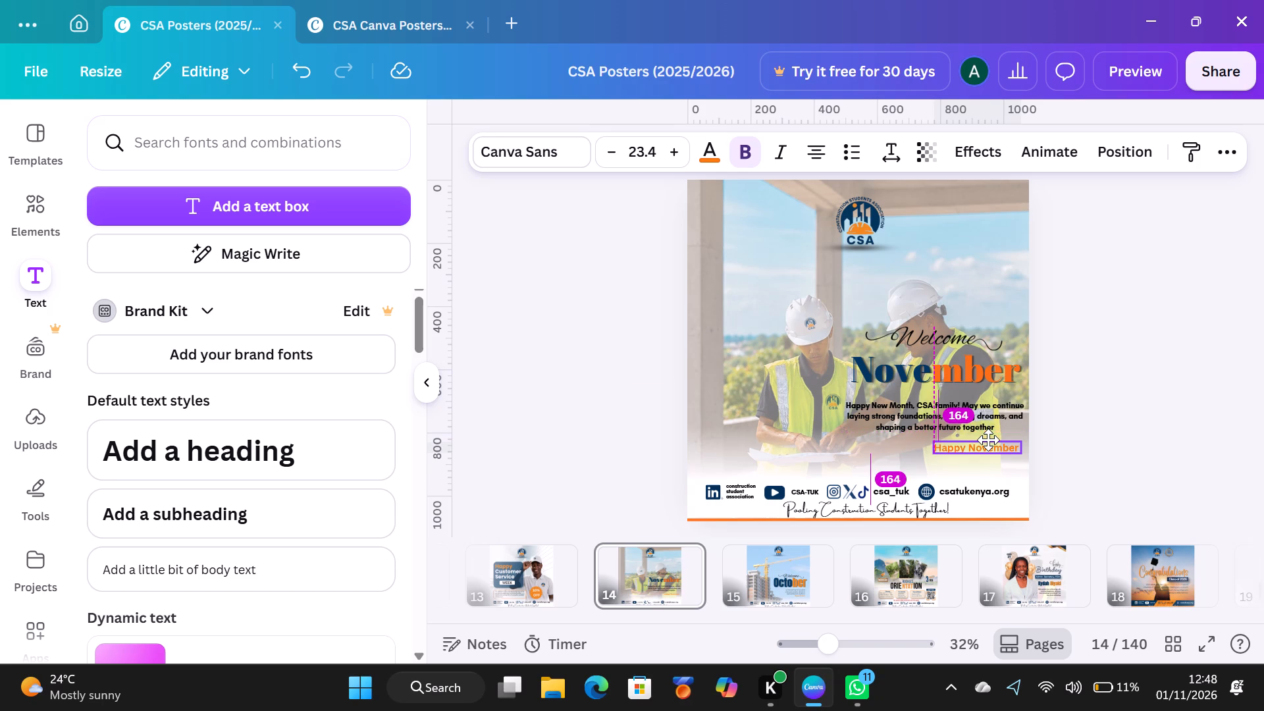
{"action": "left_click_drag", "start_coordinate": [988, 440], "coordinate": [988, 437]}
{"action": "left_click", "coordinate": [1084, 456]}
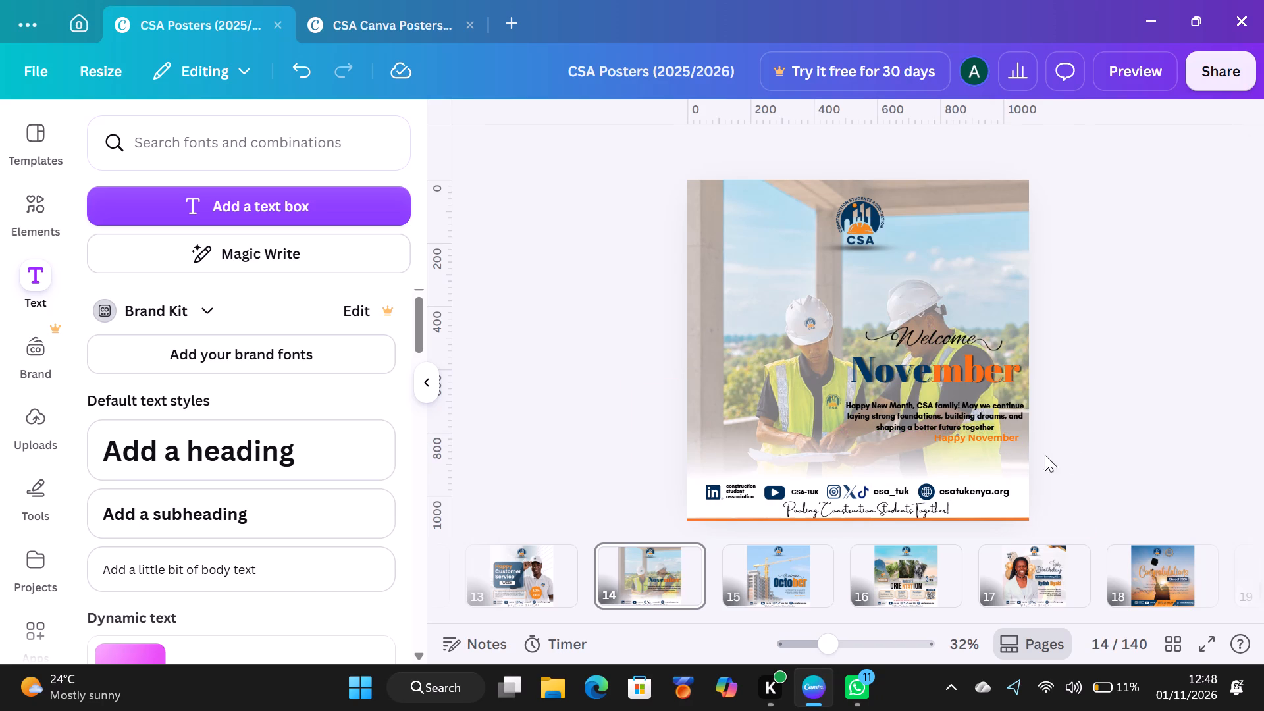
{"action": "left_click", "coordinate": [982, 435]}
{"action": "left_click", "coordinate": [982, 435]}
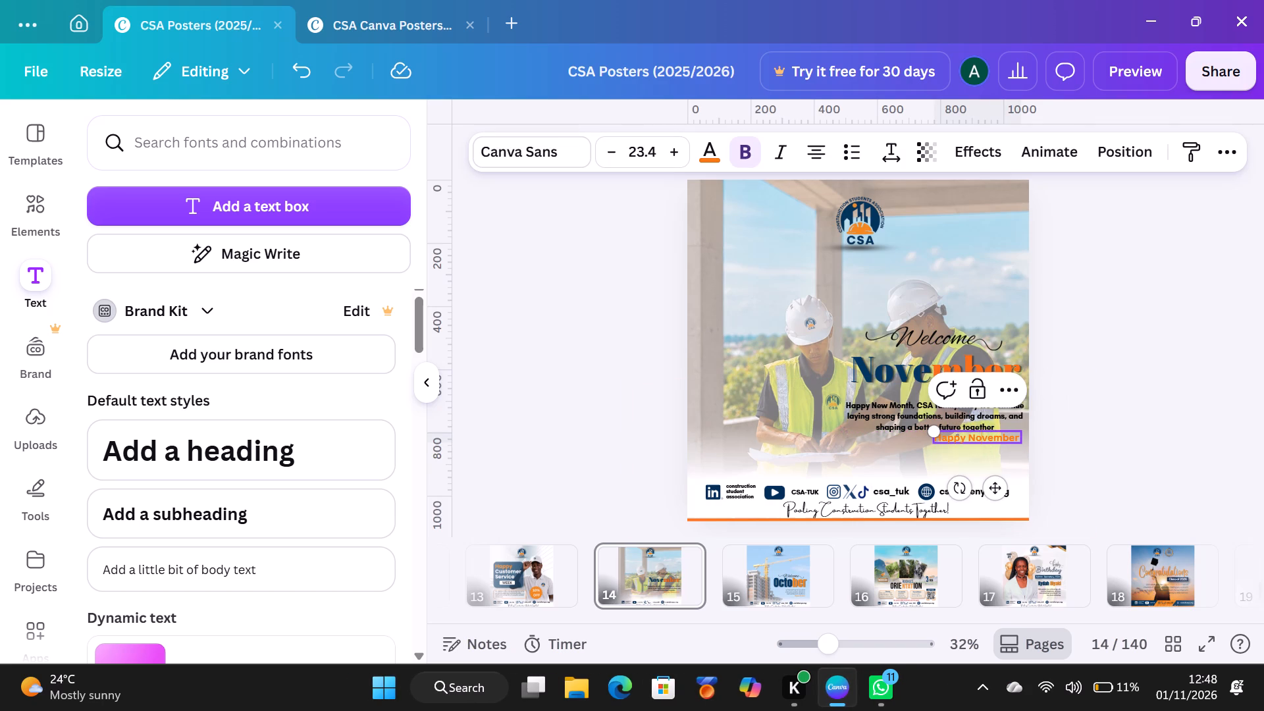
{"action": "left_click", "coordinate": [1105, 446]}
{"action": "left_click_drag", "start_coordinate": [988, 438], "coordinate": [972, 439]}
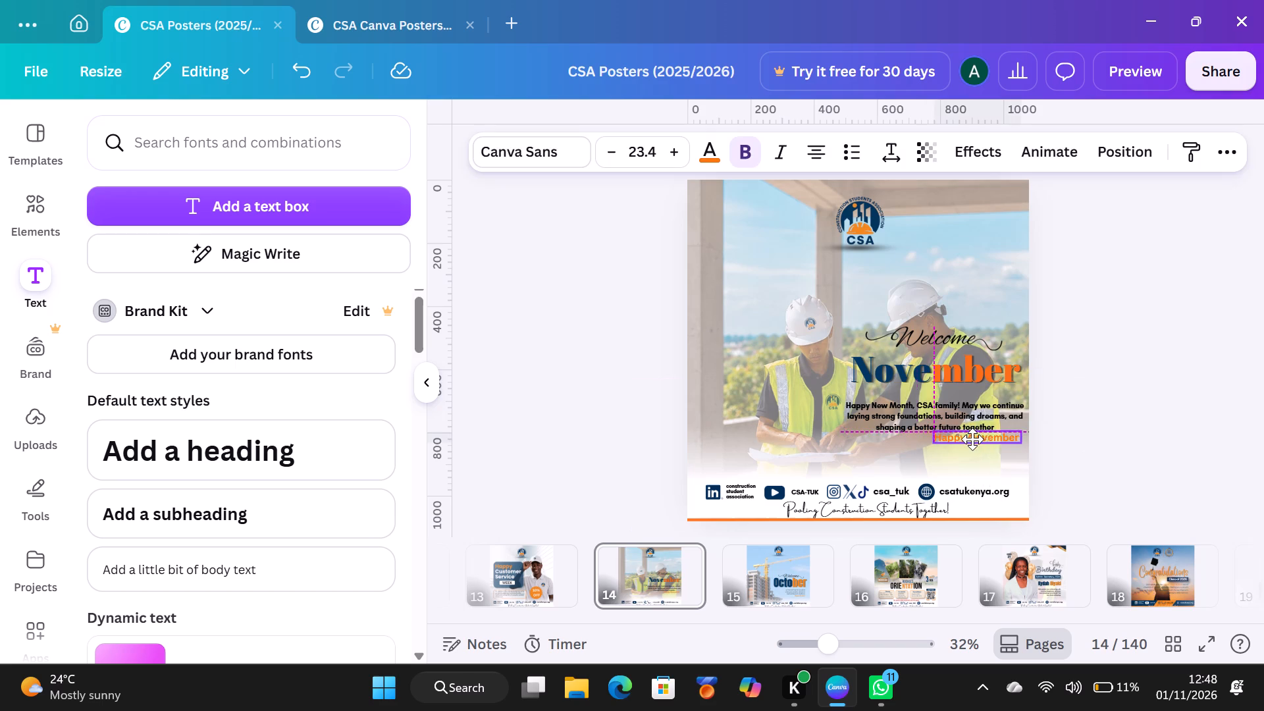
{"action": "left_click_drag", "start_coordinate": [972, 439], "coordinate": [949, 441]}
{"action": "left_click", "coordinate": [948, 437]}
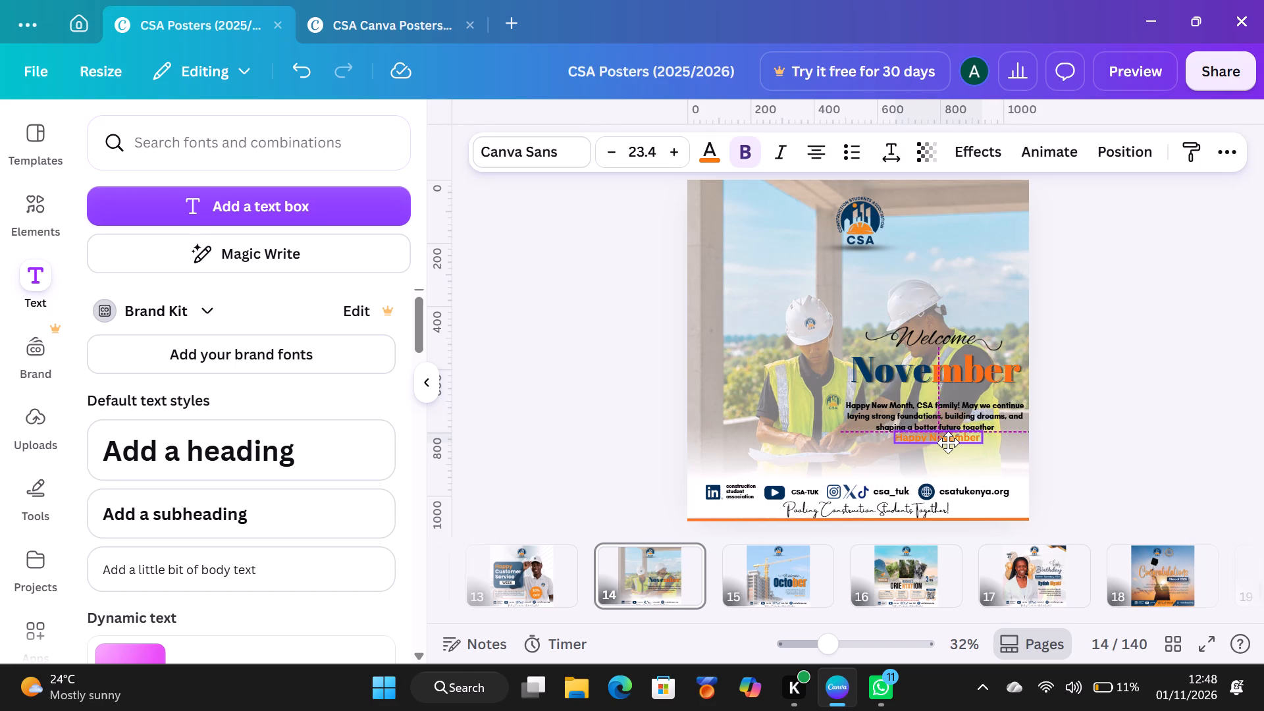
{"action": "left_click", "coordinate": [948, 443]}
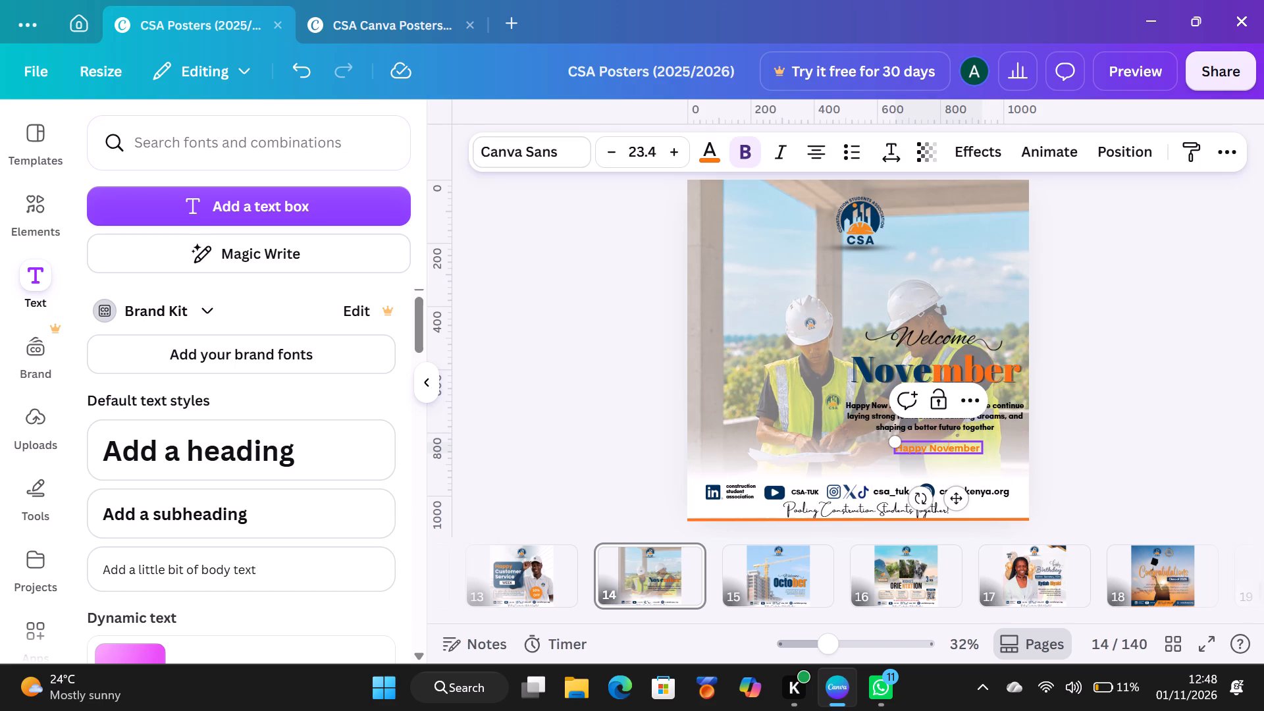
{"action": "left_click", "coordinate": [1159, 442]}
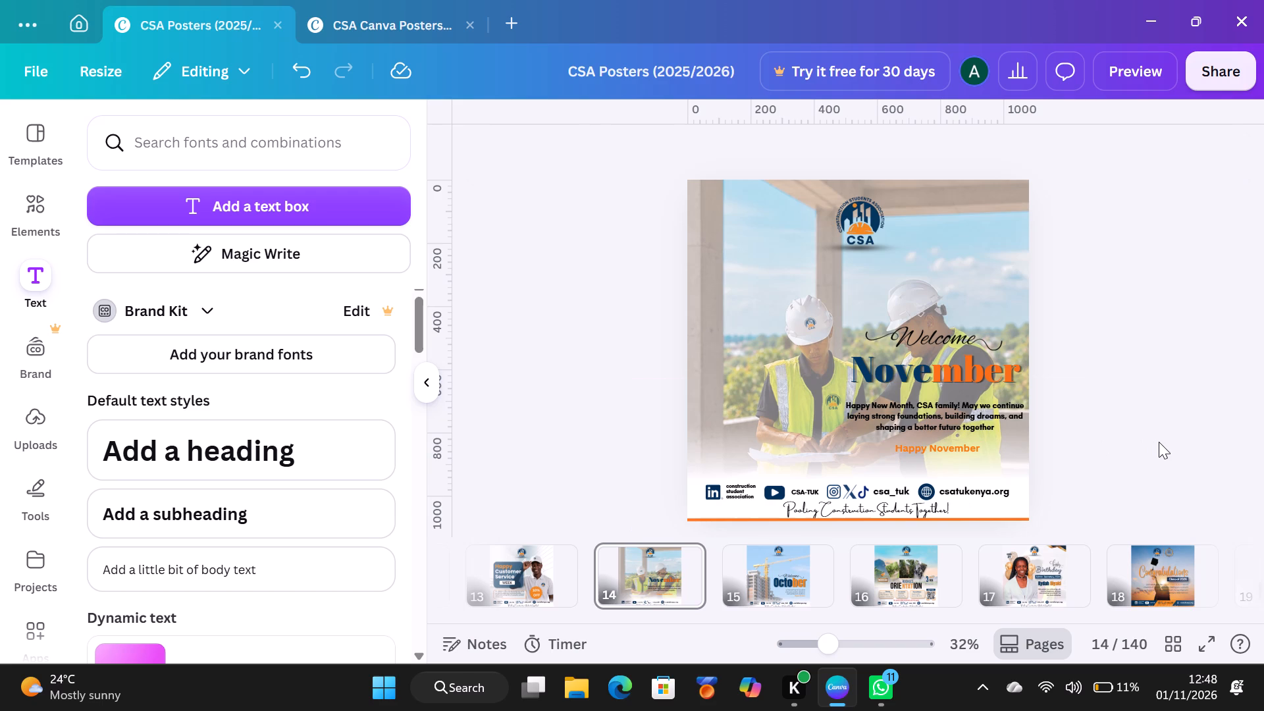
Delete the orange "Happy November" line from page 14.
{"action": "left_click", "coordinate": [953, 446]}
{"action": "left_click", "coordinate": [972, 402]}
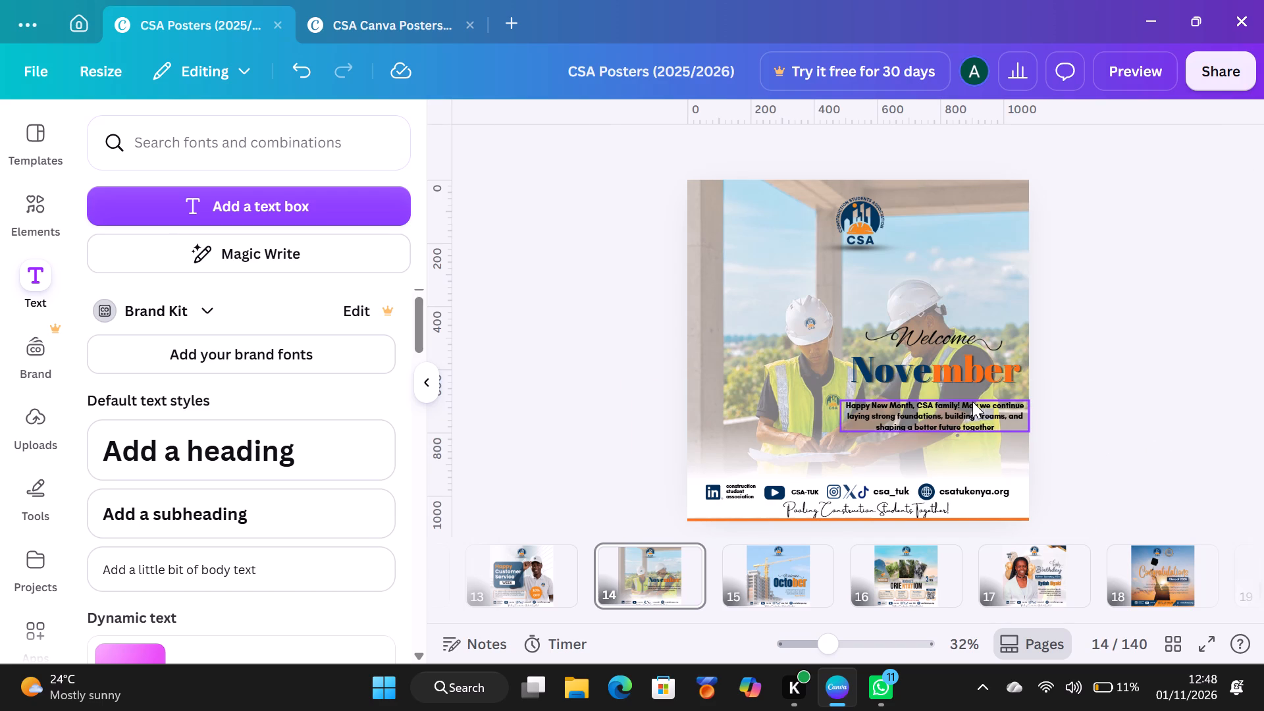
Enlarge the whole "Happy New Month, CSA family!" greeting paragraph to font size 22.7 and dismiss the low-battery notice.
{"action": "left_click", "coordinate": [972, 403]}
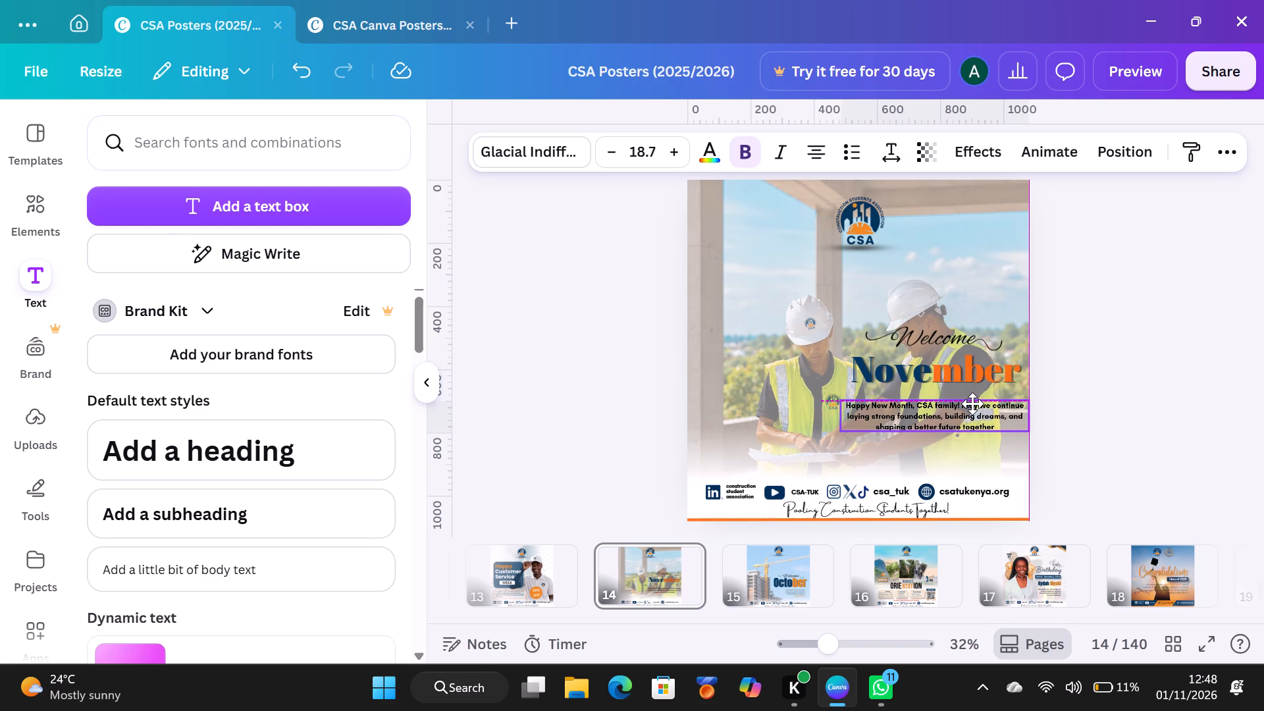
{"action": "left_click", "coordinate": [970, 410]}
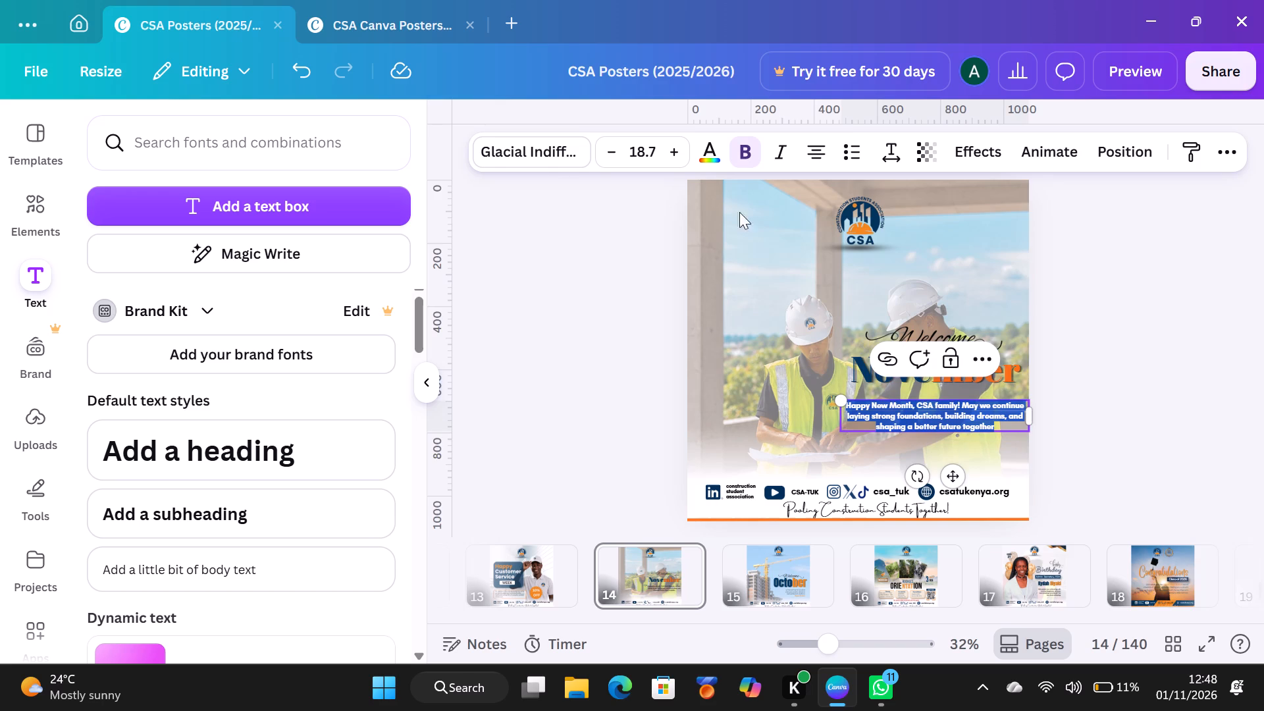
{"action": "left_click", "coordinate": [675, 155]}
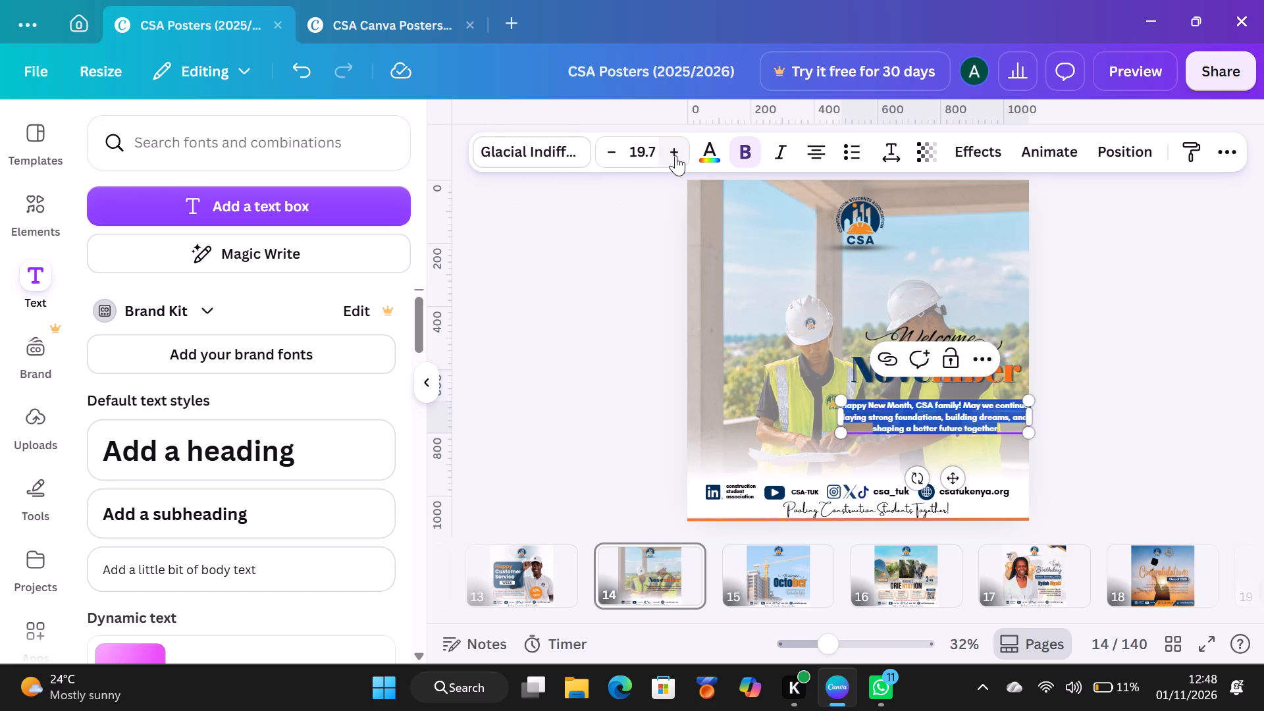
{"action": "left_click", "coordinate": [675, 155]}
{"action": "left_click", "coordinate": [675, 155]}
{"action": "left_click", "coordinate": [675, 155]}
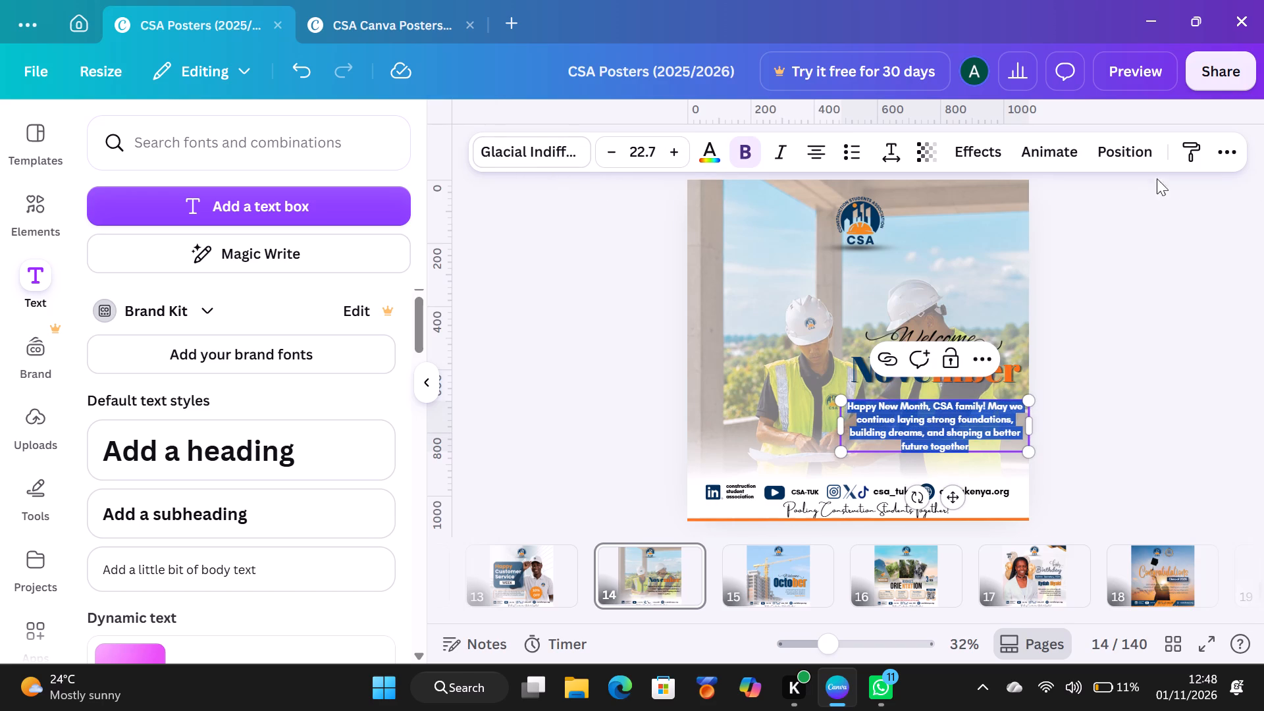
{"action": "left_click", "coordinate": [1157, 280]}
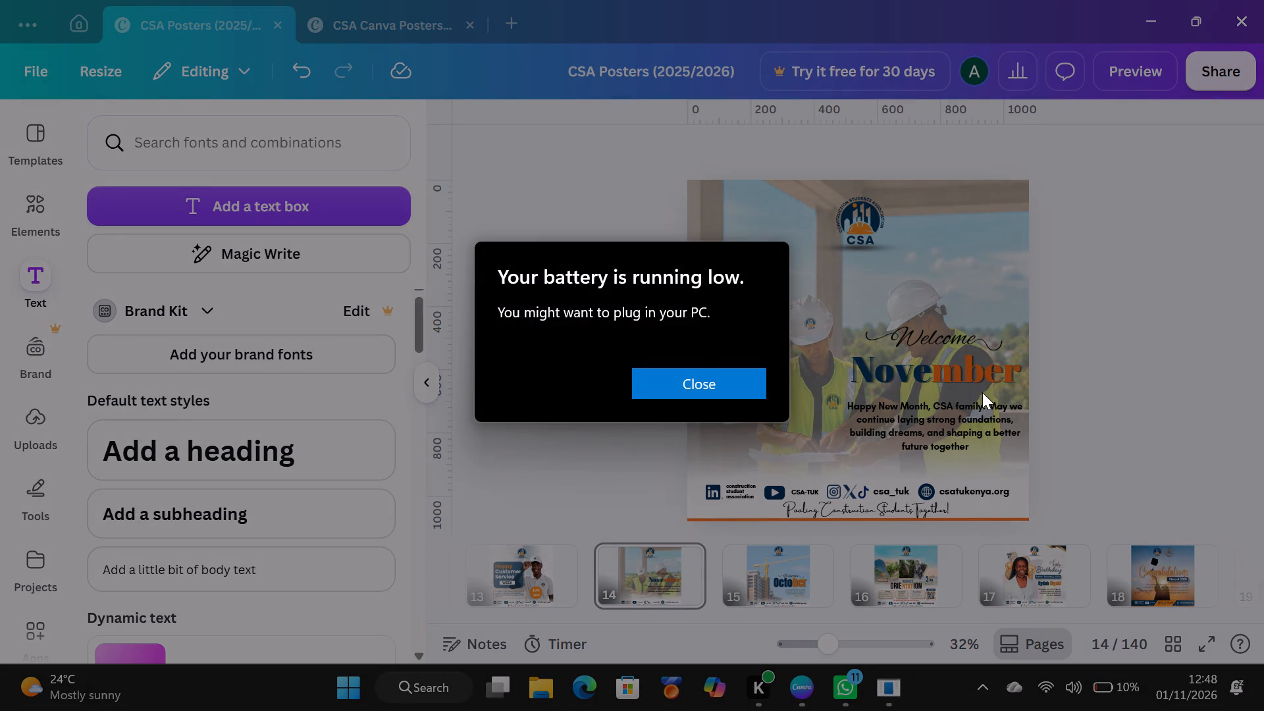
{"action": "left_click", "coordinate": [703, 378]}
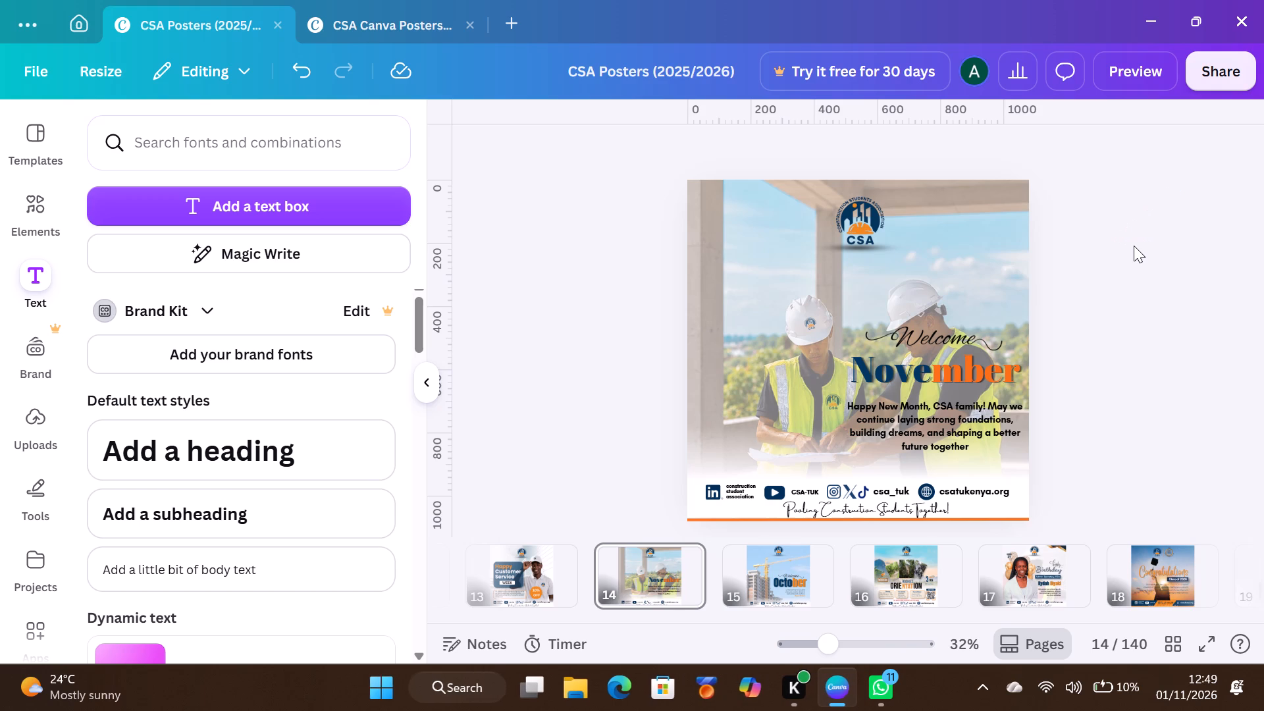
Capture a screenshot of the entire November poster on page 14.
{"action": "key", "text": "shift+super+s"}
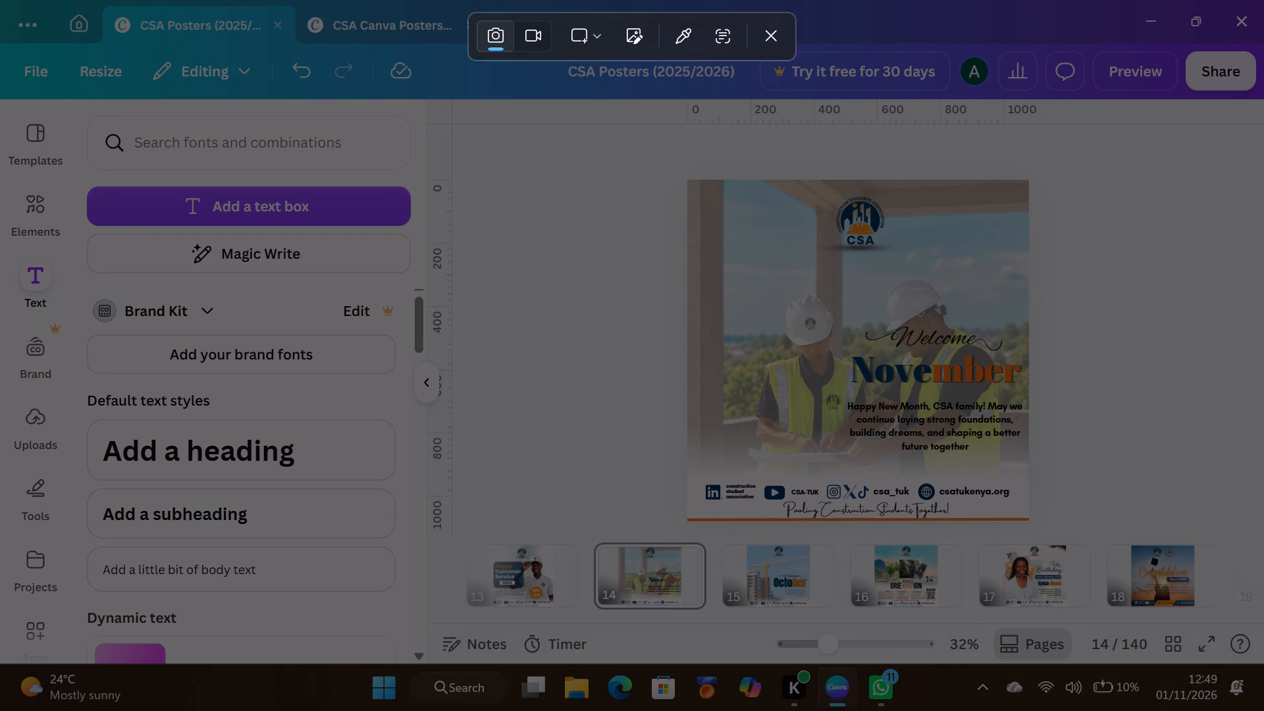
{"action": "left_click_drag", "start_coordinate": [687, 178], "coordinate": [967, 338]}
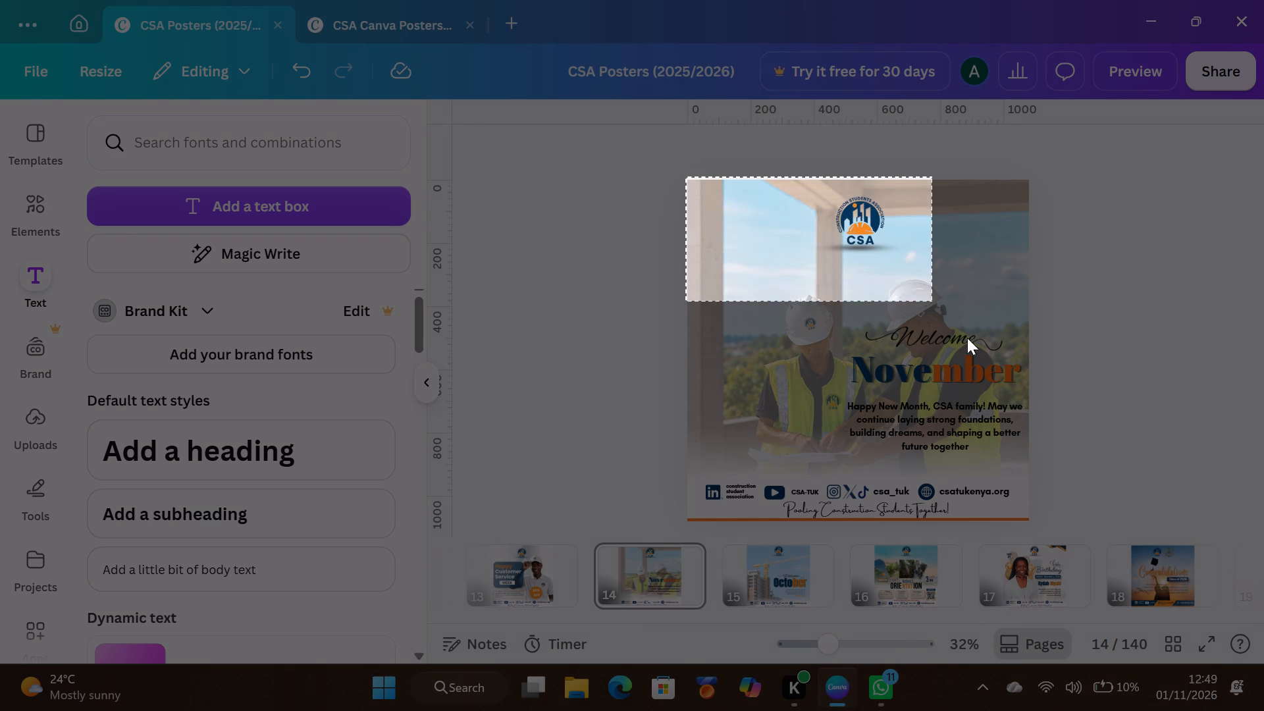
{"action": "left_click_drag", "start_coordinate": [967, 338], "coordinate": [1030, 520]}
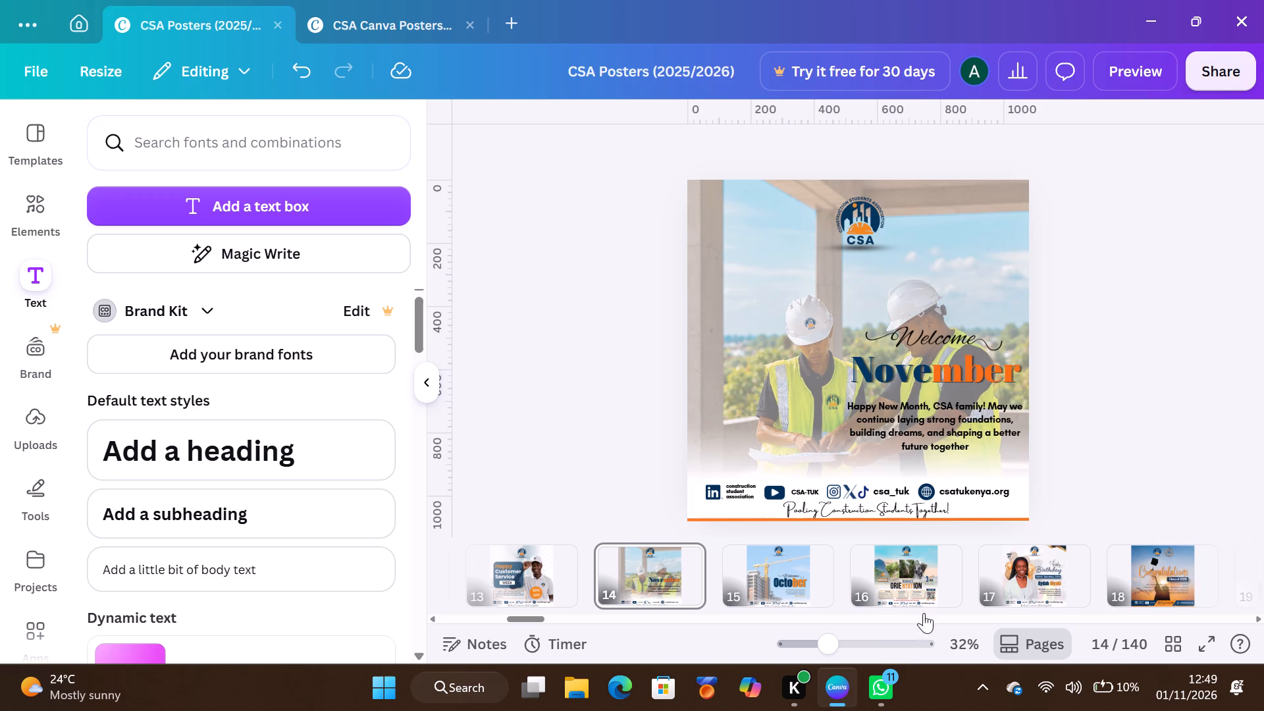
{"action": "left_click", "coordinate": [994, 464]}
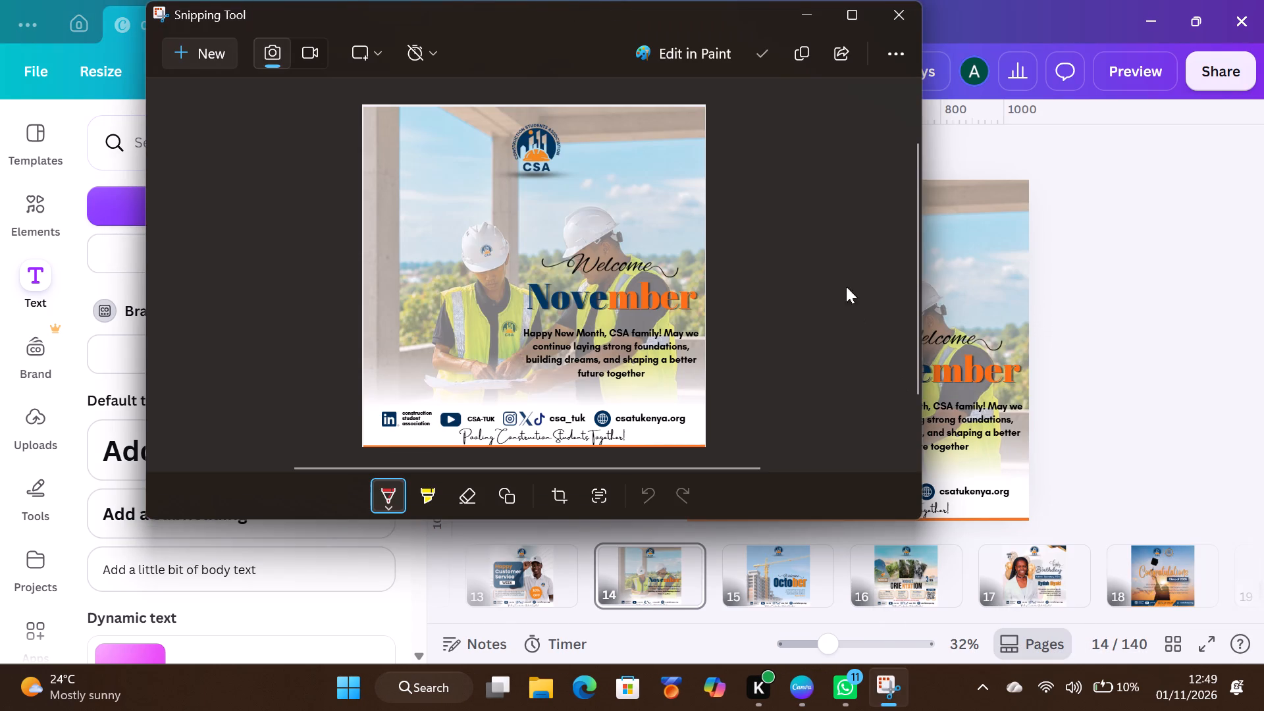
Copy the captured November poster screenshot to the clipboard and close the Snipping Tool.
{"action": "left_click", "coordinate": [795, 59]}
{"action": "left_click", "coordinate": [910, 13]}
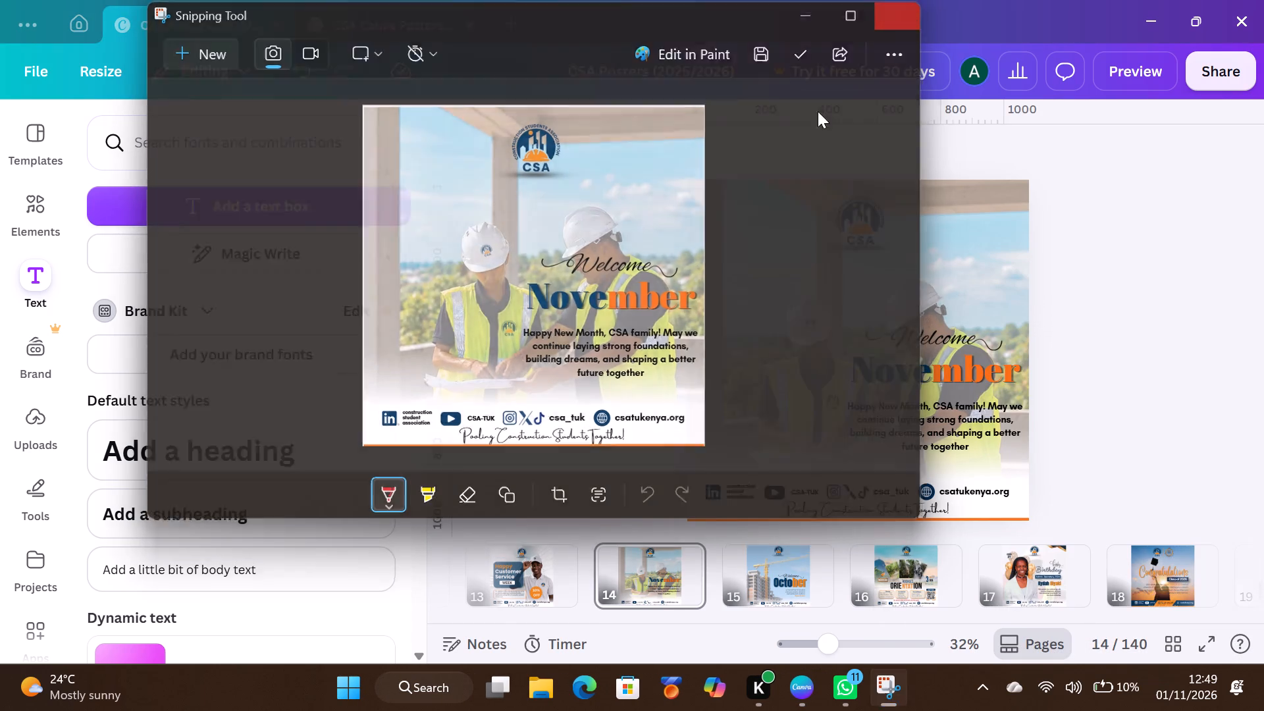
Open the ChatGPT Classic app from the recent searches.
{"action": "left_click", "coordinate": [481, 696]}
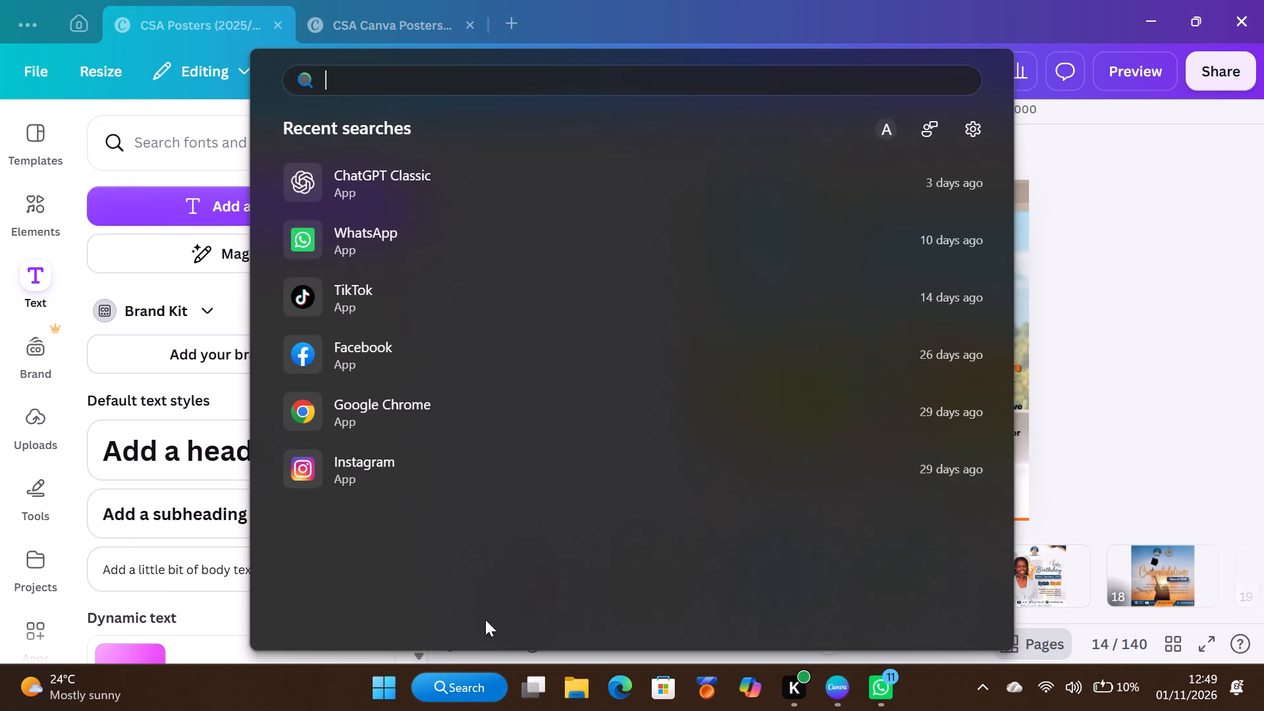
{"action": "left_click", "coordinate": [400, 202]}
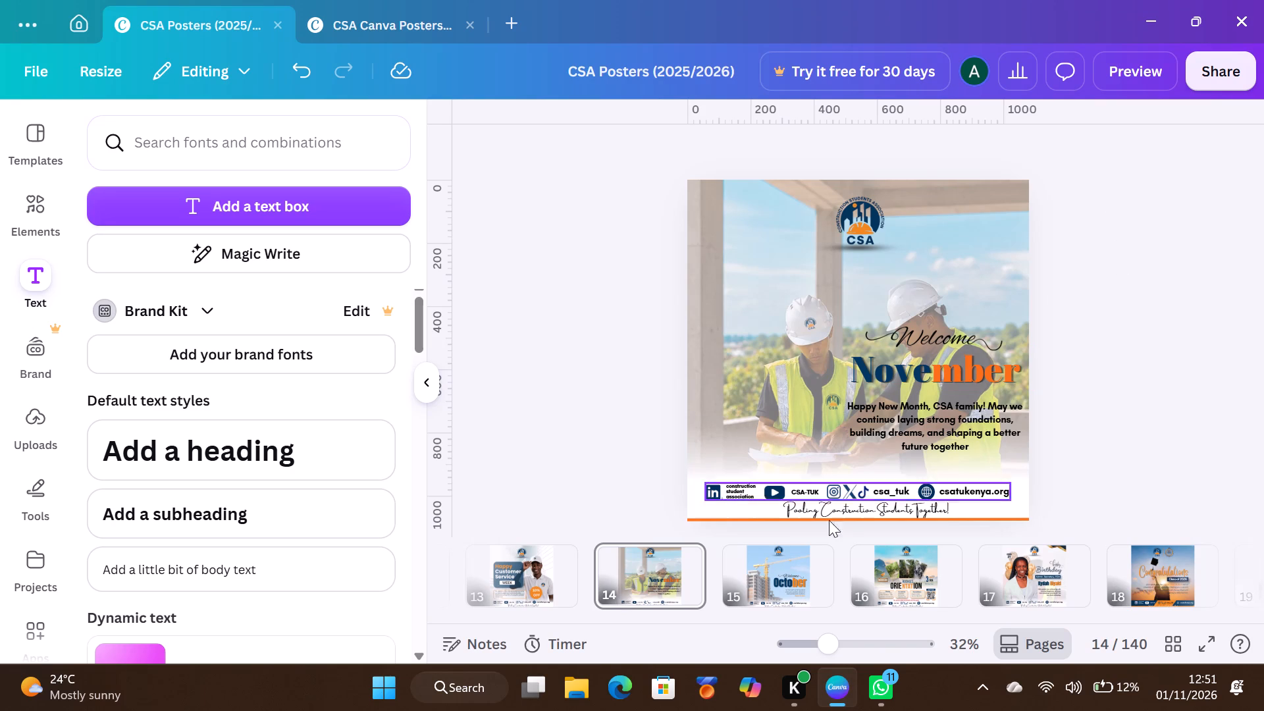
{"action": "left_click", "coordinate": [803, 569]}
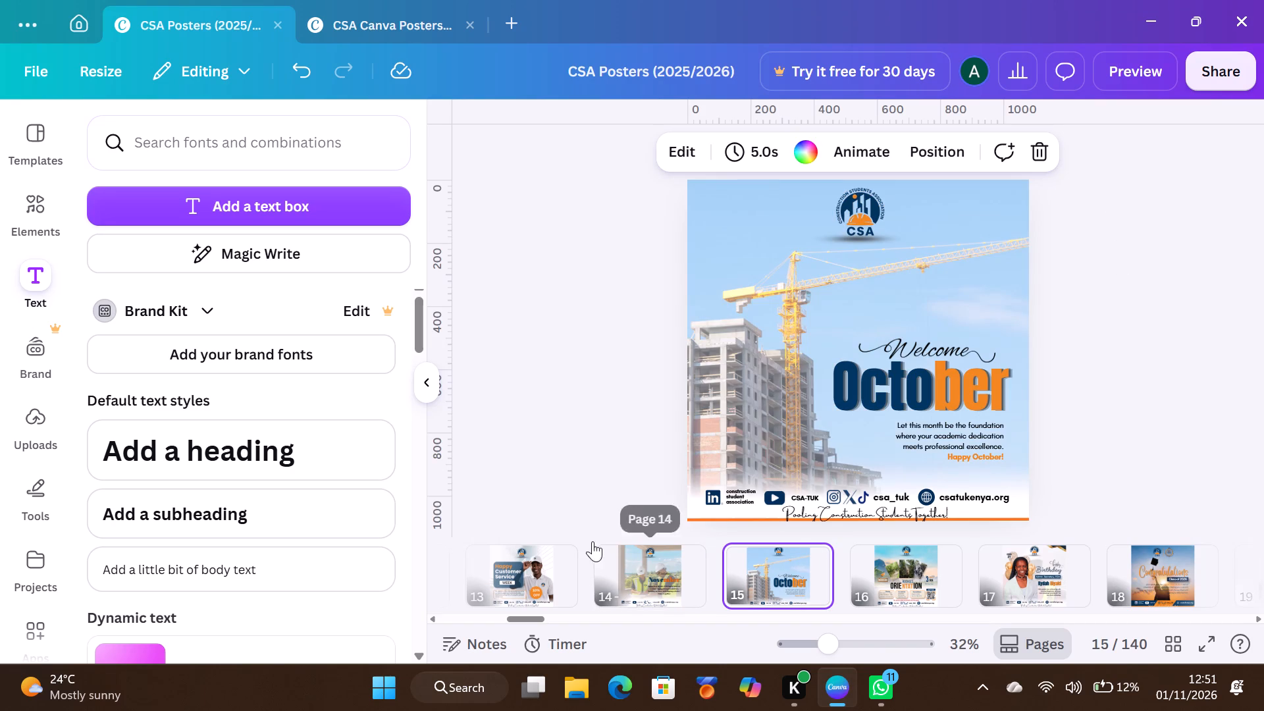
{"action": "left_click", "coordinate": [645, 584]}
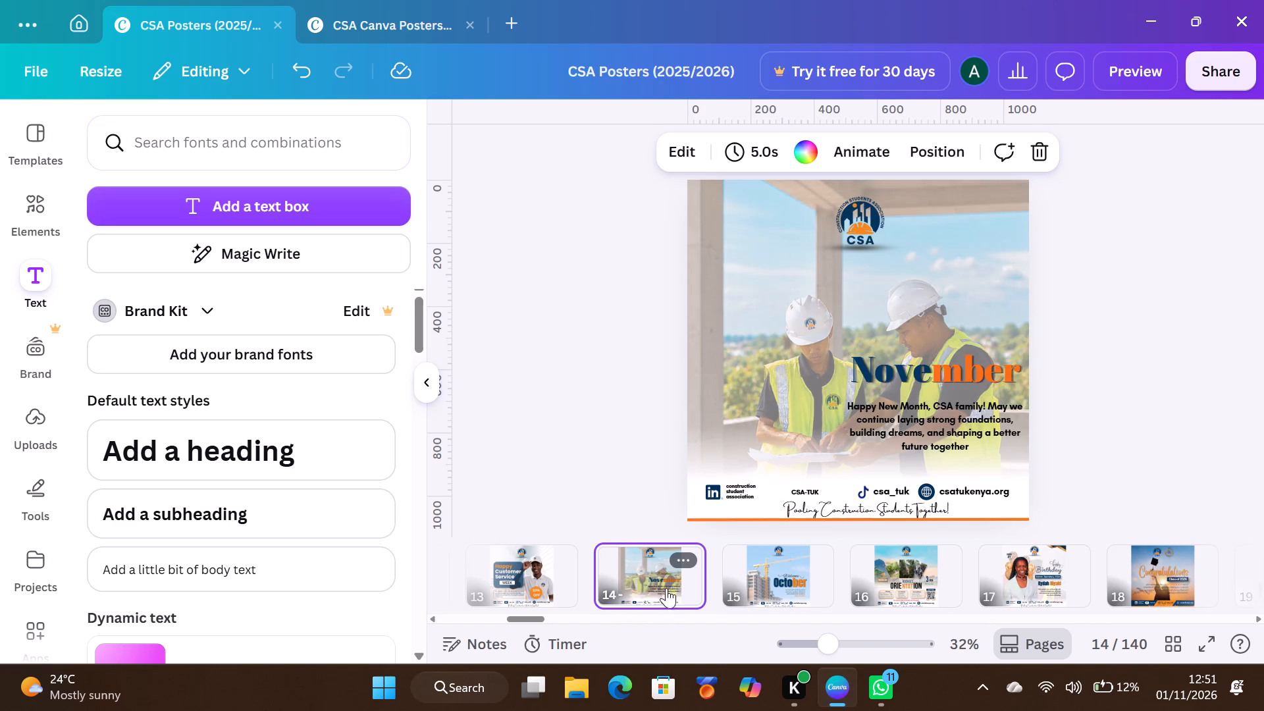
{"action": "left_click", "coordinate": [787, 589]}
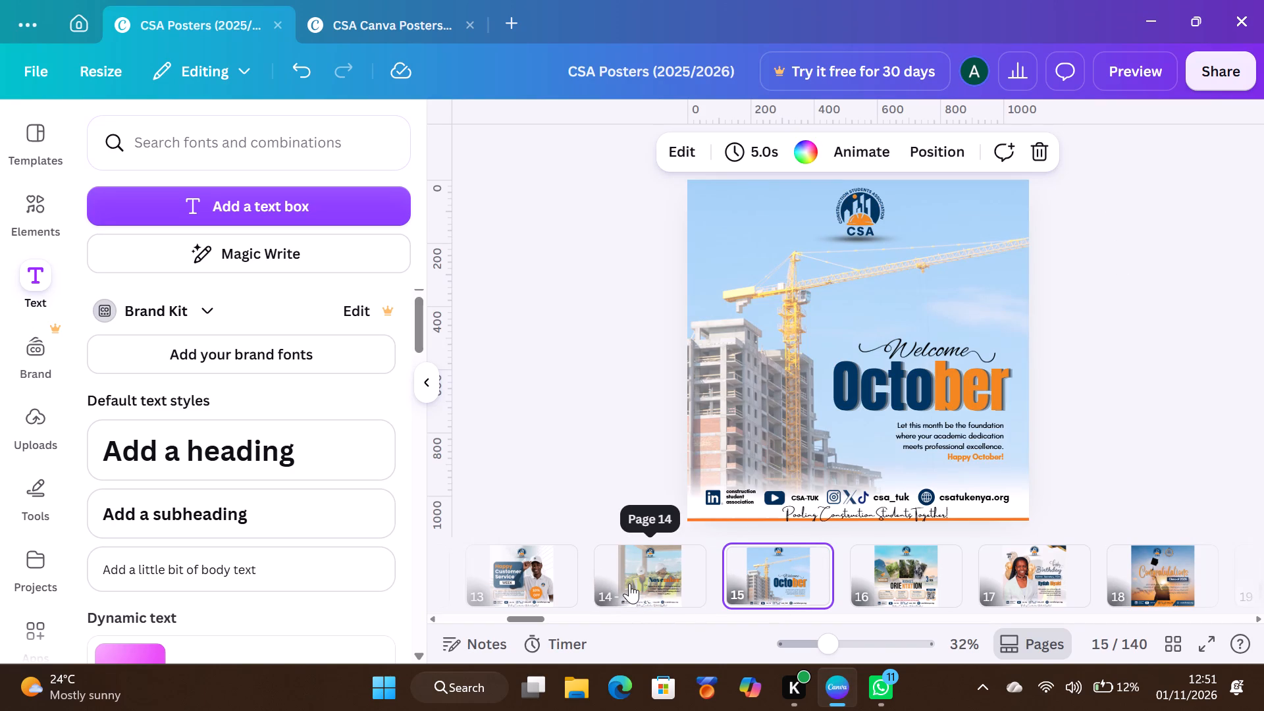
{"action": "left_click", "coordinate": [629, 583]}
{"action": "left_click", "coordinate": [781, 579]}
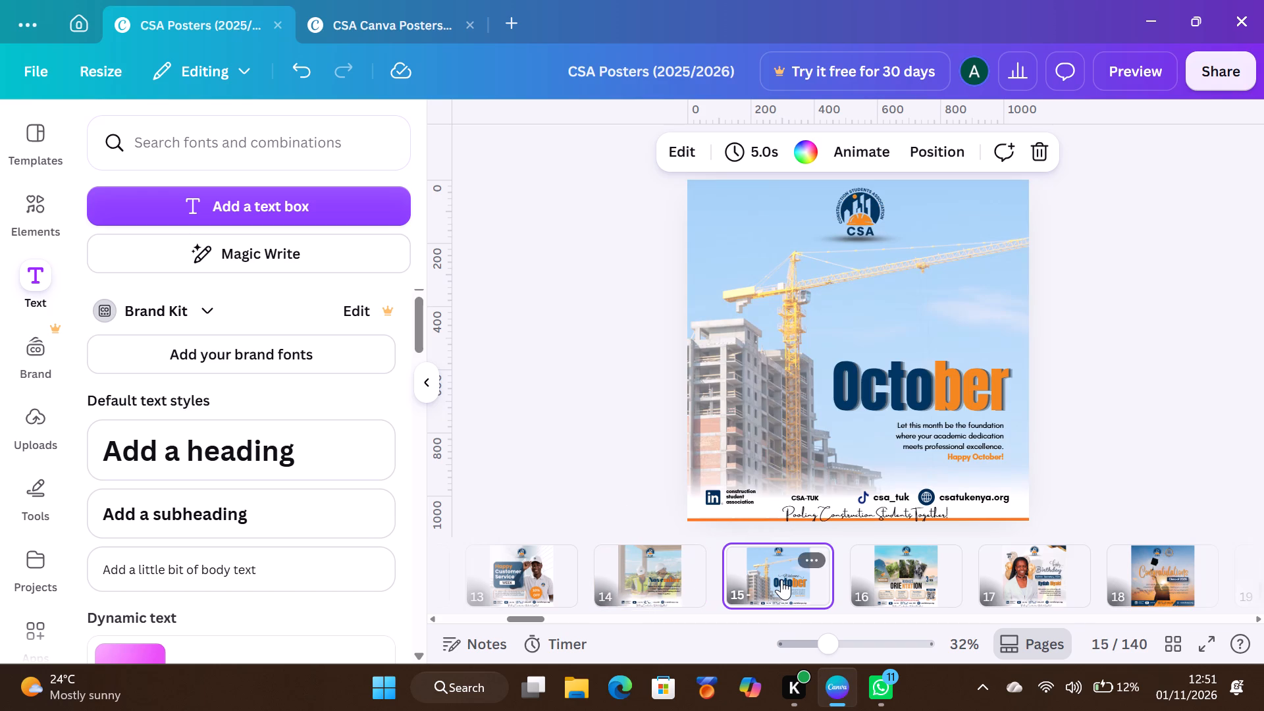
{"action": "left_click", "coordinate": [641, 580]}
{"action": "left_click", "coordinate": [779, 582]}
{"action": "left_click", "coordinate": [666, 583]}
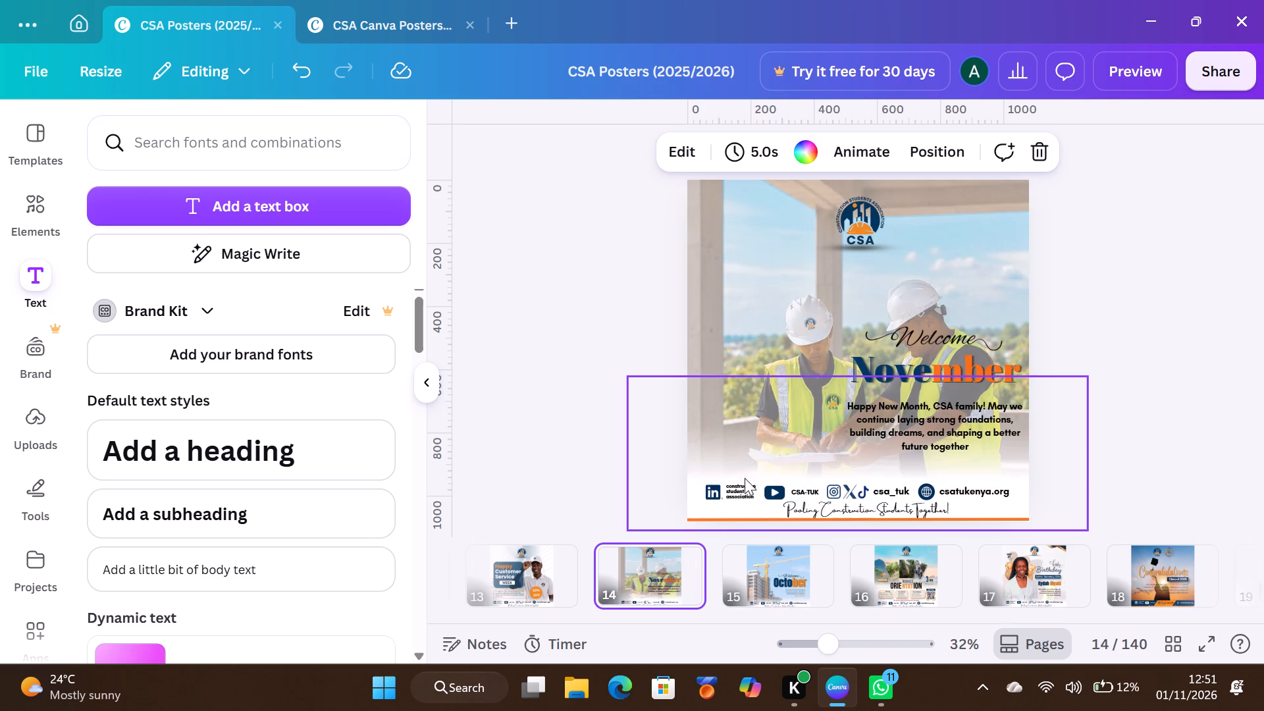
Slightly reduce the height of the white gradient behind the lower part of the November poster by lowering its upper edge.
{"action": "left_click", "coordinate": [796, 394]}
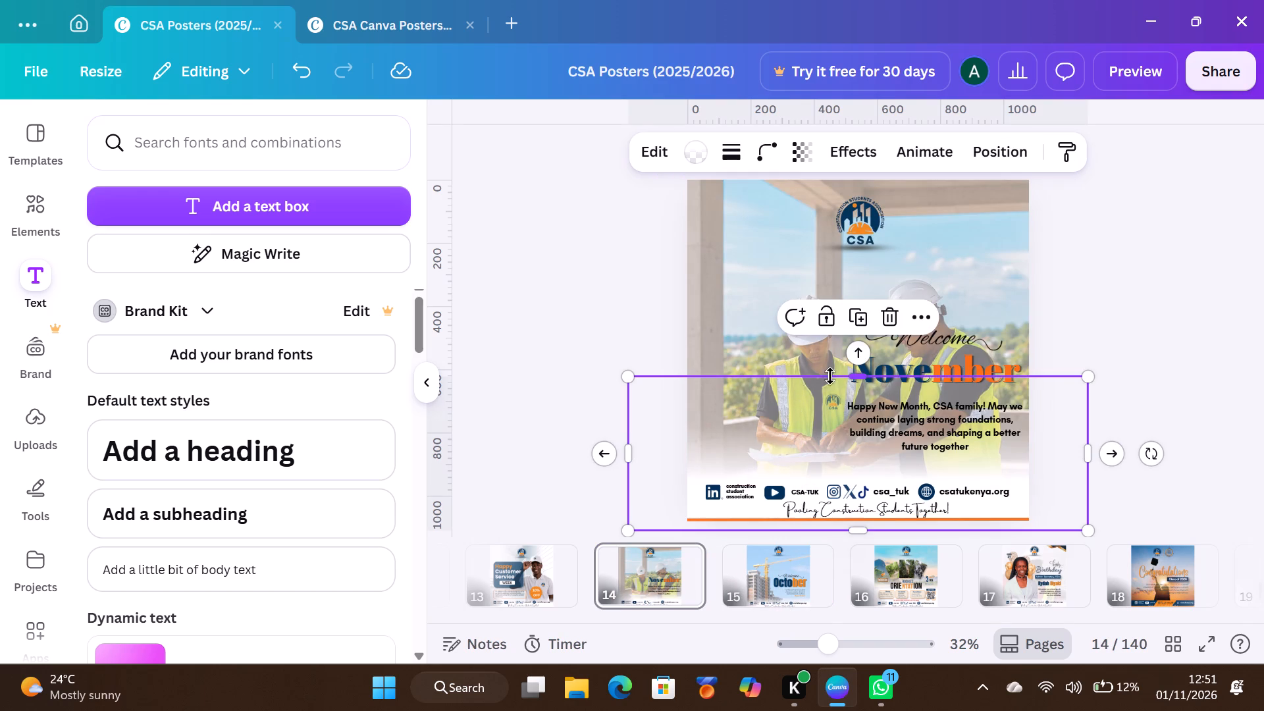
{"action": "left_click_drag", "start_coordinate": [864, 379], "coordinate": [857, 387]}
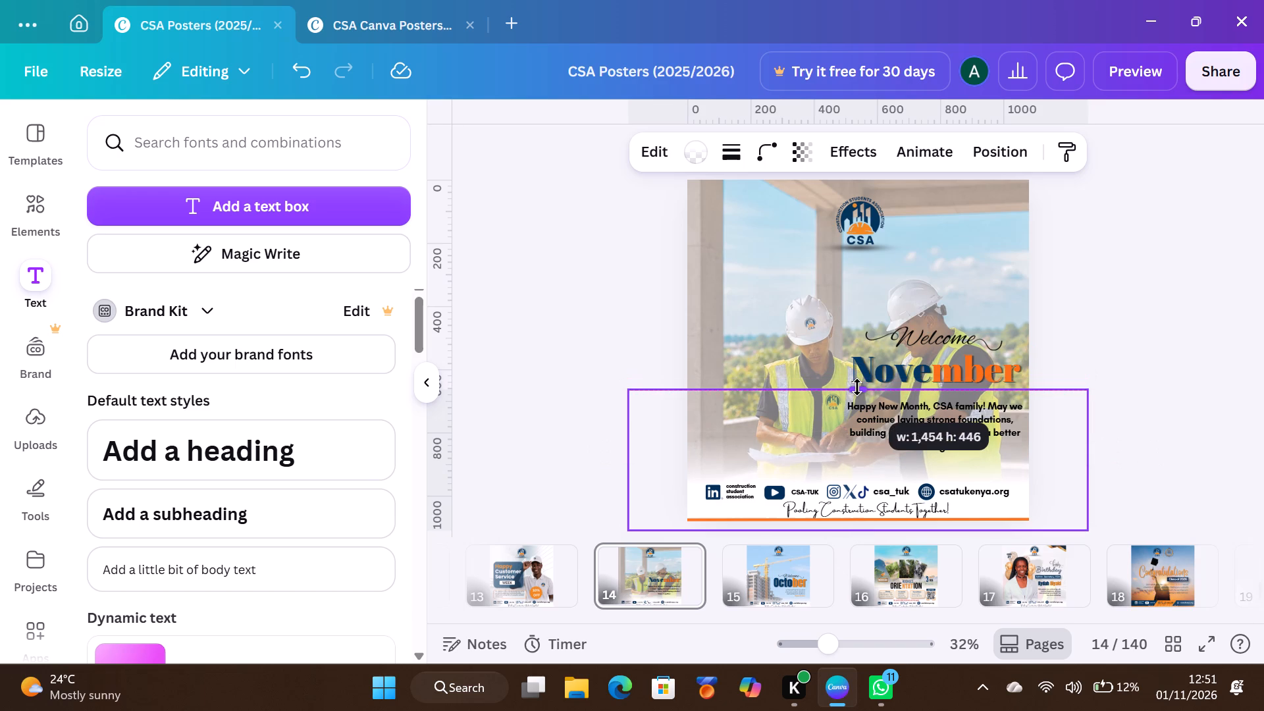
{"action": "left_click_drag", "start_coordinate": [857, 387], "coordinate": [856, 382]}
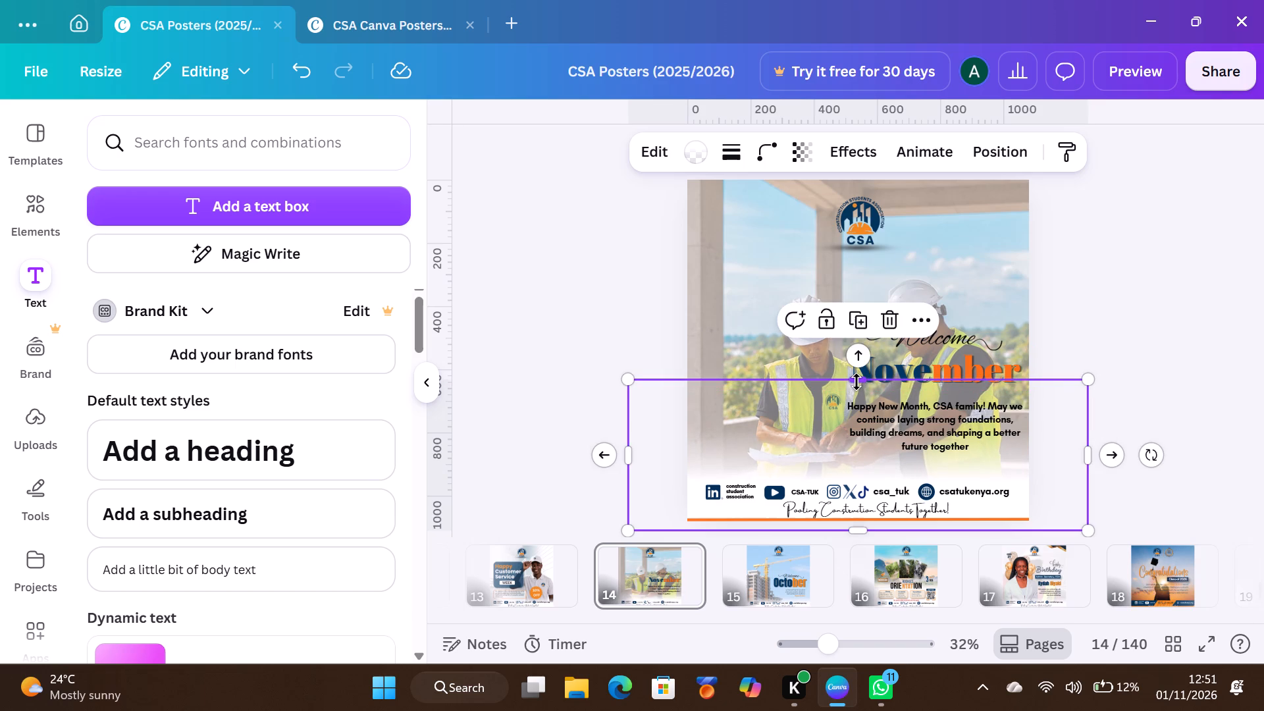
{"action": "left_click", "coordinate": [1104, 332]}
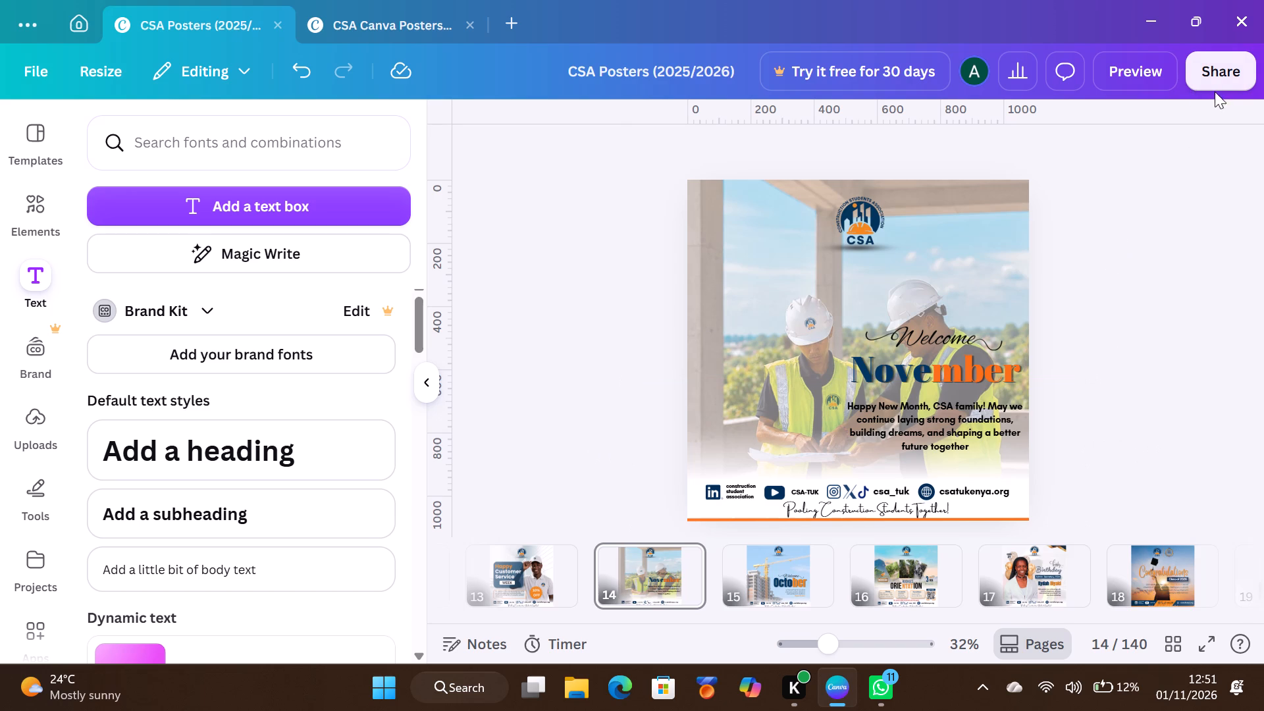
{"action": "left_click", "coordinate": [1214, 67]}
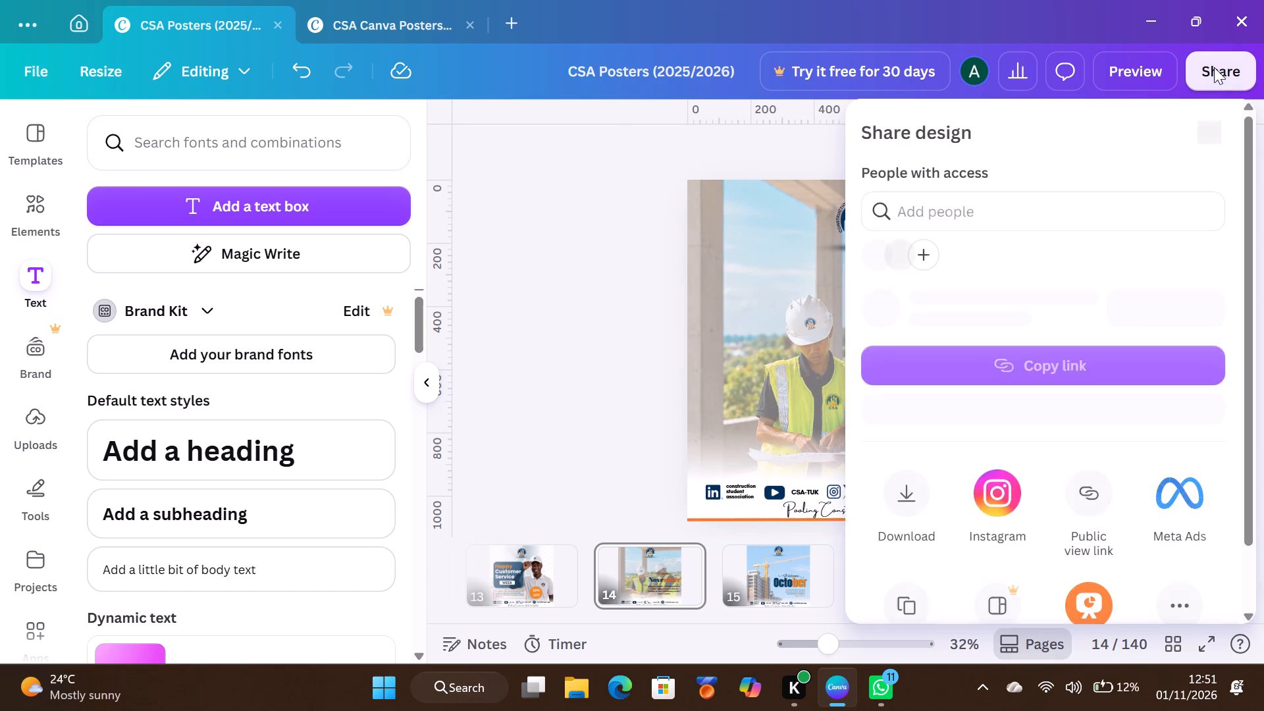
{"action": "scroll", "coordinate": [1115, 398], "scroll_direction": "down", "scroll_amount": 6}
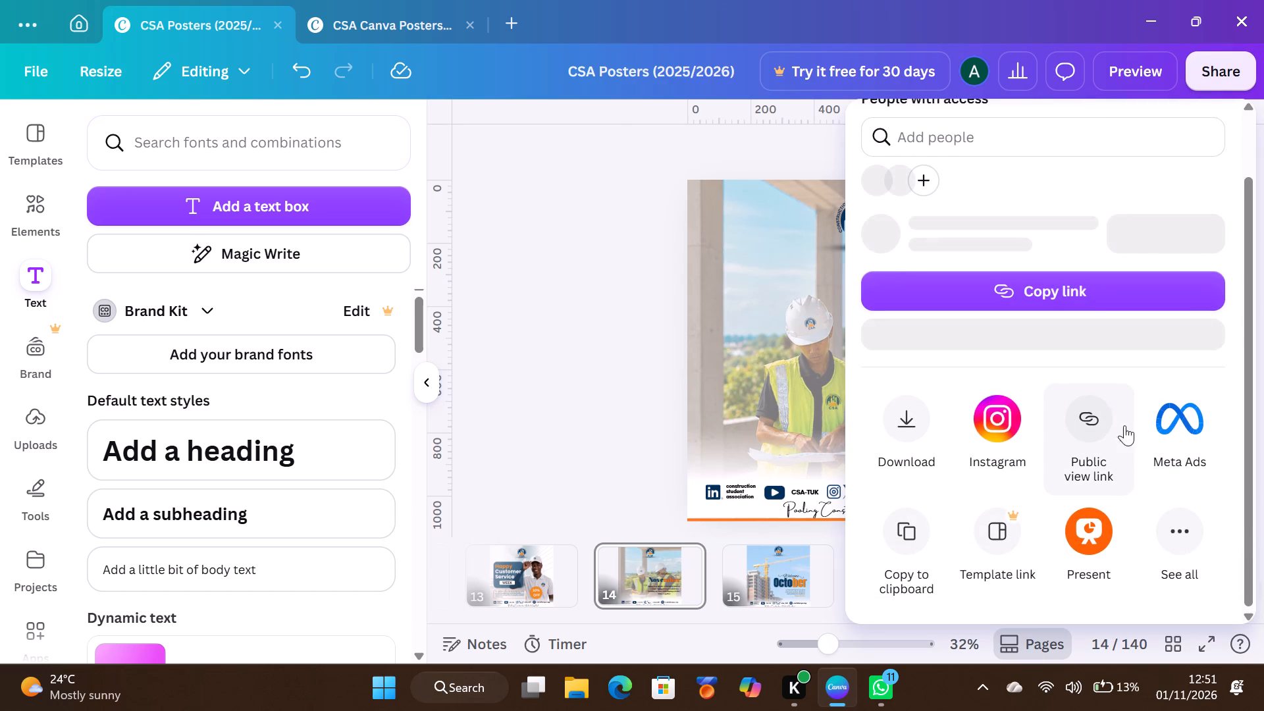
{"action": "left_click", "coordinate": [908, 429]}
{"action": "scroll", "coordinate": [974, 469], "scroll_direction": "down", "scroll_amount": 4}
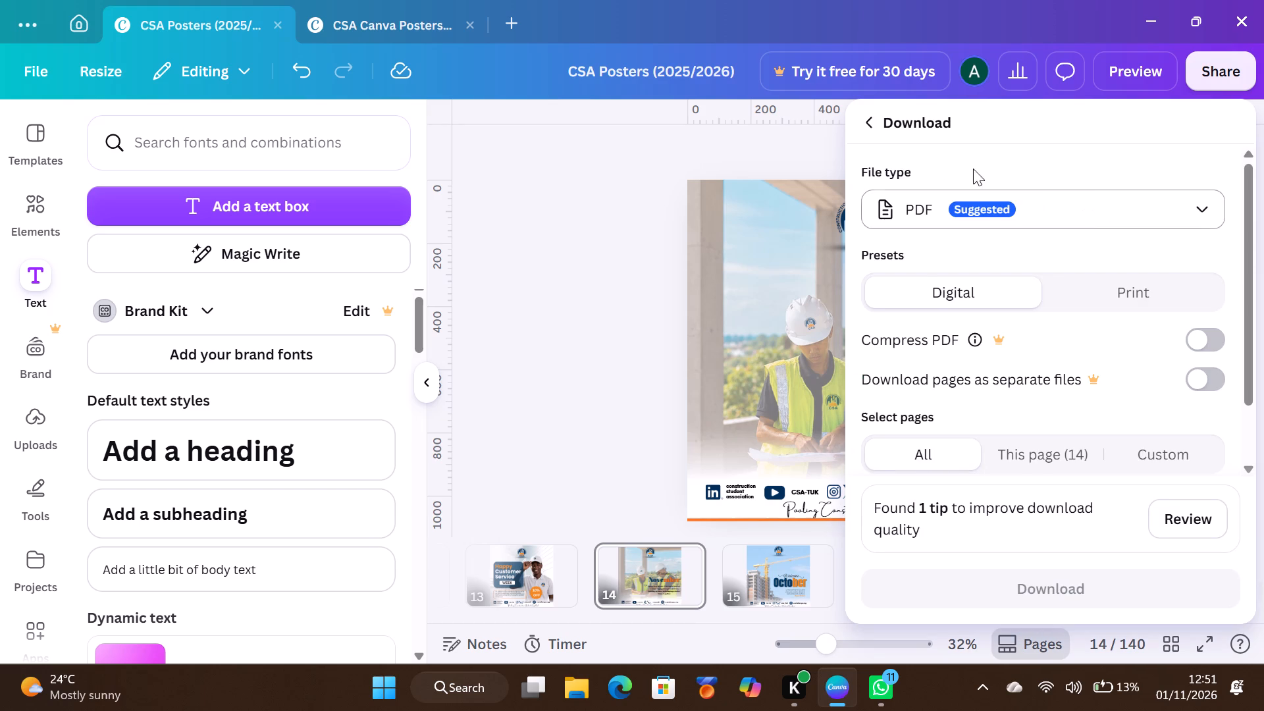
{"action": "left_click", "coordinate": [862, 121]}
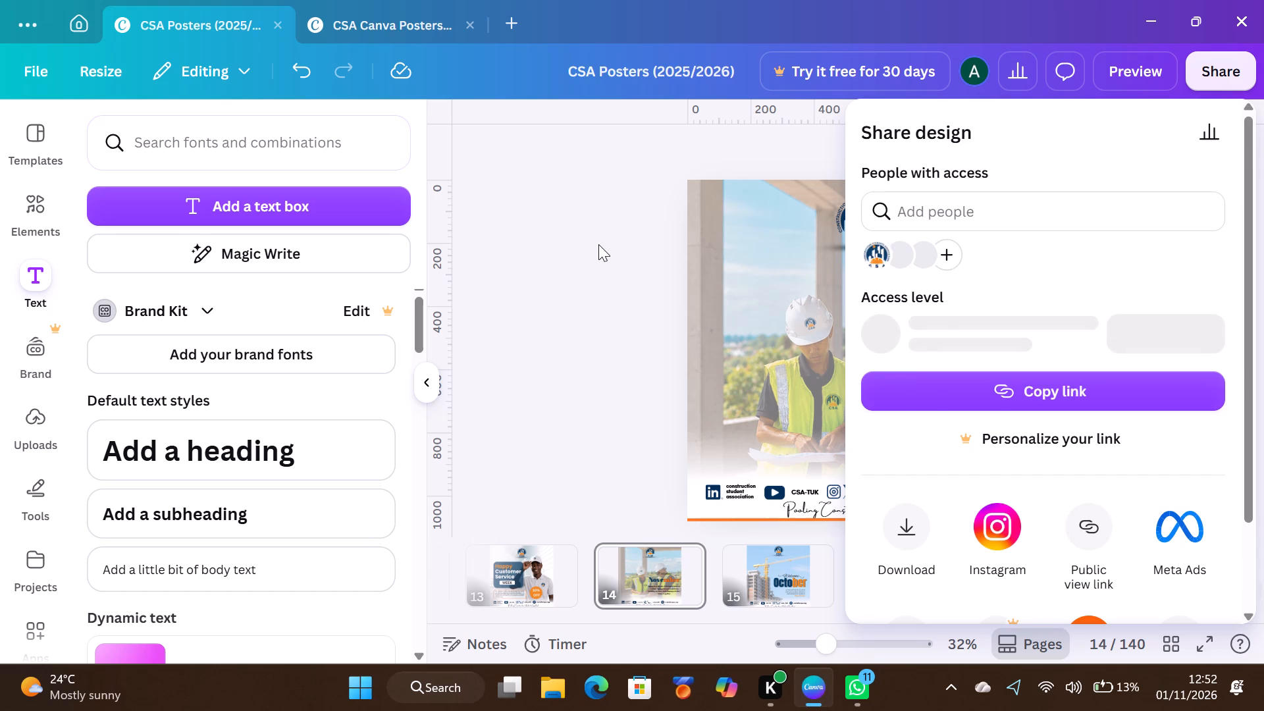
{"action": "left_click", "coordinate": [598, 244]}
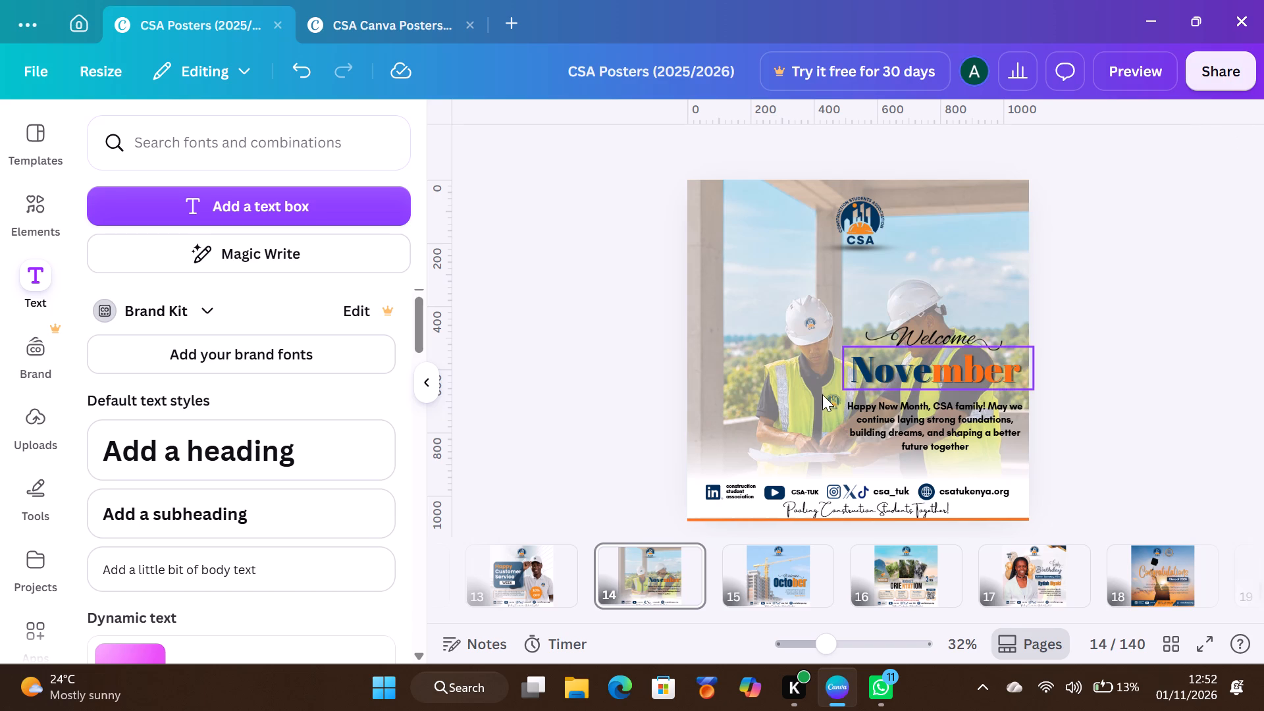
Download only page 14 as a Digital-preset PDF, saving it as CSA Posters (20252026) in the Downloads folder.
{"action": "left_click", "coordinate": [1234, 72]}
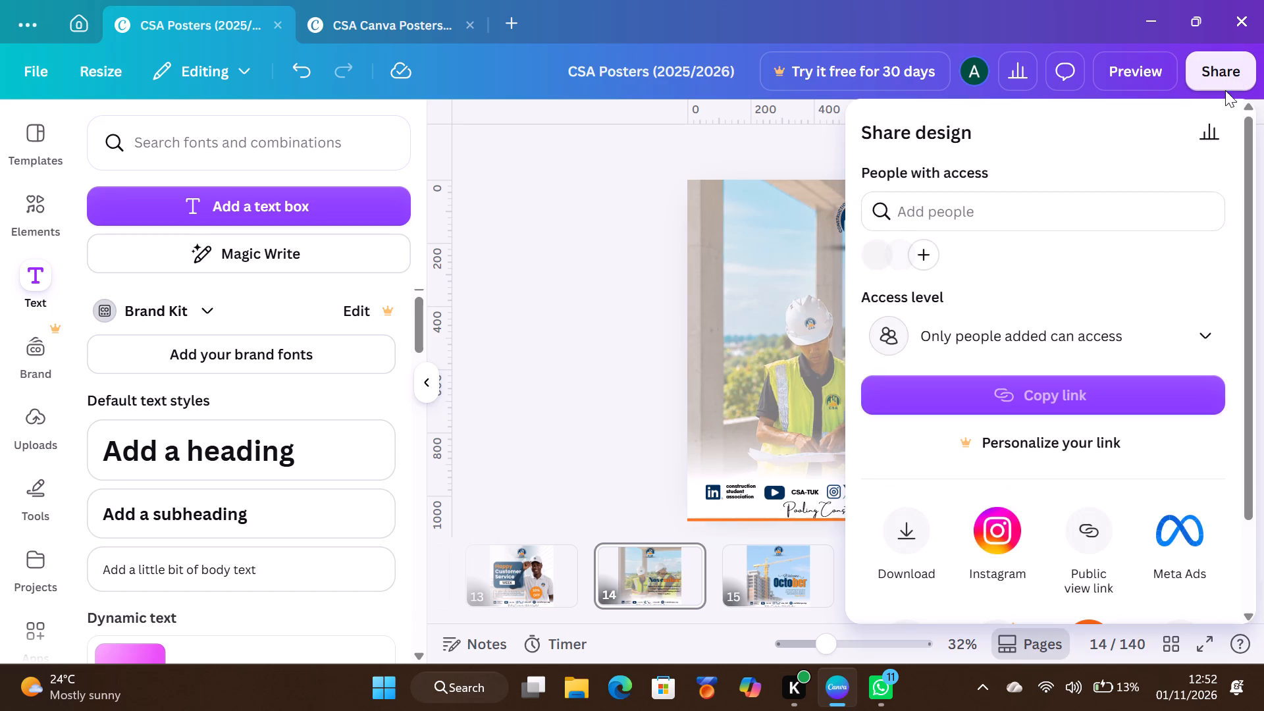
{"action": "left_click", "coordinate": [912, 535]}
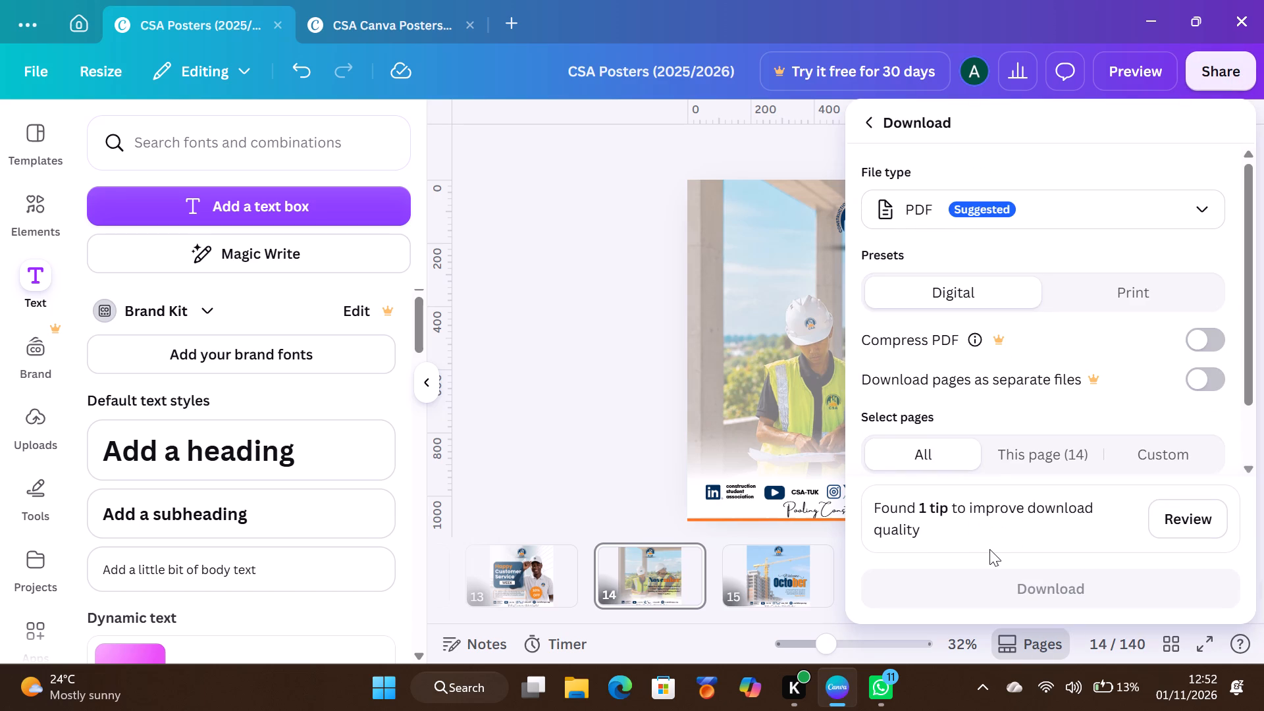
{"action": "scroll", "coordinate": [990, 549], "scroll_direction": "down", "scroll_amount": 4}
{"action": "left_click", "coordinate": [1037, 463]}
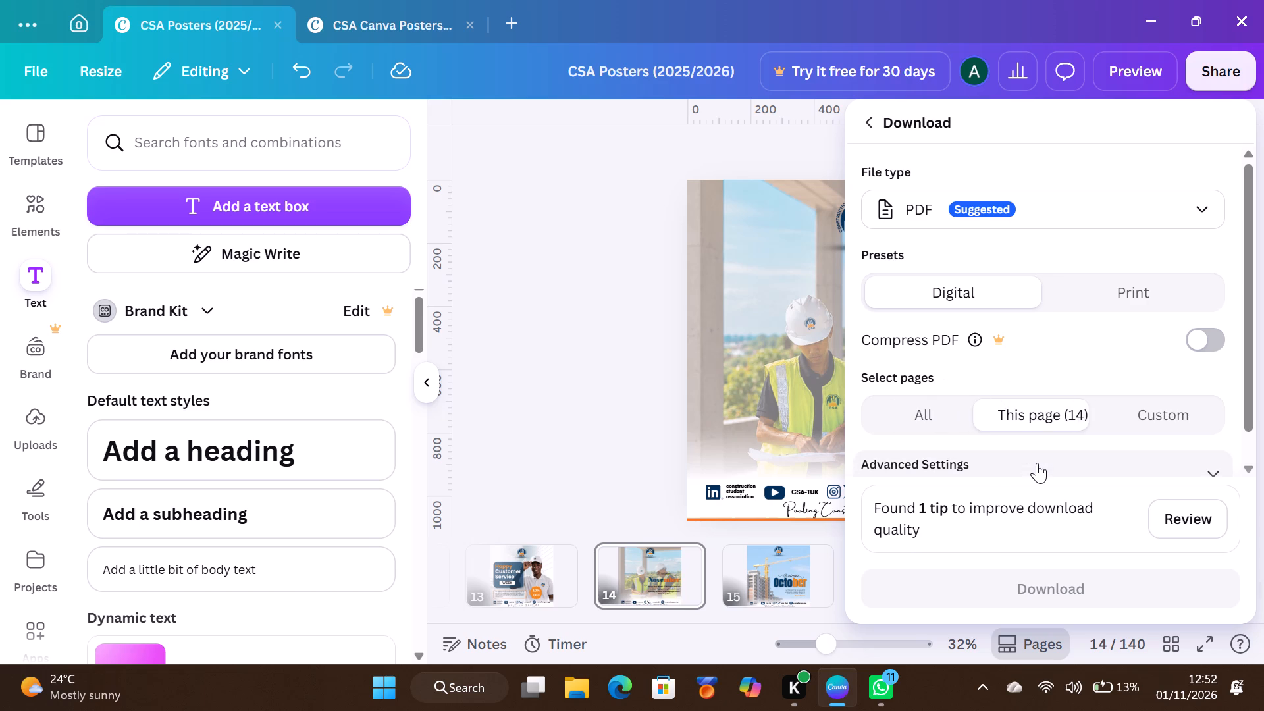
{"action": "left_click", "coordinate": [974, 590]}
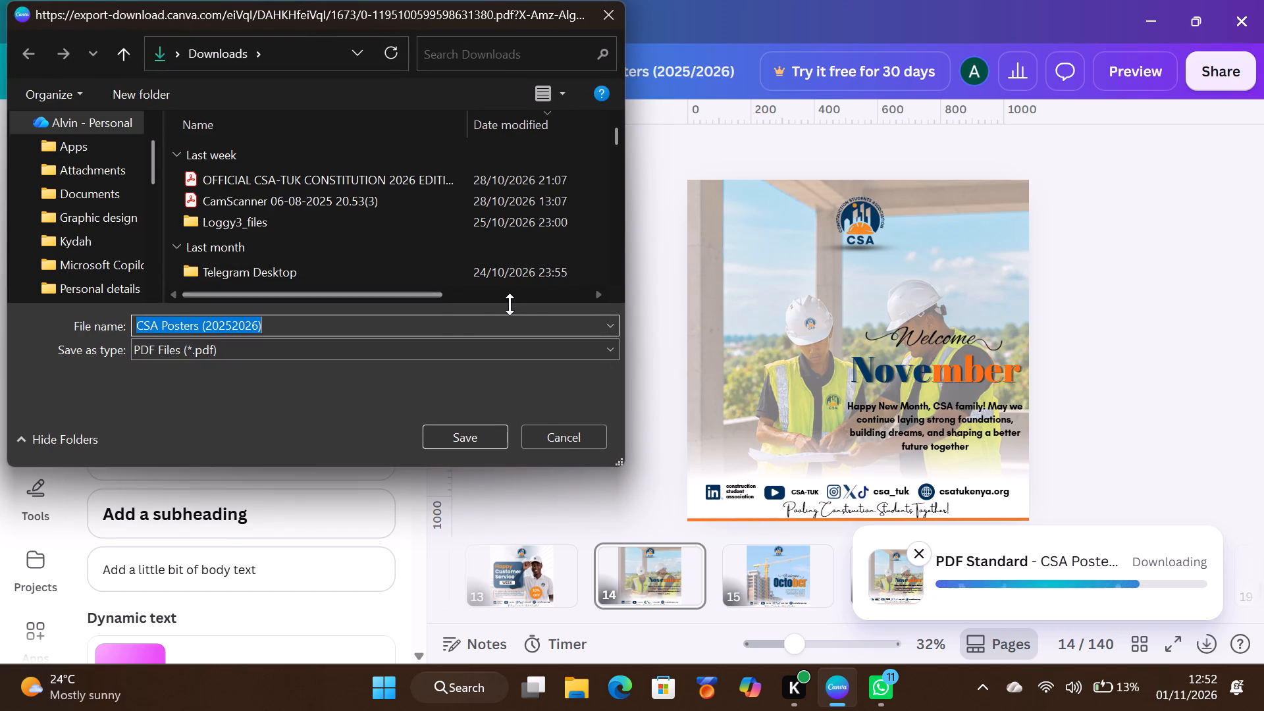
{"action": "left_click", "coordinate": [456, 435]}
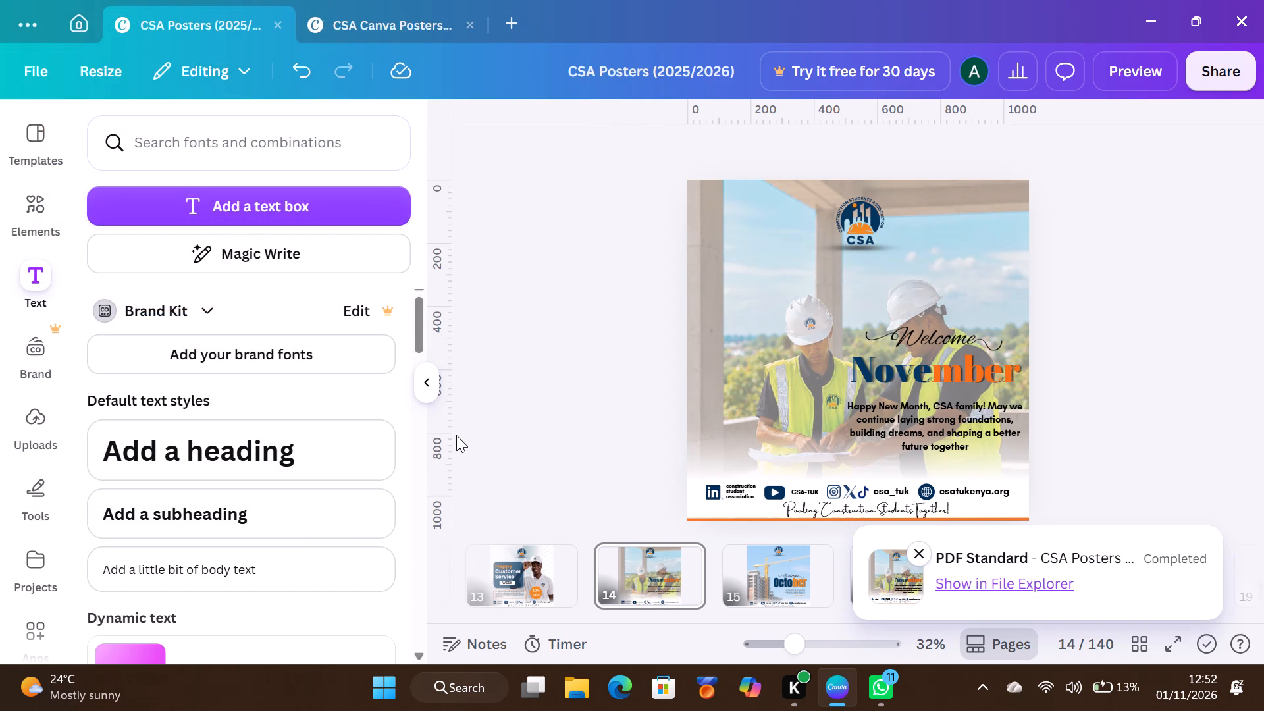
Close the poster PDF in Adobe Acrobat and copy the CSA Posters (20252026) PDF from the Downloads folder in File Explorer.
{"action": "left_click", "coordinate": [585, 702]}
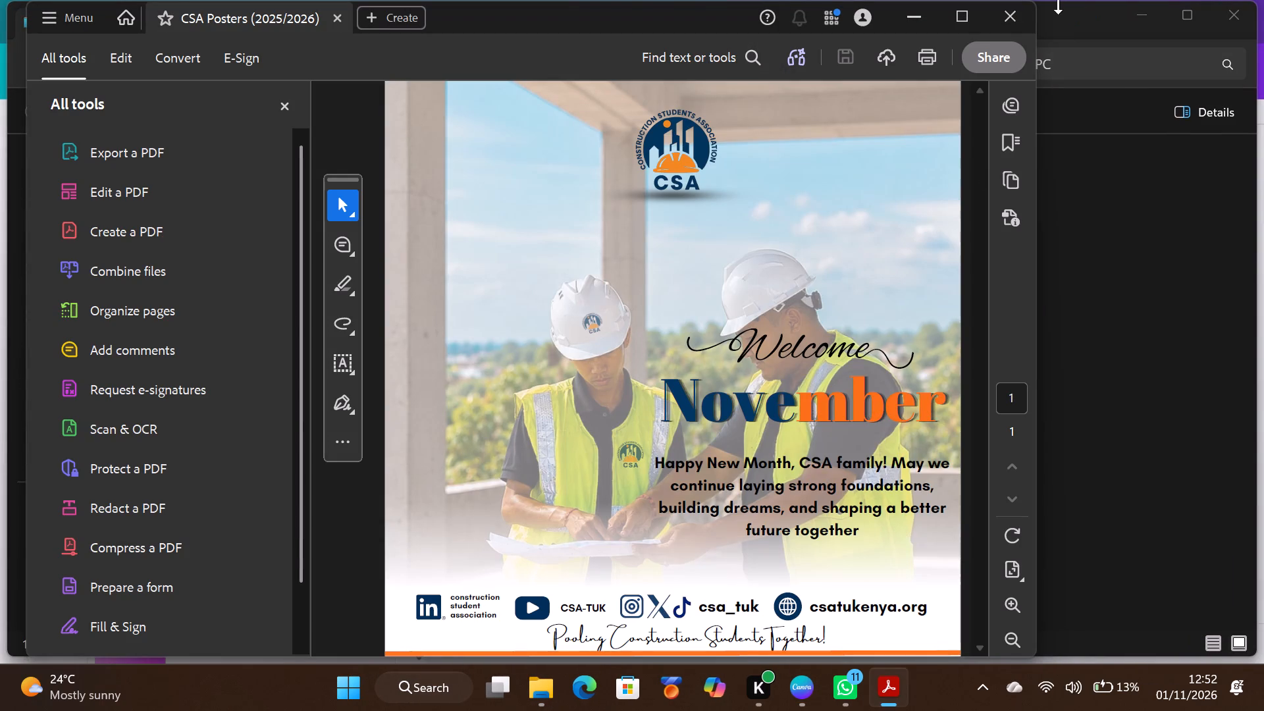
{"action": "left_click", "coordinate": [1017, 12]}
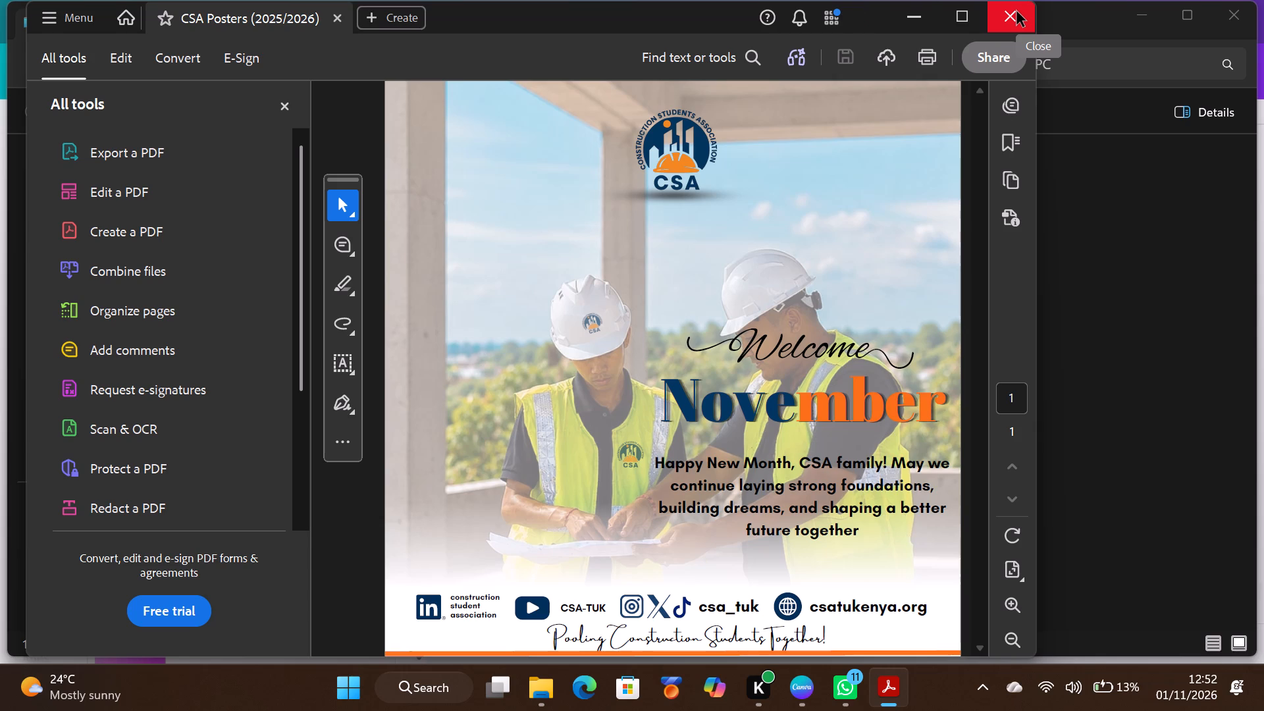
{"action": "left_click", "coordinate": [1016, 14]}
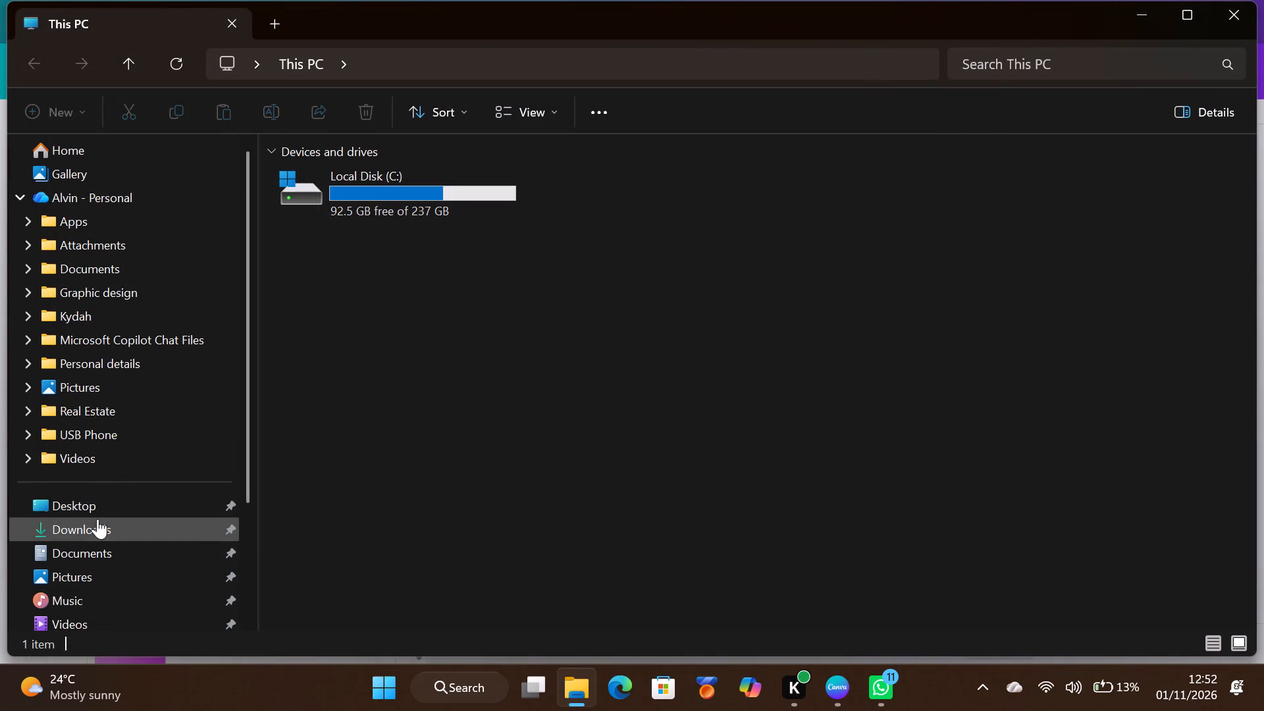
{"action": "left_click", "coordinate": [98, 519]}
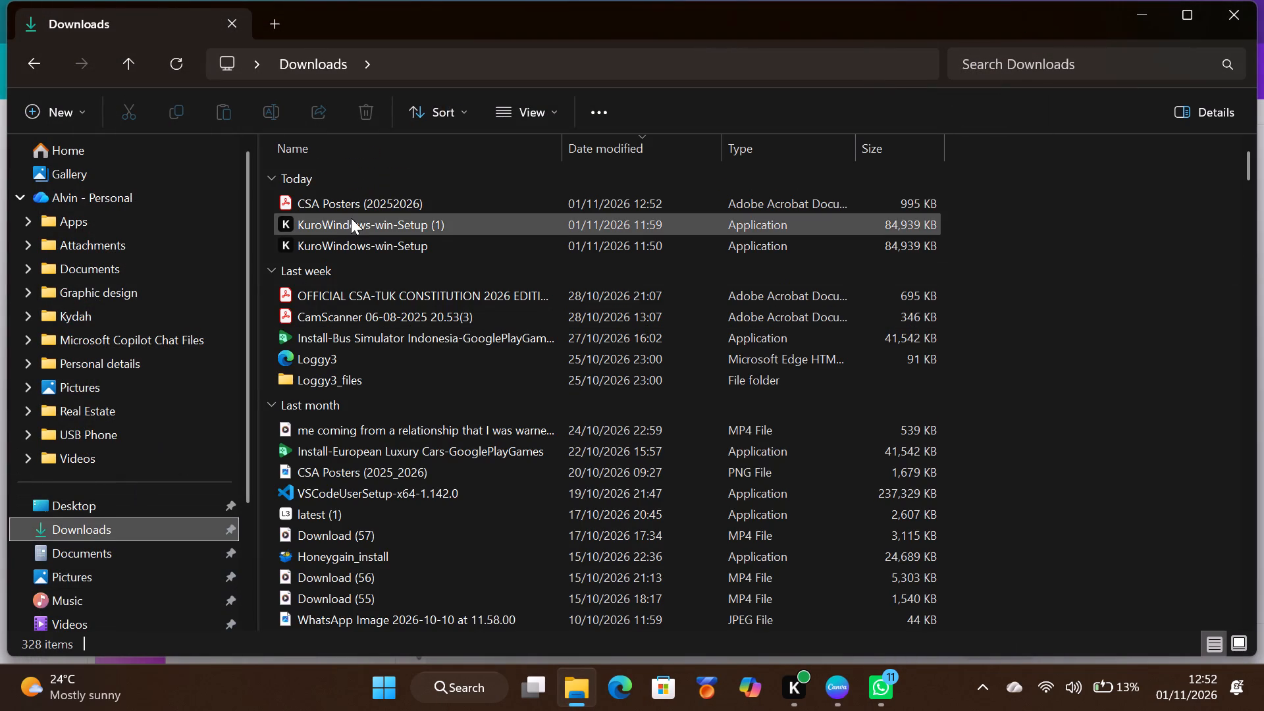
{"action": "left_click", "coordinate": [354, 207]}
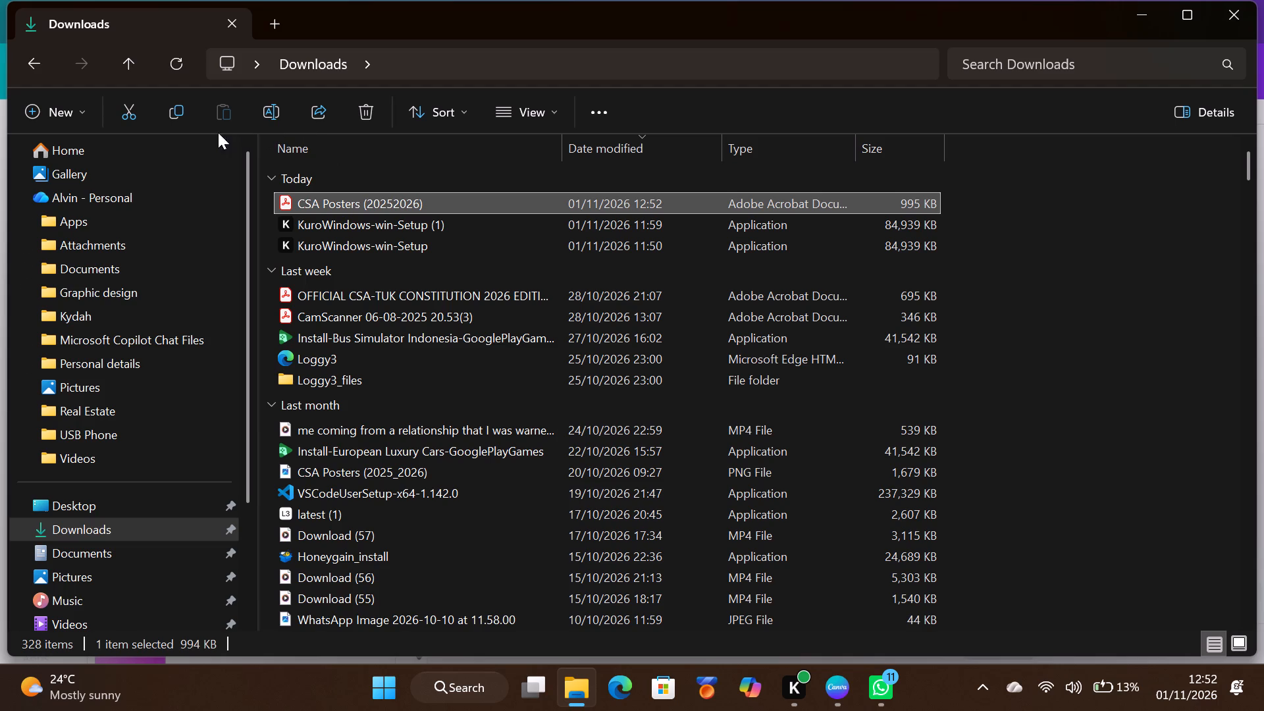
{"action": "left_click", "coordinate": [182, 108]}
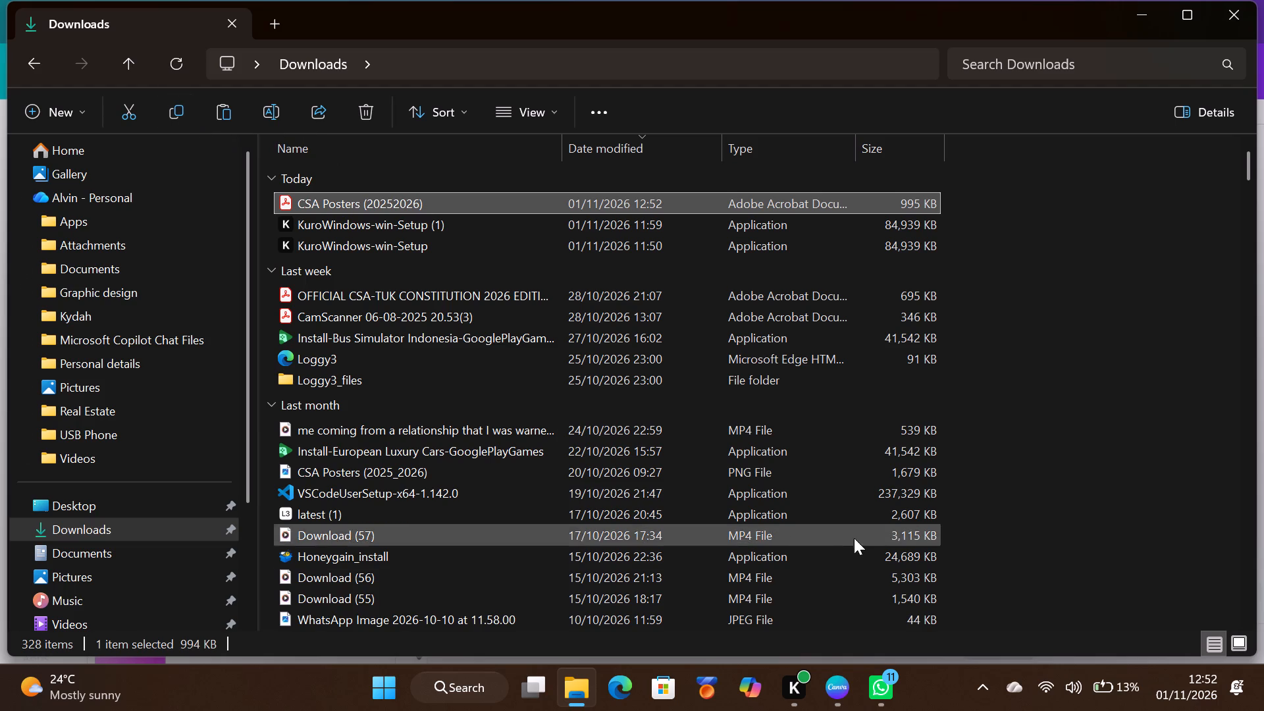
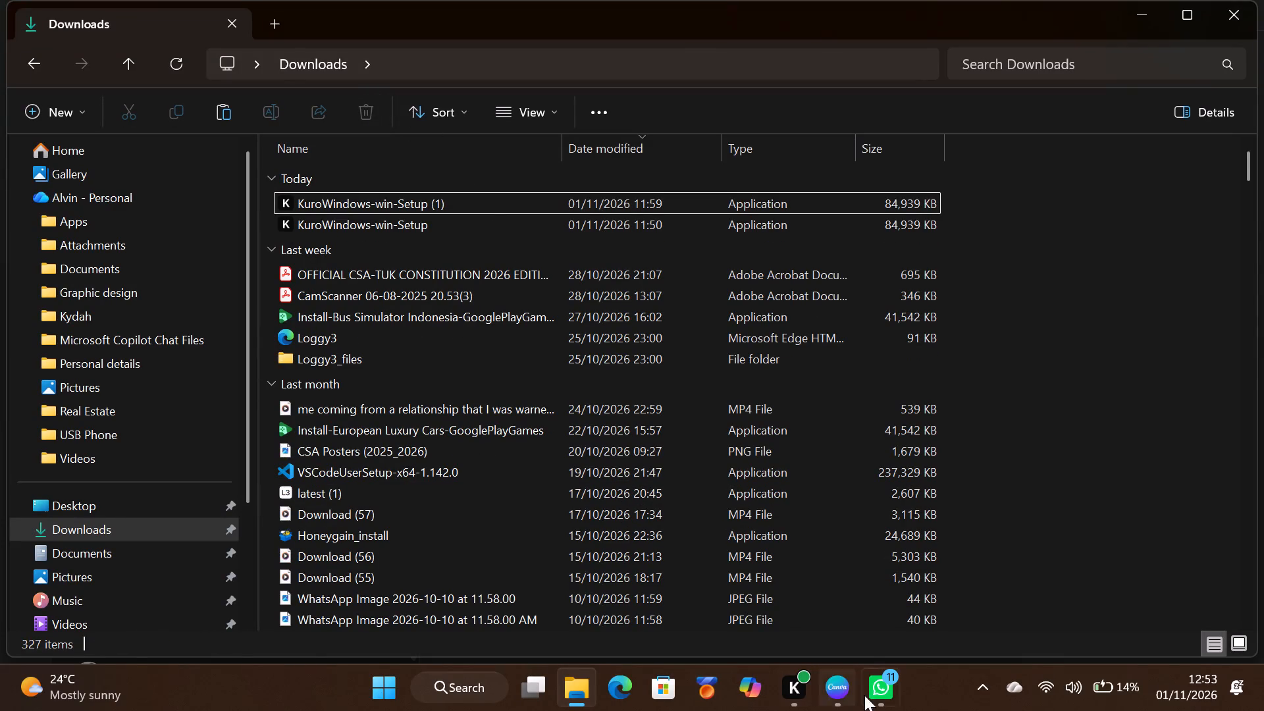
Switch to Canva and download only page 14, the November welcome poster, as a medium-quality JPG at size 1.
{"action": "left_click", "coordinate": [846, 685]}
{"action": "left_click", "coordinate": [1230, 55]}
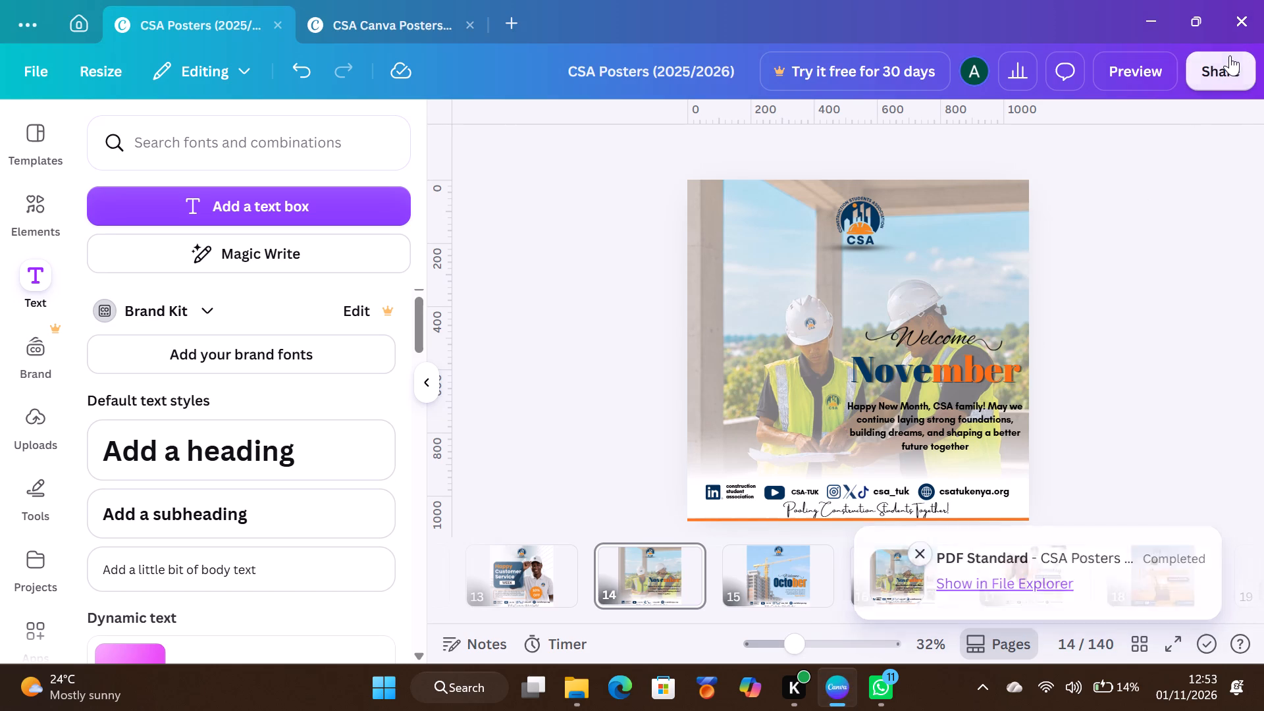
{"action": "left_click", "coordinate": [904, 558]}
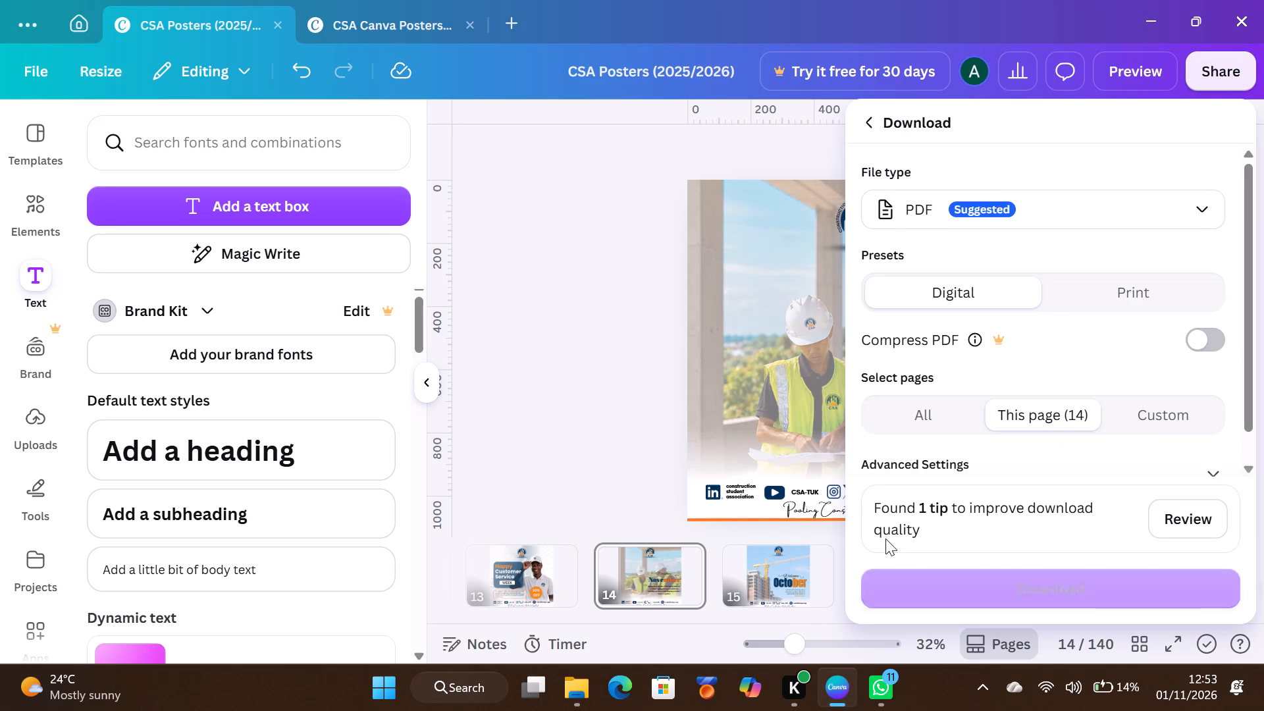
{"action": "scroll", "coordinate": [1059, 415], "scroll_direction": "down", "scroll_amount": 2}
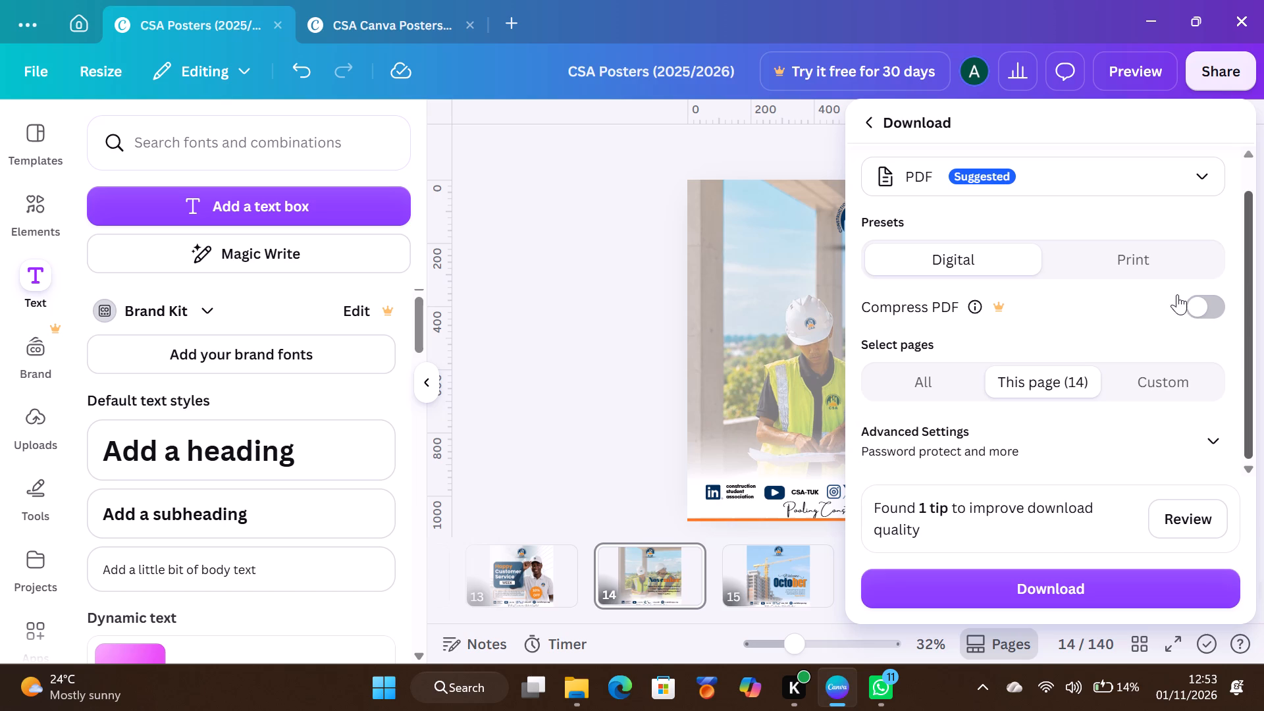
{"action": "scroll", "coordinate": [1205, 309], "scroll_direction": "up", "scroll_amount": 2}
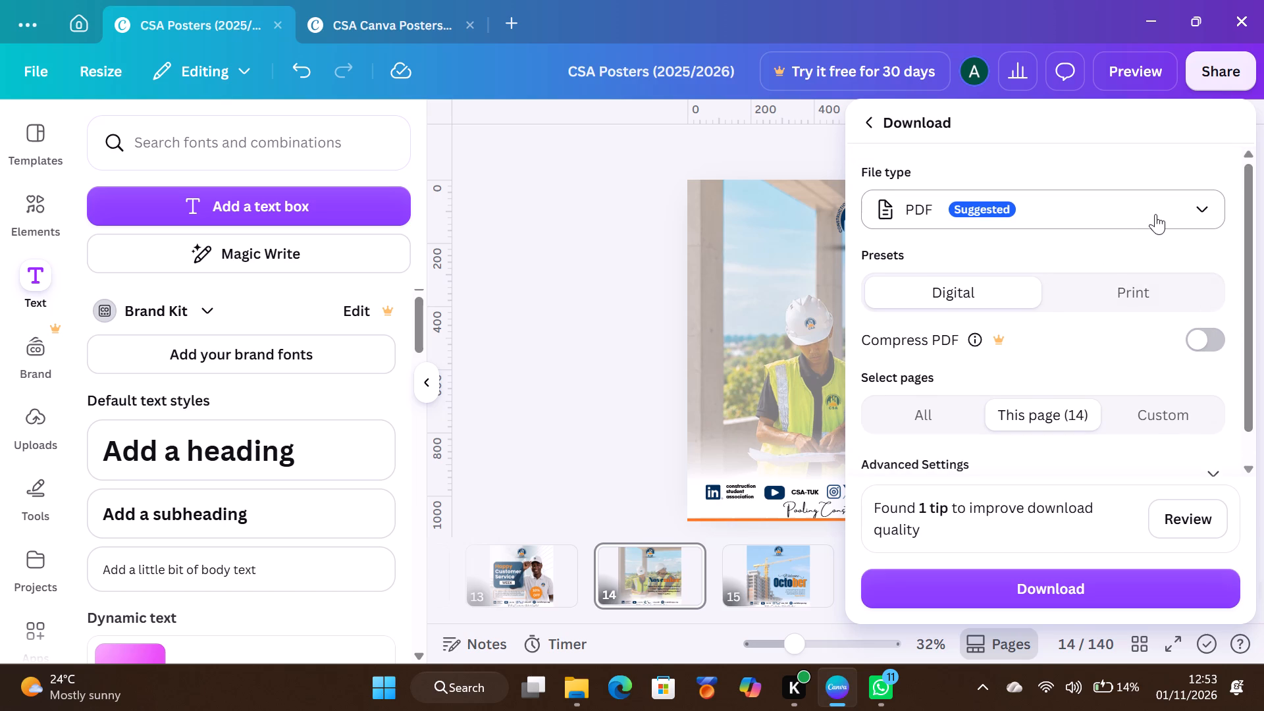
{"action": "left_click", "coordinate": [1155, 214]}
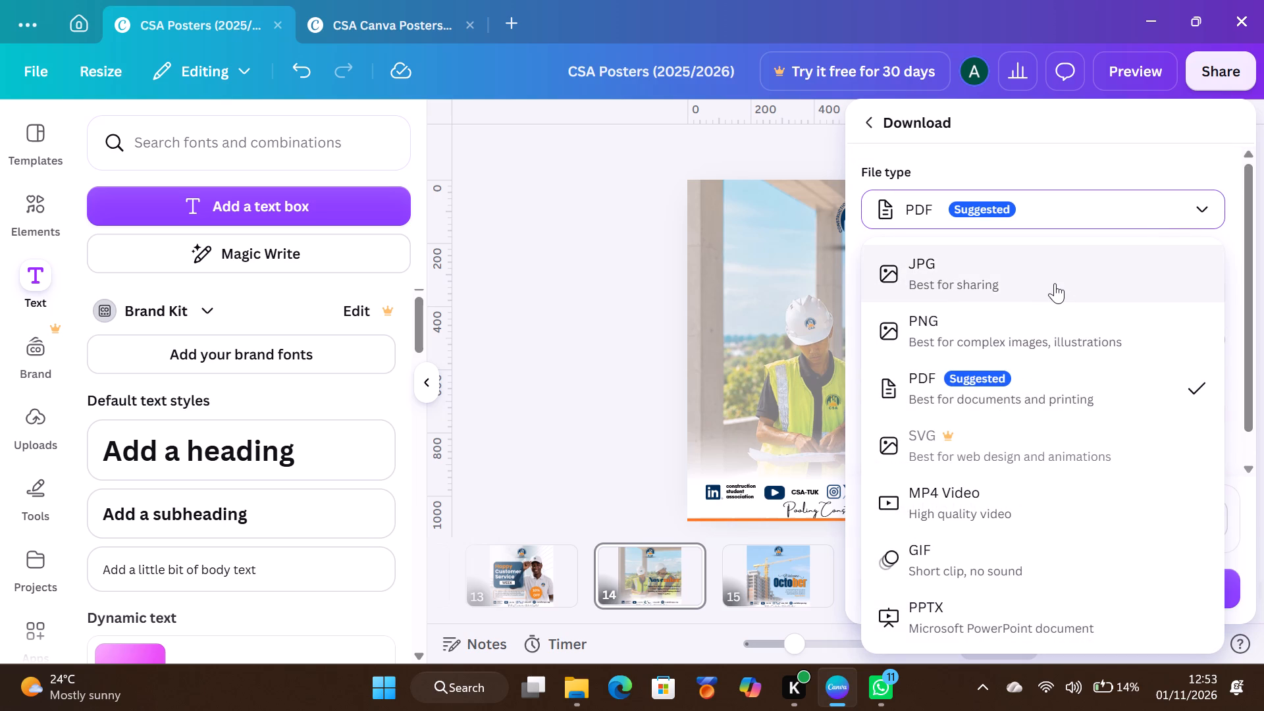
{"action": "scroll", "coordinate": [1054, 282], "scroll_direction": "down", "scroll_amount": 4}
{"action": "left_click", "coordinate": [1052, 281]}
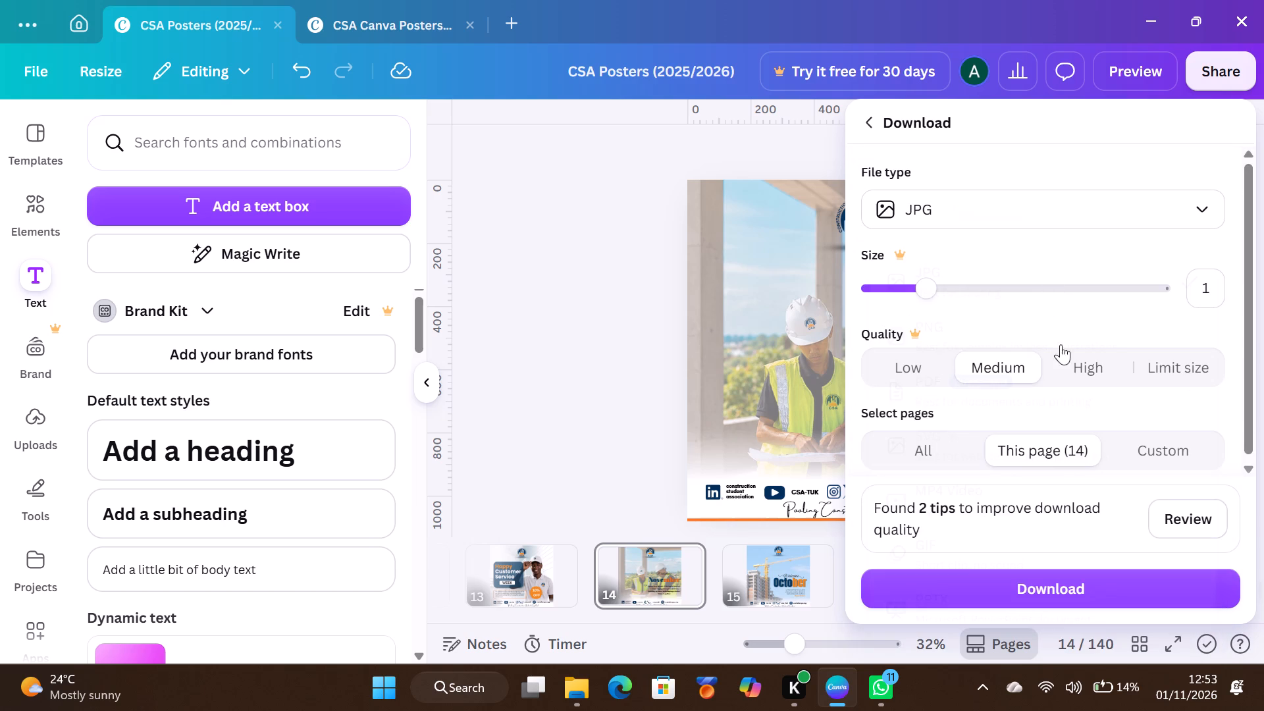
{"action": "left_click", "coordinate": [1032, 589]}
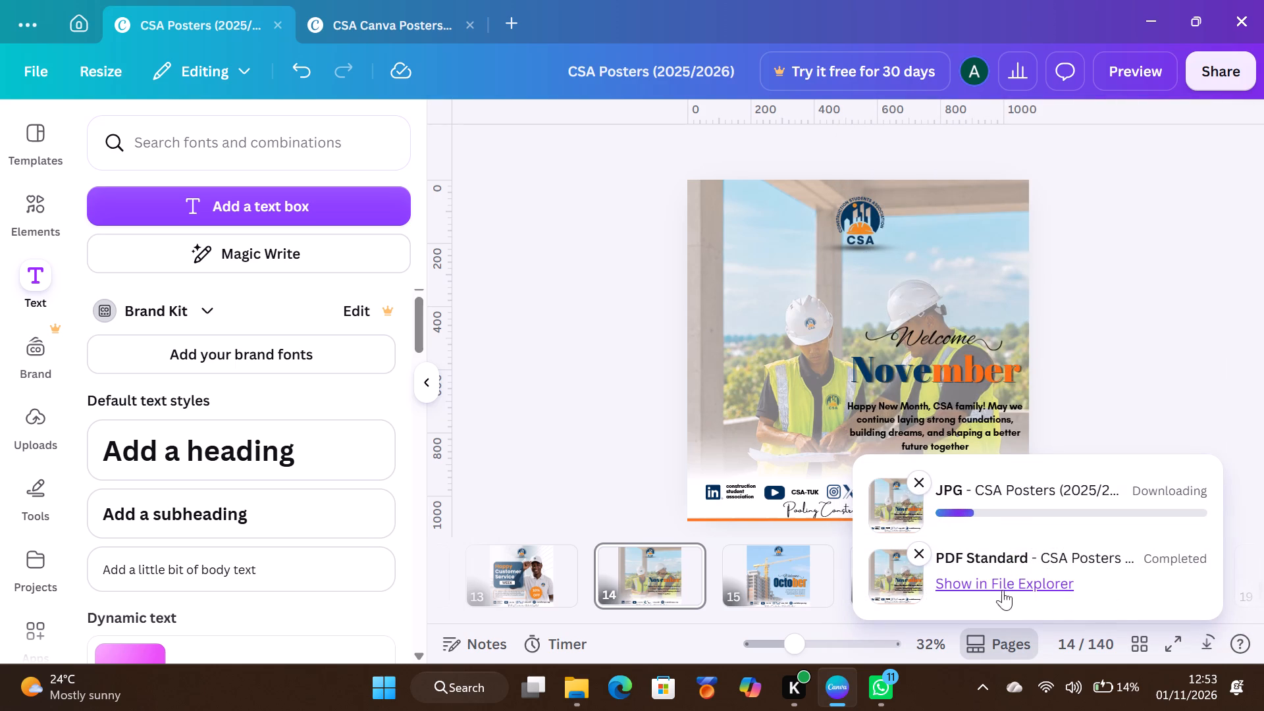
{"action": "left_click", "coordinate": [917, 553]}
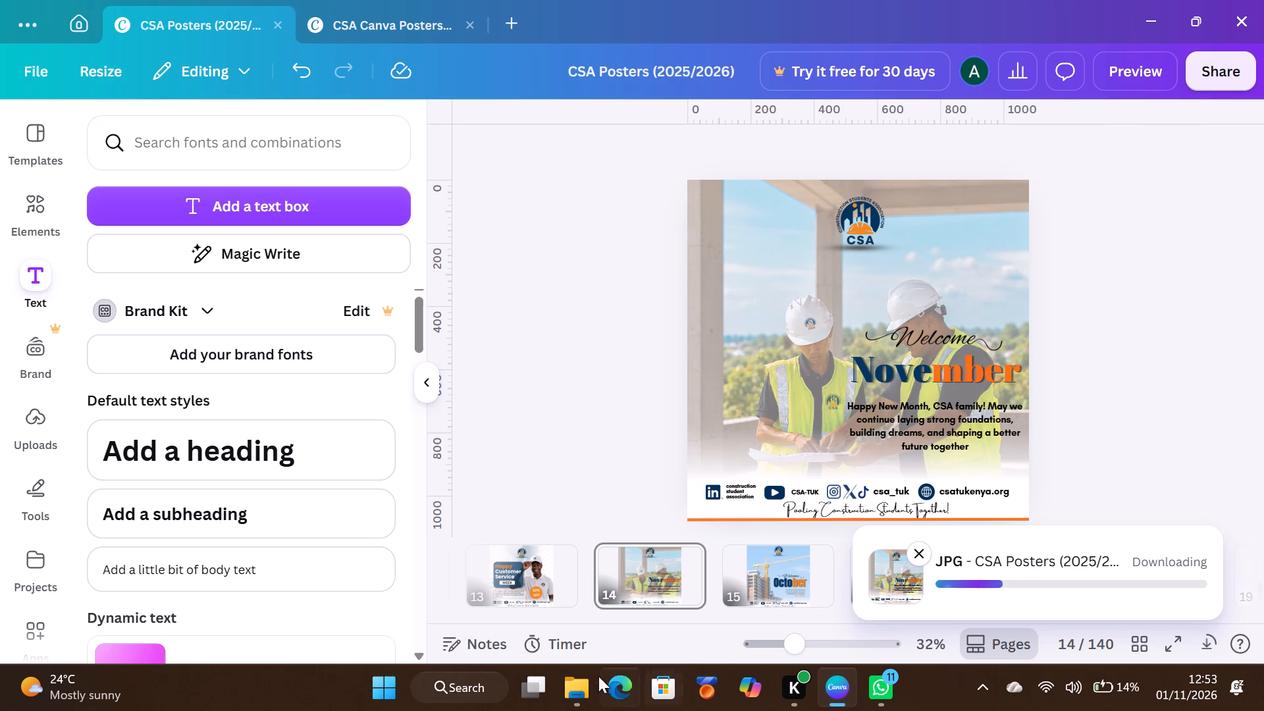
{"action": "left_click", "coordinate": [577, 677]}
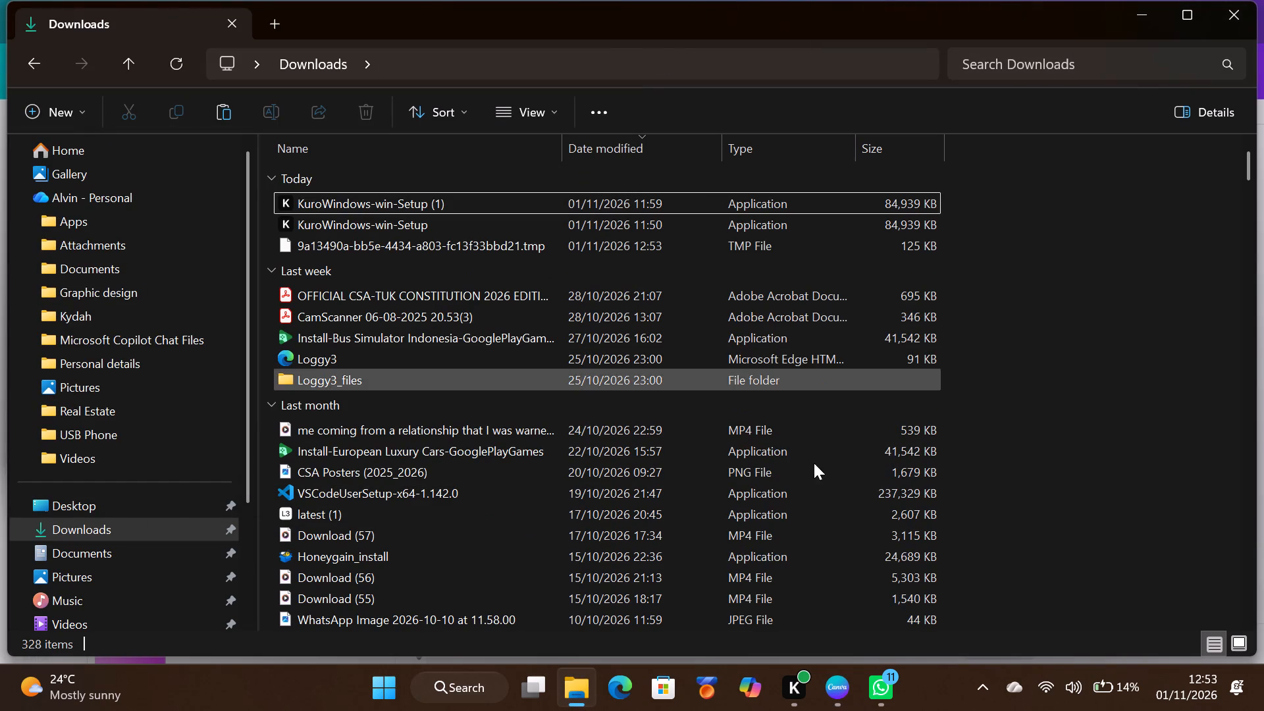
{"action": "left_click", "coordinate": [841, 693]}
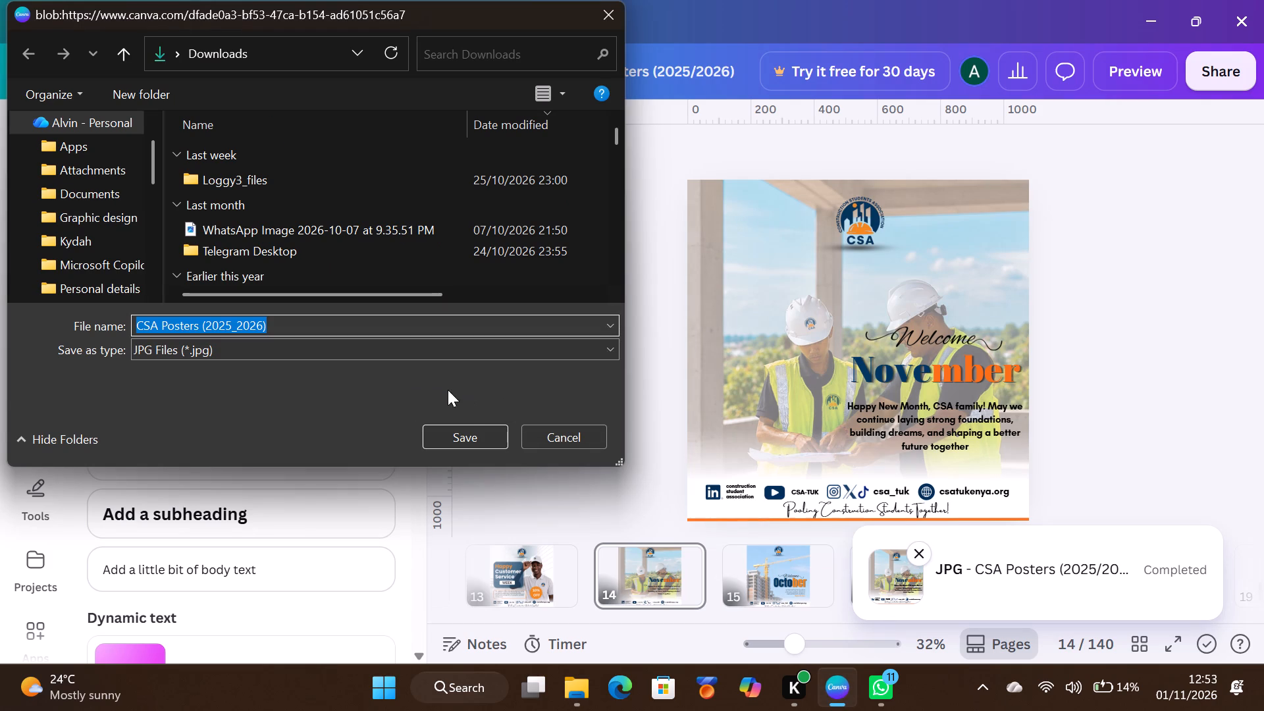
Save the exported JPG as CSA Posters (2025_2026) in the Downloads folder.
{"action": "left_click", "coordinate": [472, 435]}
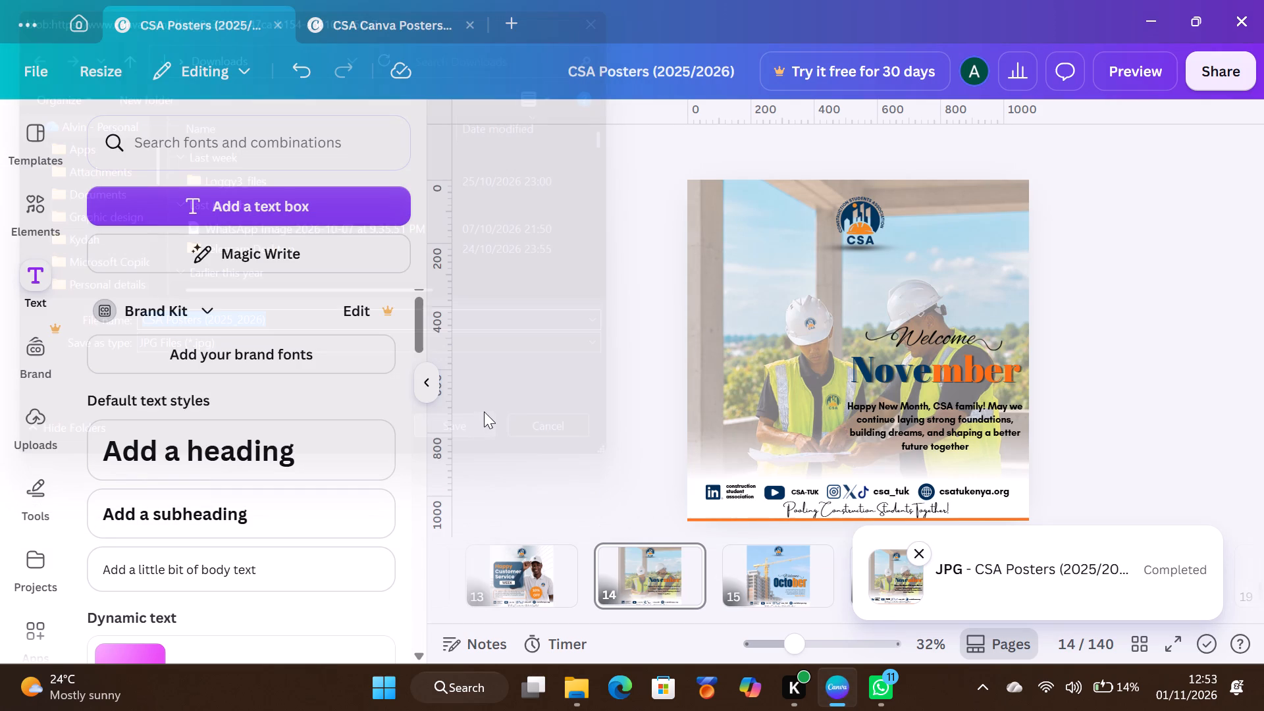
Switch to File Explorer and copy the CSA Posters (2025_2026) JPG from the Downloads folder.
{"action": "left_click", "coordinate": [570, 681]}
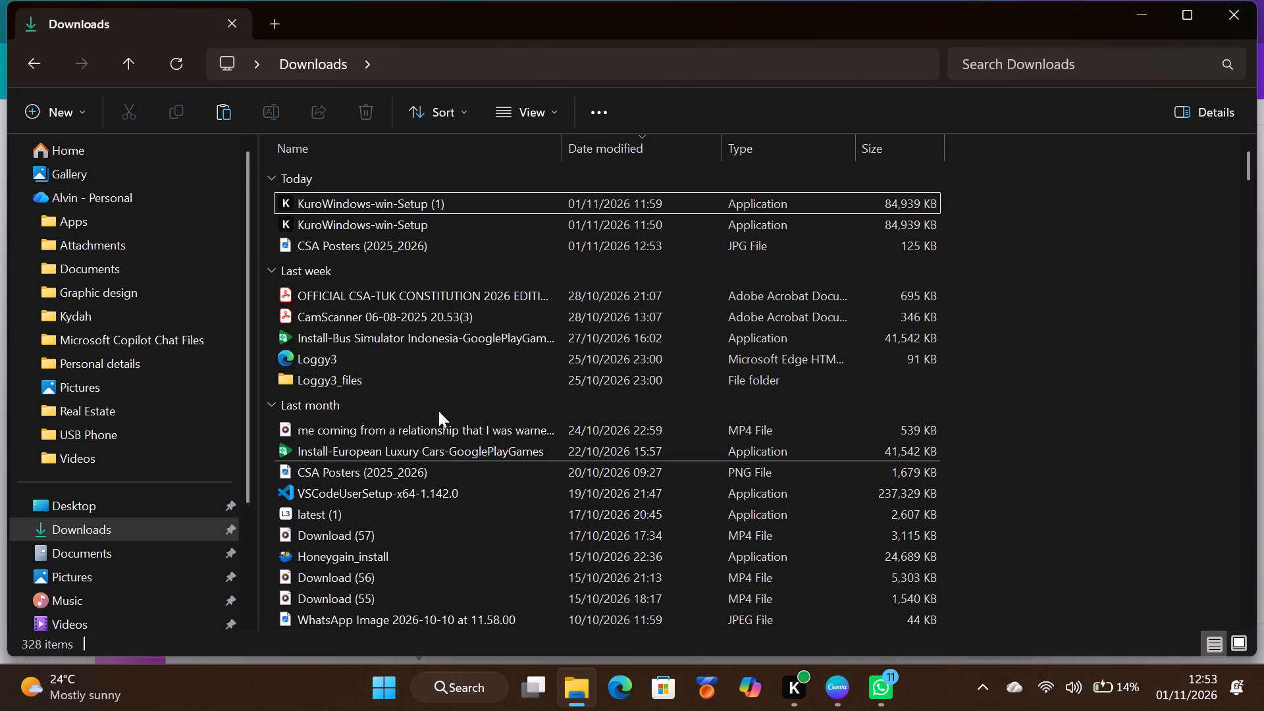
{"action": "left_click", "coordinate": [1244, 9]}
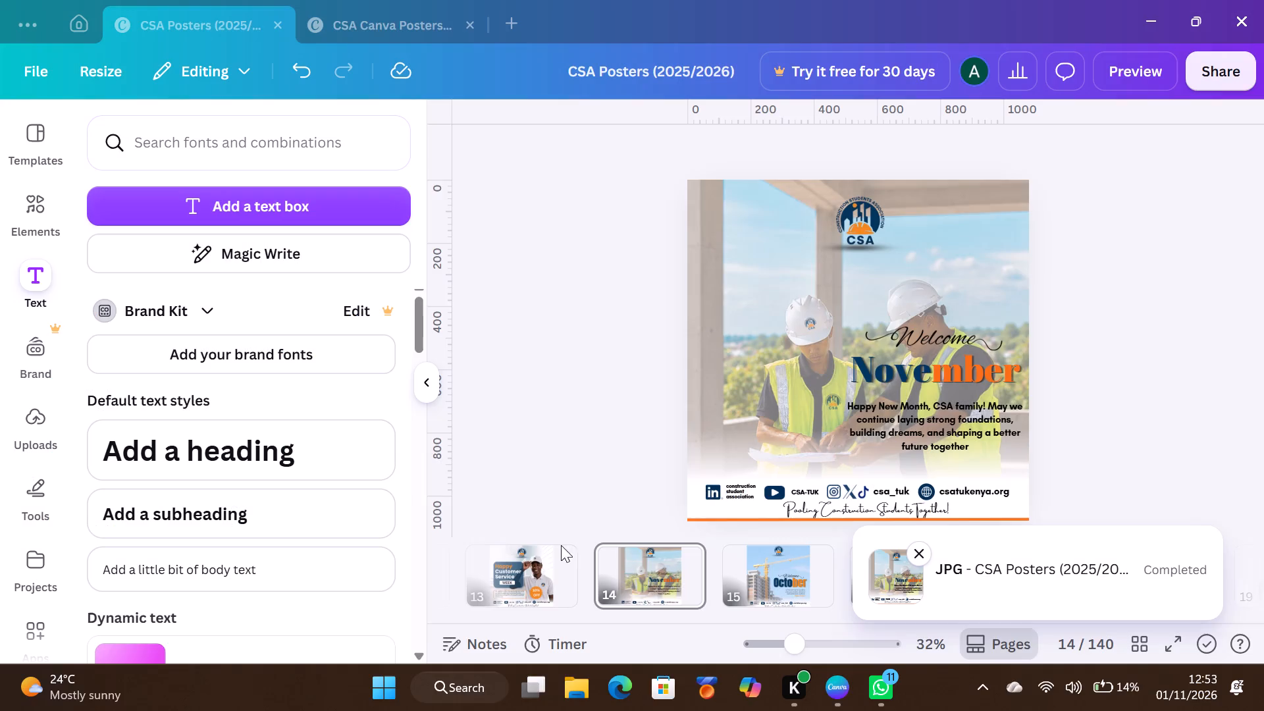
{"action": "left_click", "coordinate": [550, 689]}
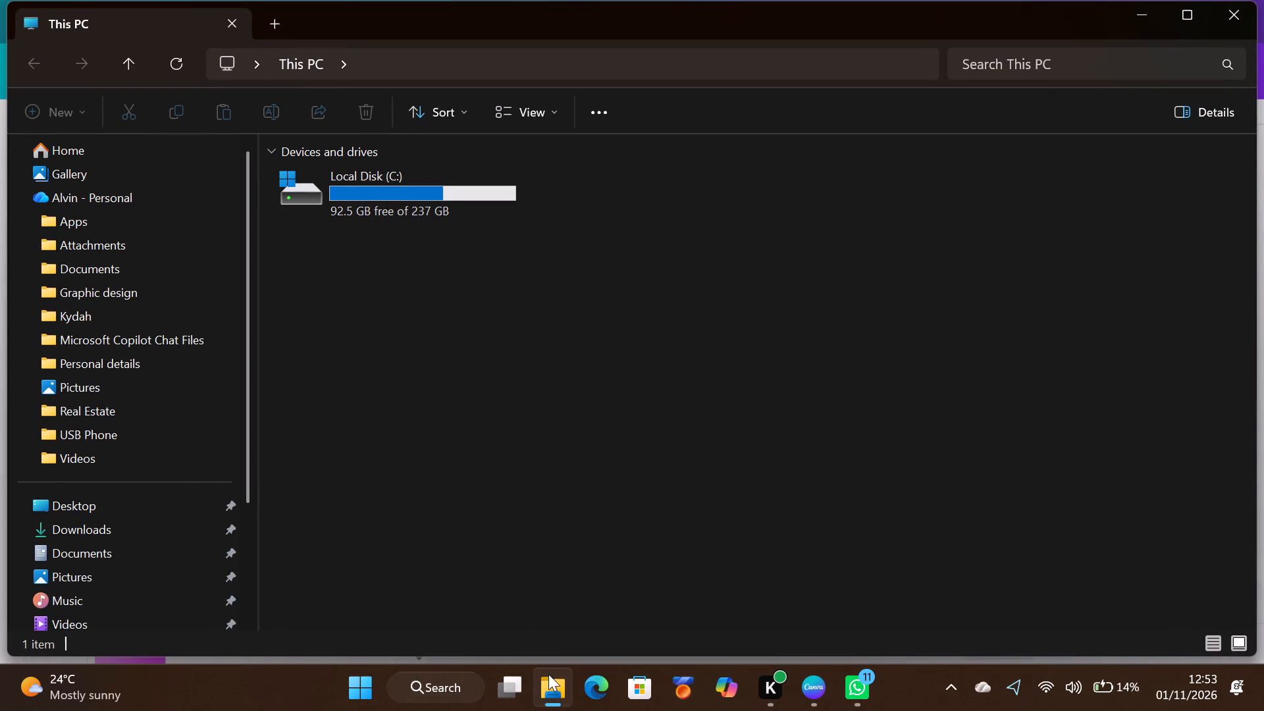
{"action": "left_click", "coordinate": [147, 525]}
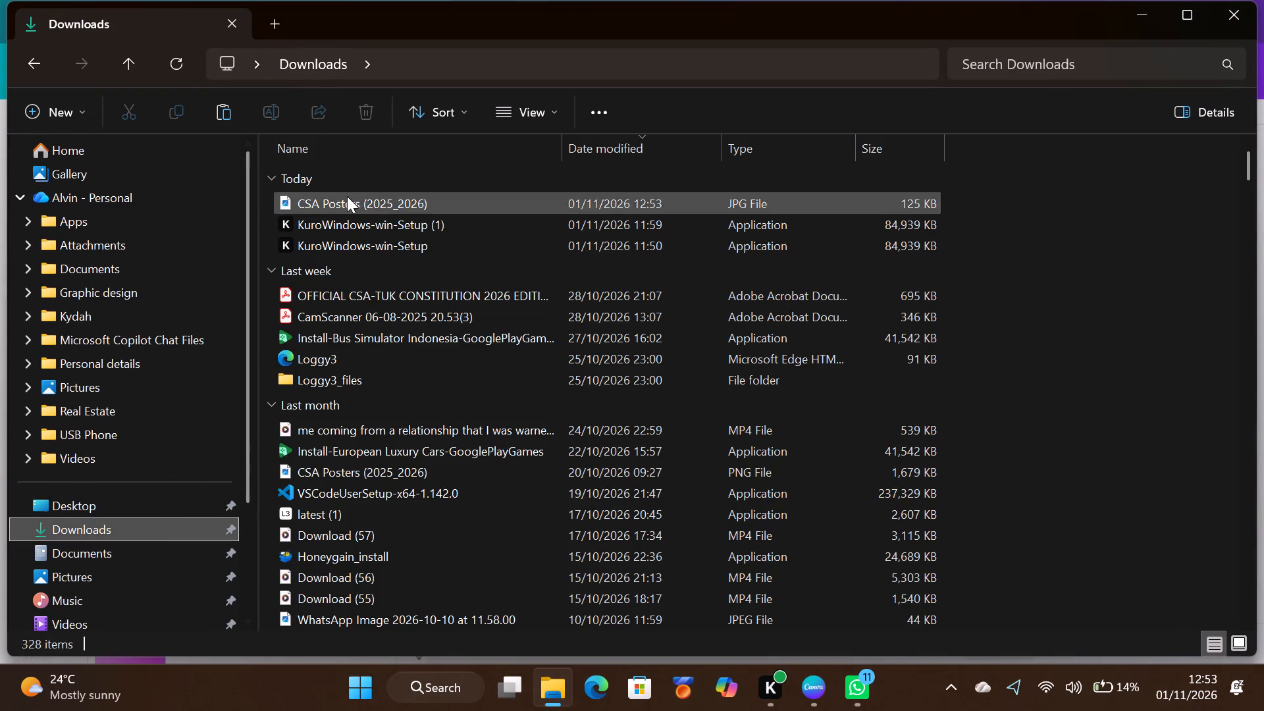
{"action": "left_click", "coordinate": [375, 194]}
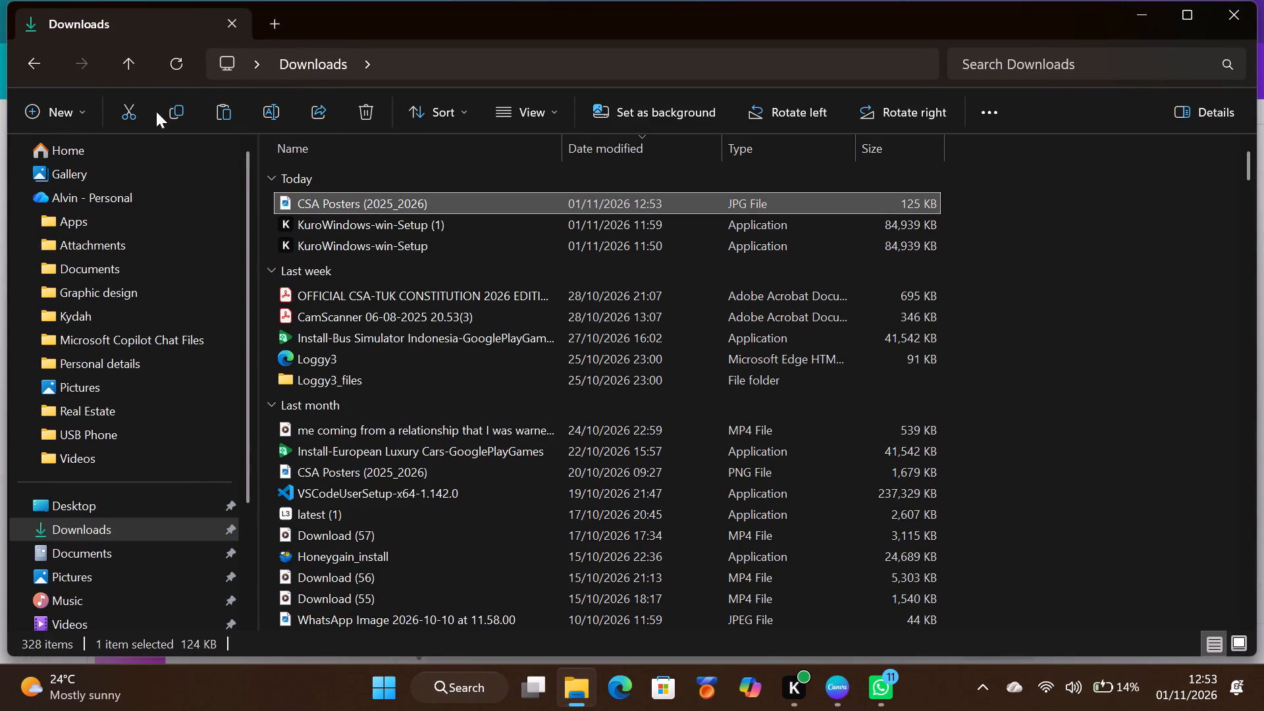
{"action": "left_click", "coordinate": [171, 112]}
{"action": "left_click", "coordinate": [185, 113]}
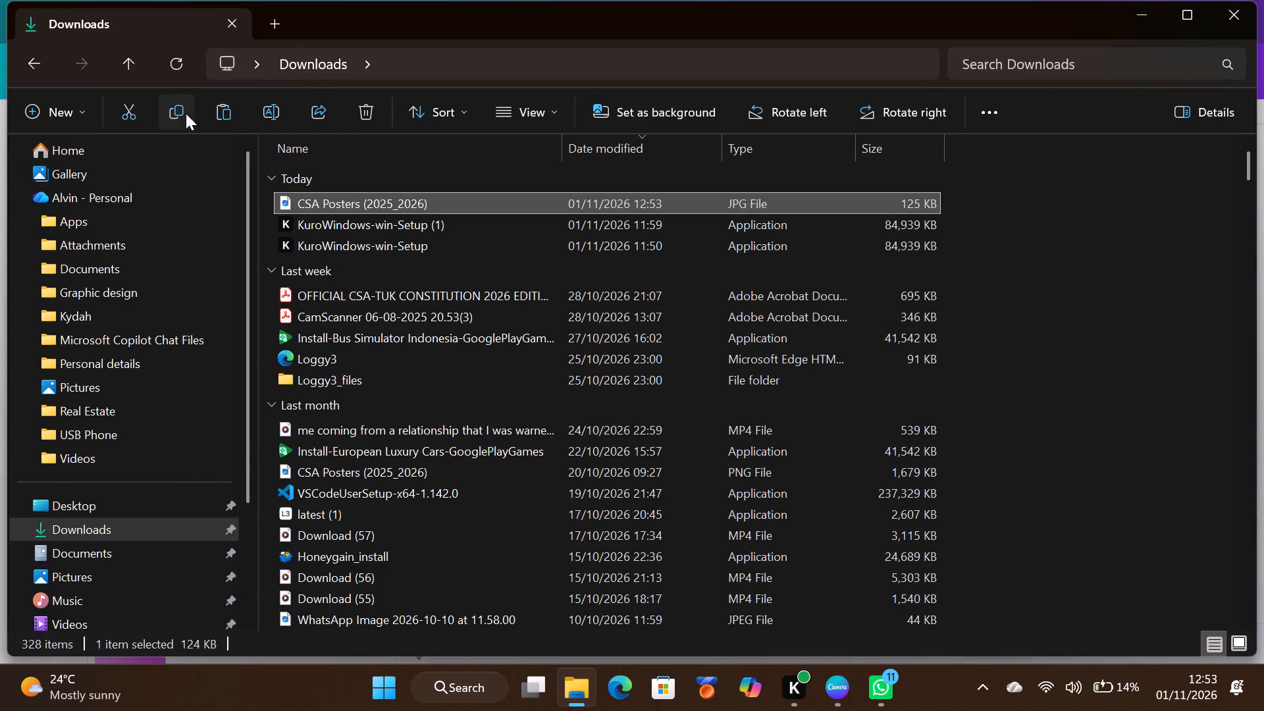
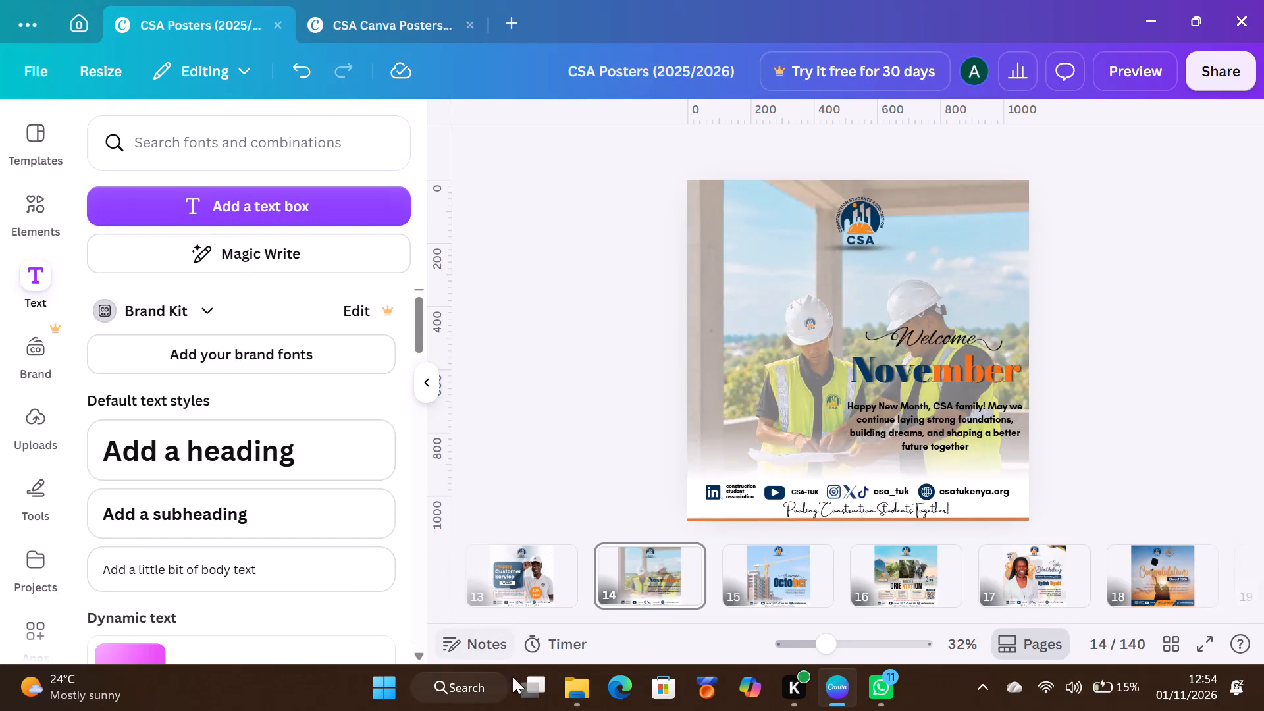
Switch to File Explorer and delete the CSA Posters (2025_2026) JPG from the Downloads folder.
{"action": "left_click", "coordinate": [567, 690]}
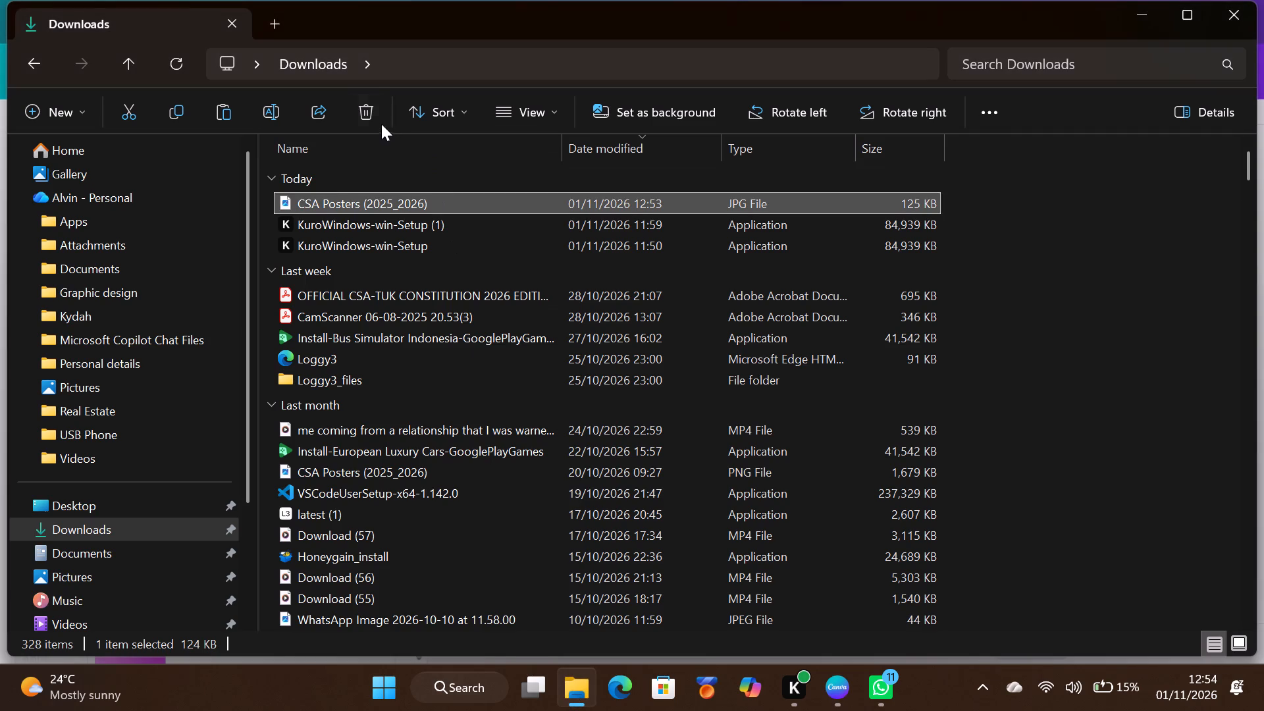
{"action": "left_click", "coordinate": [373, 120]}
Switch to Canva and delete the orange line along the bottom edge of the November poster on page 14.
{"action": "left_click", "coordinate": [842, 687]}
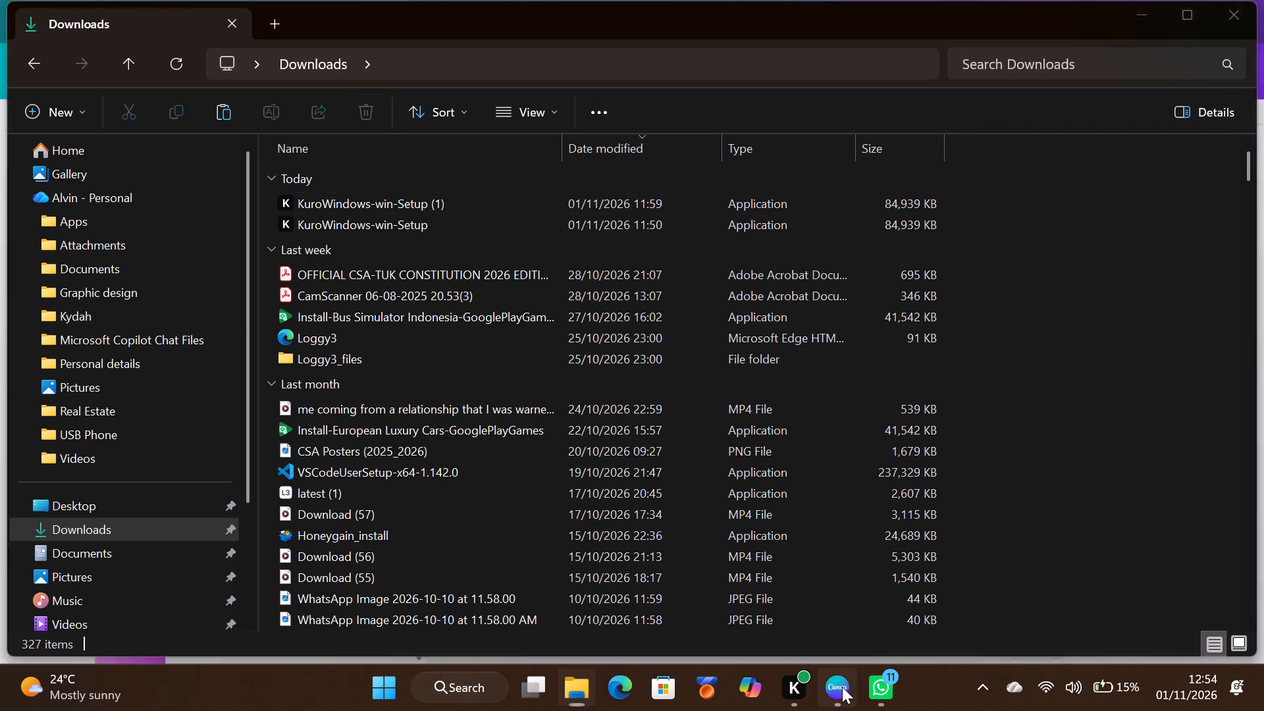
{"action": "left_click", "coordinate": [1020, 517]}
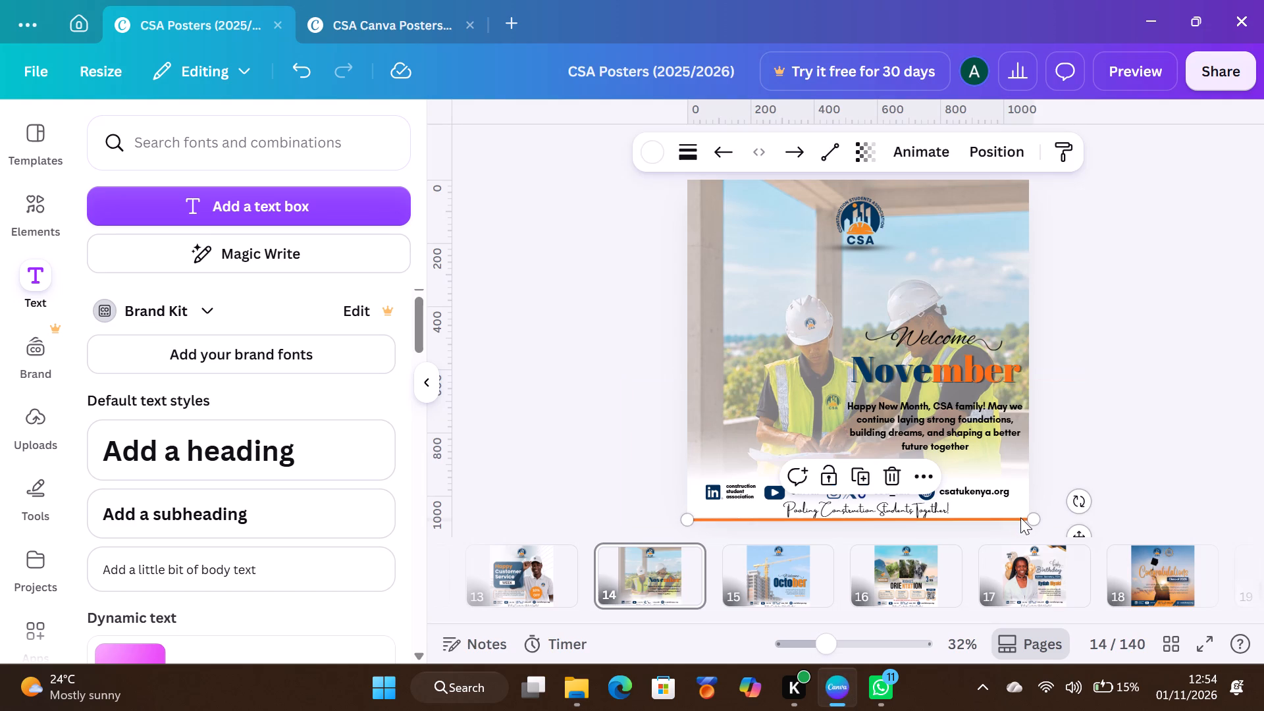
{"action": "left_click", "coordinate": [972, 517]}
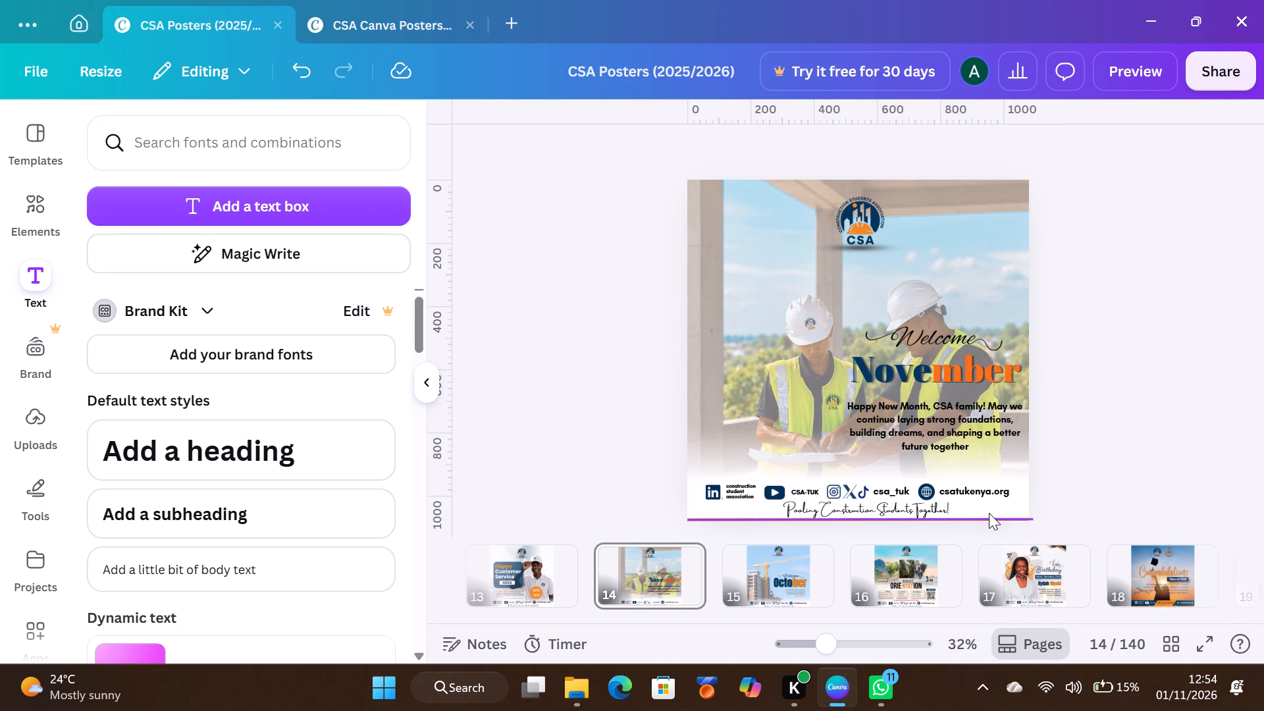
{"action": "left_click", "coordinate": [990, 518]}
{"action": "left_click", "coordinate": [899, 475]}
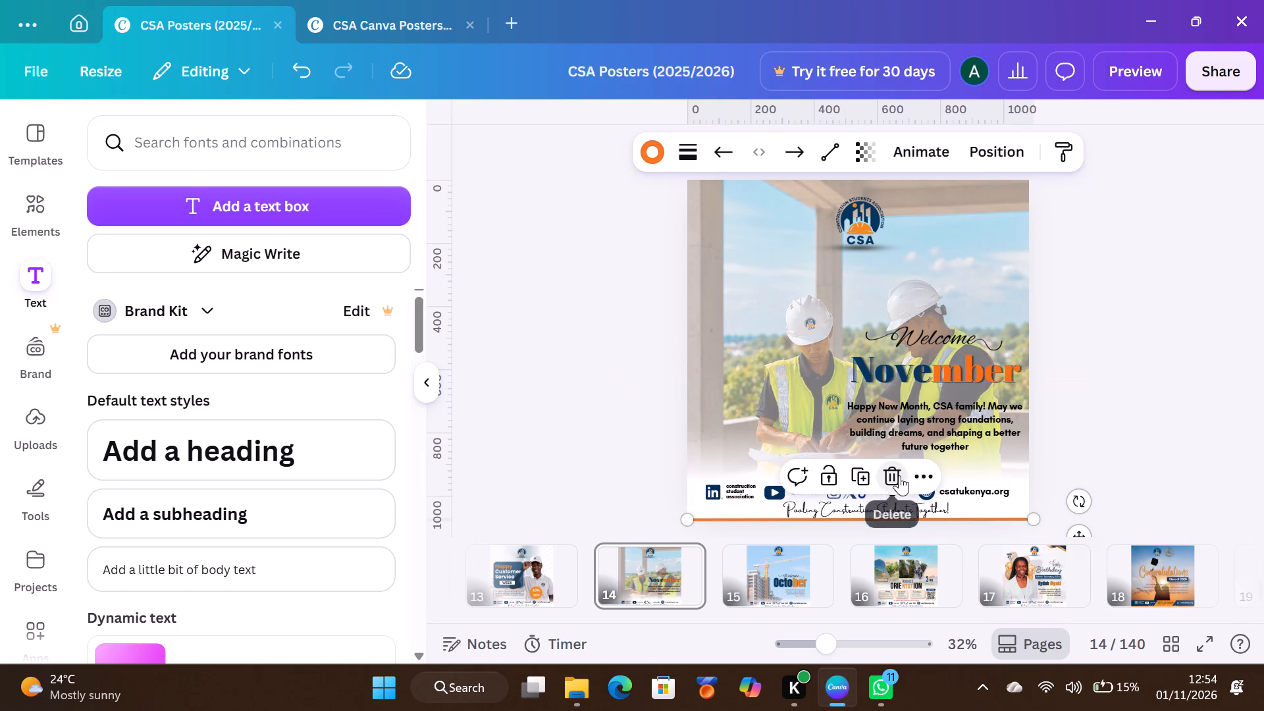
Open the concrete Fun Fact poster design from the recent designs and close the CSA Canva Posters design.
{"action": "left_click", "coordinate": [70, 17]}
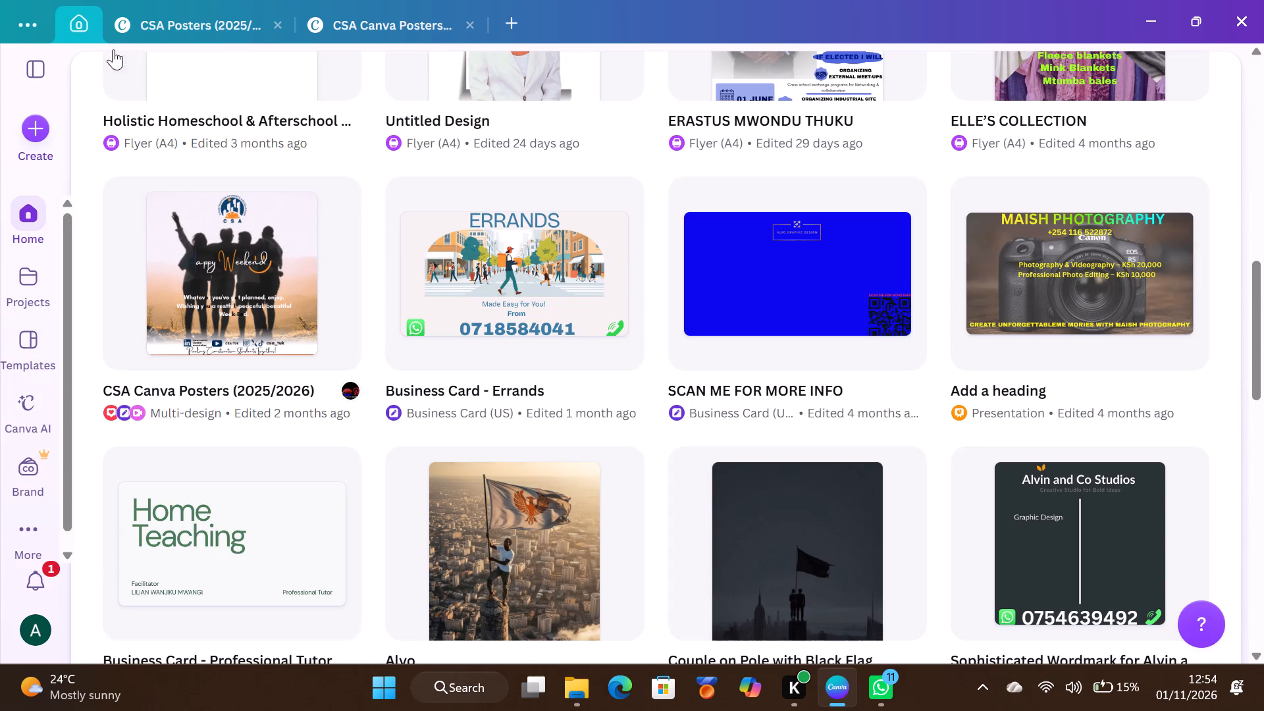
{"action": "scroll", "coordinate": [520, 279], "scroll_direction": "up", "scroll_amount": 6}
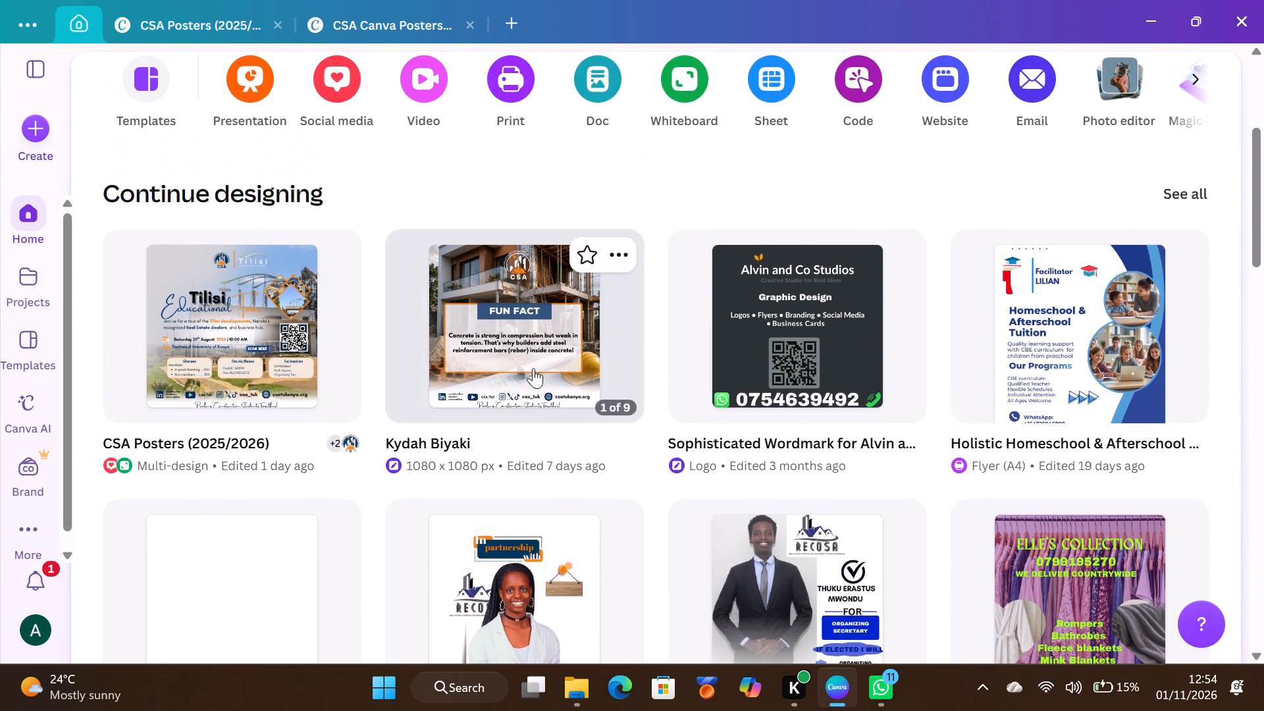
{"action": "left_click", "coordinate": [533, 368]}
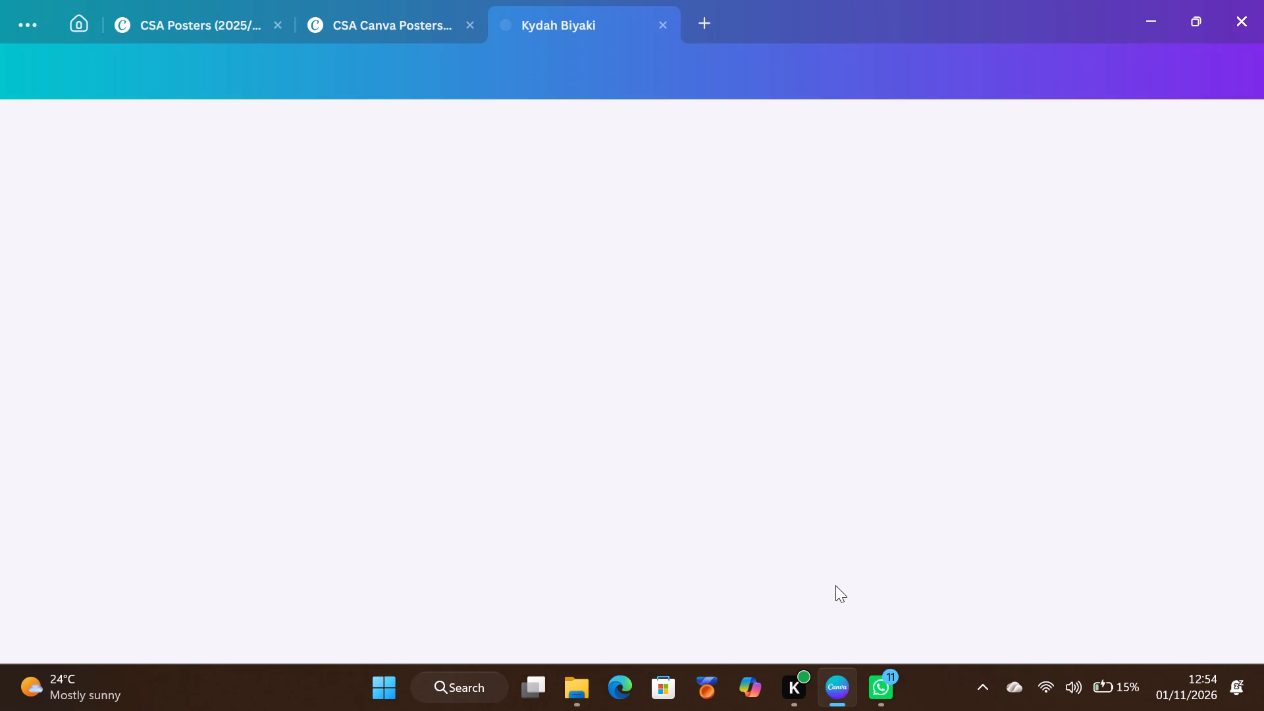
{"action": "left_click", "coordinate": [471, 24]}
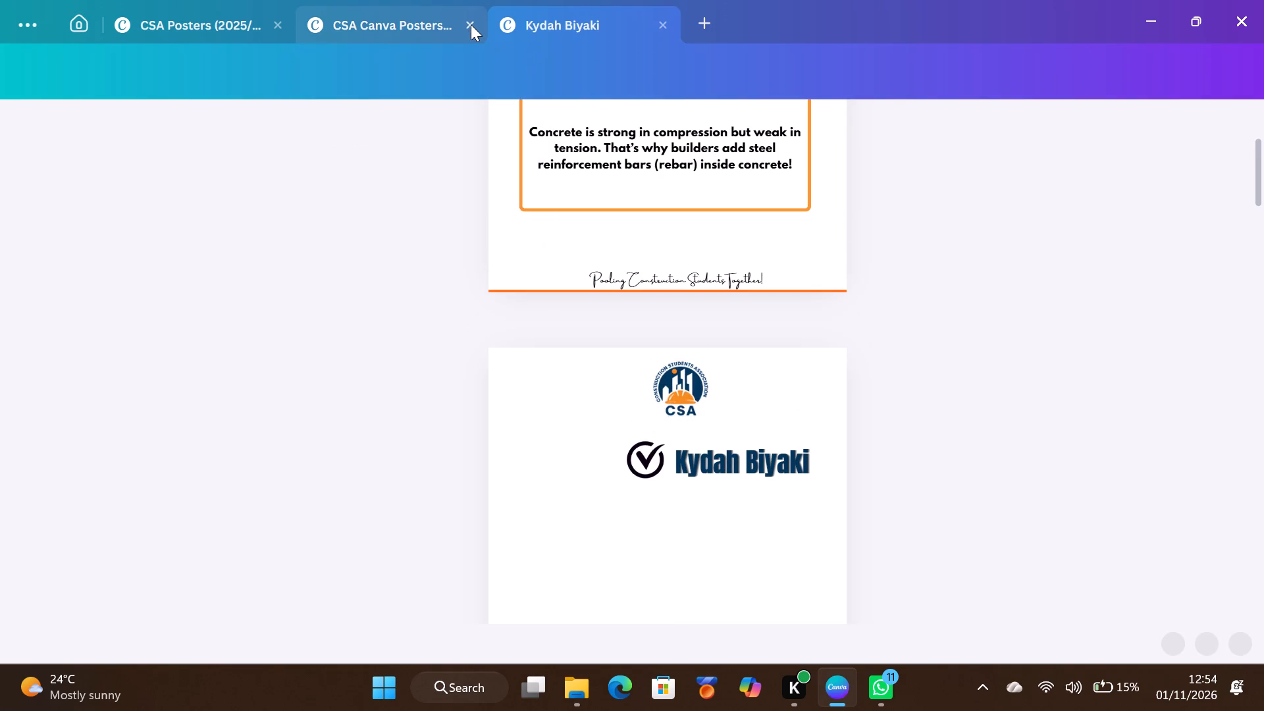
Copy the orange line at the bottom of the Fun Fact poster and paste it onto page 14 of CSA Posters (2025/2026).
{"action": "left_click", "coordinate": [790, 289]}
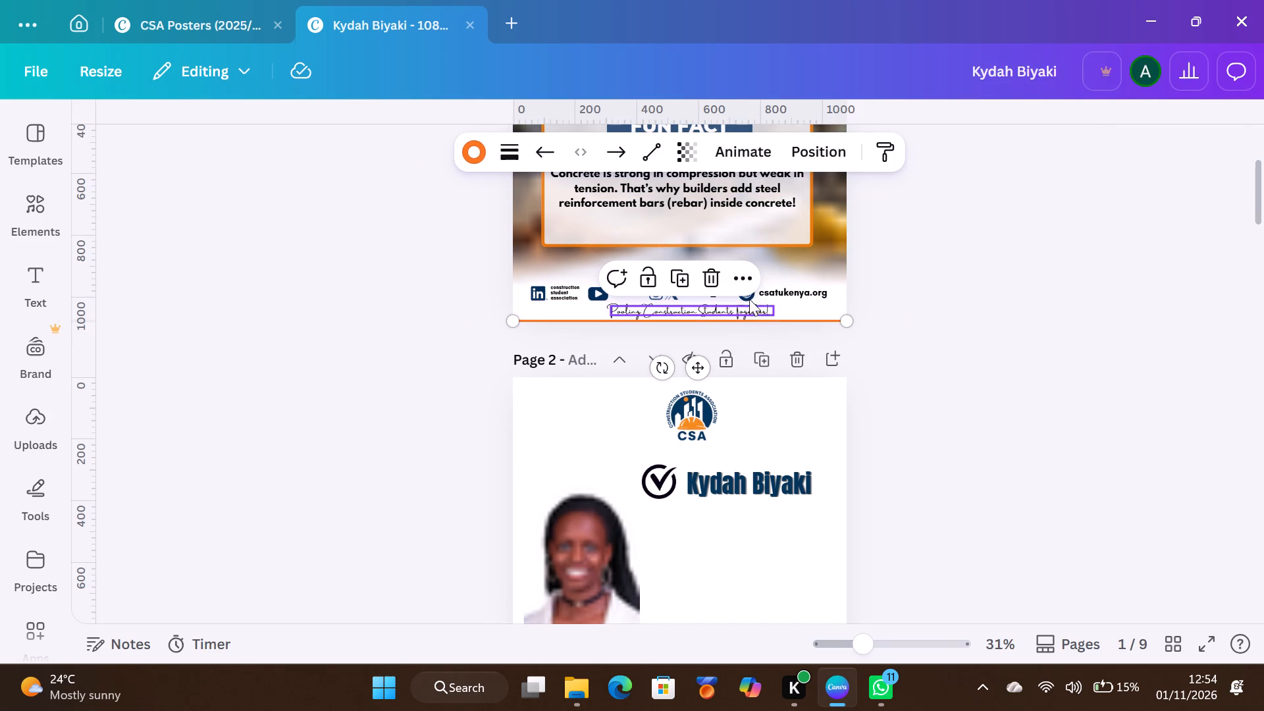
{"action": "left_click", "coordinate": [743, 275]}
{"action": "left_click", "coordinate": [781, 326]}
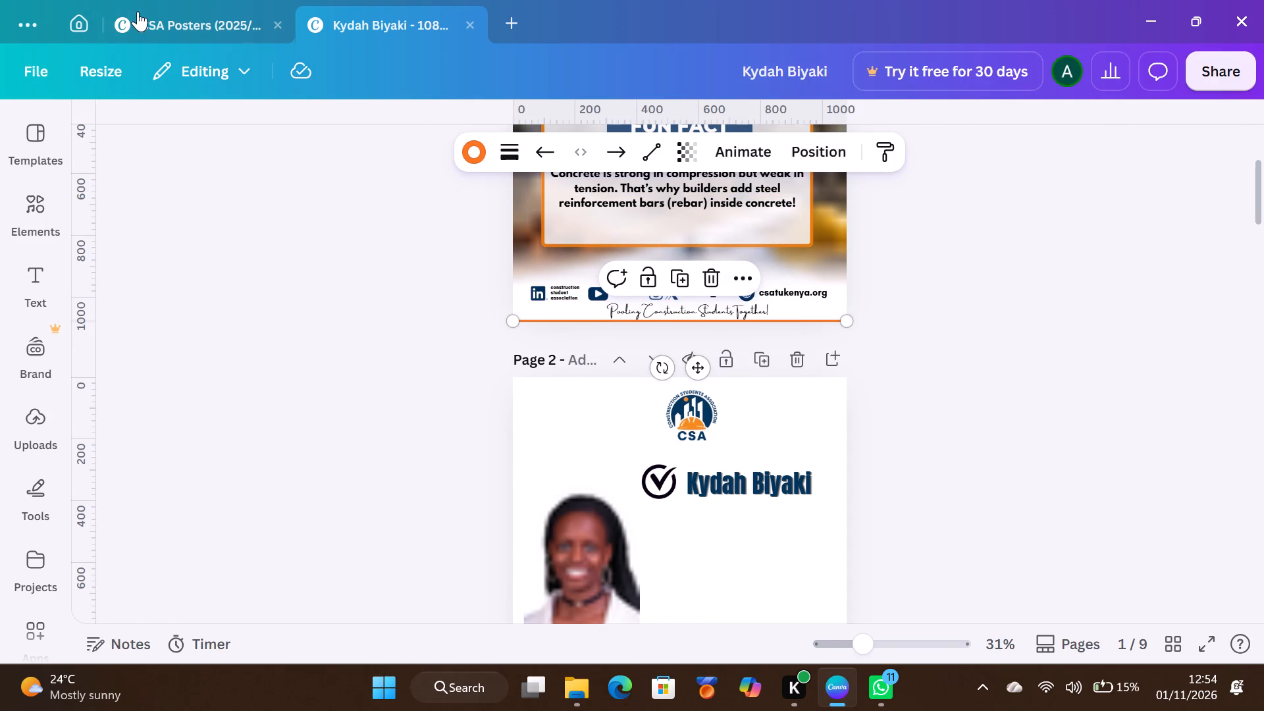
{"action": "left_click", "coordinate": [138, 11]}
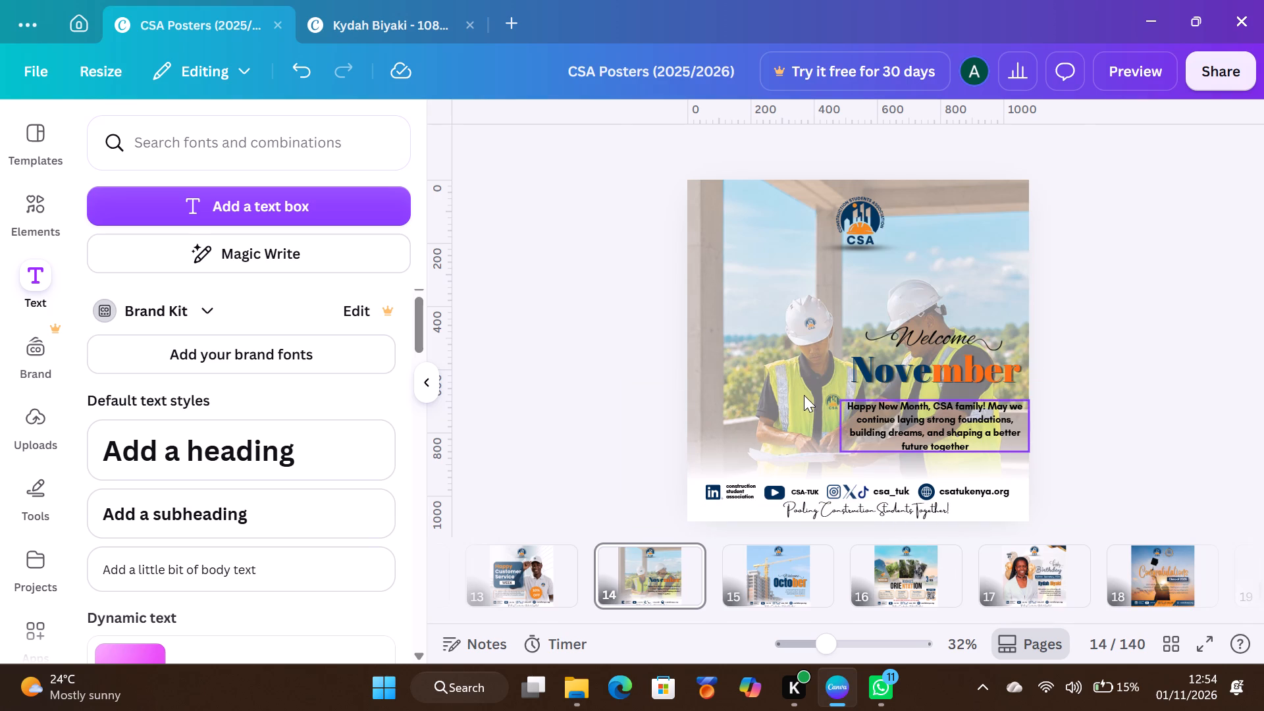
{"action": "right_click", "coordinate": [804, 395]}
{"action": "left_click", "coordinate": [855, 198]}
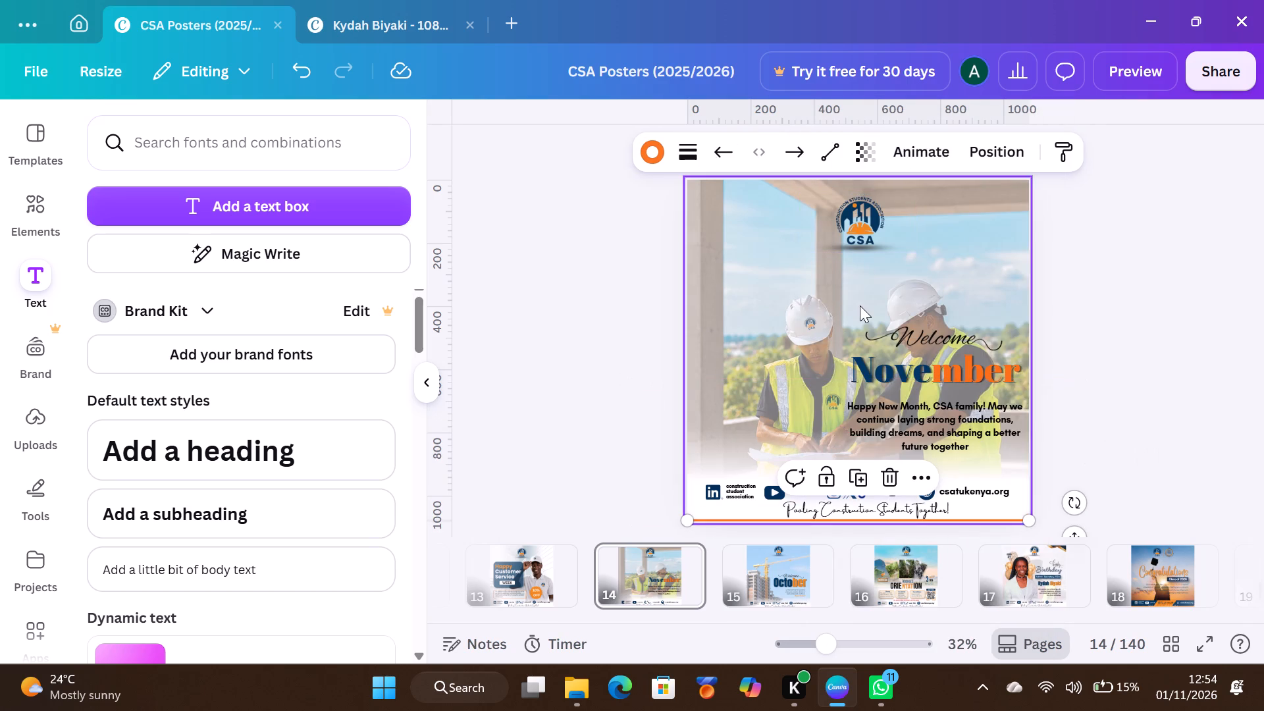
{"action": "left_click", "coordinate": [1170, 384]}
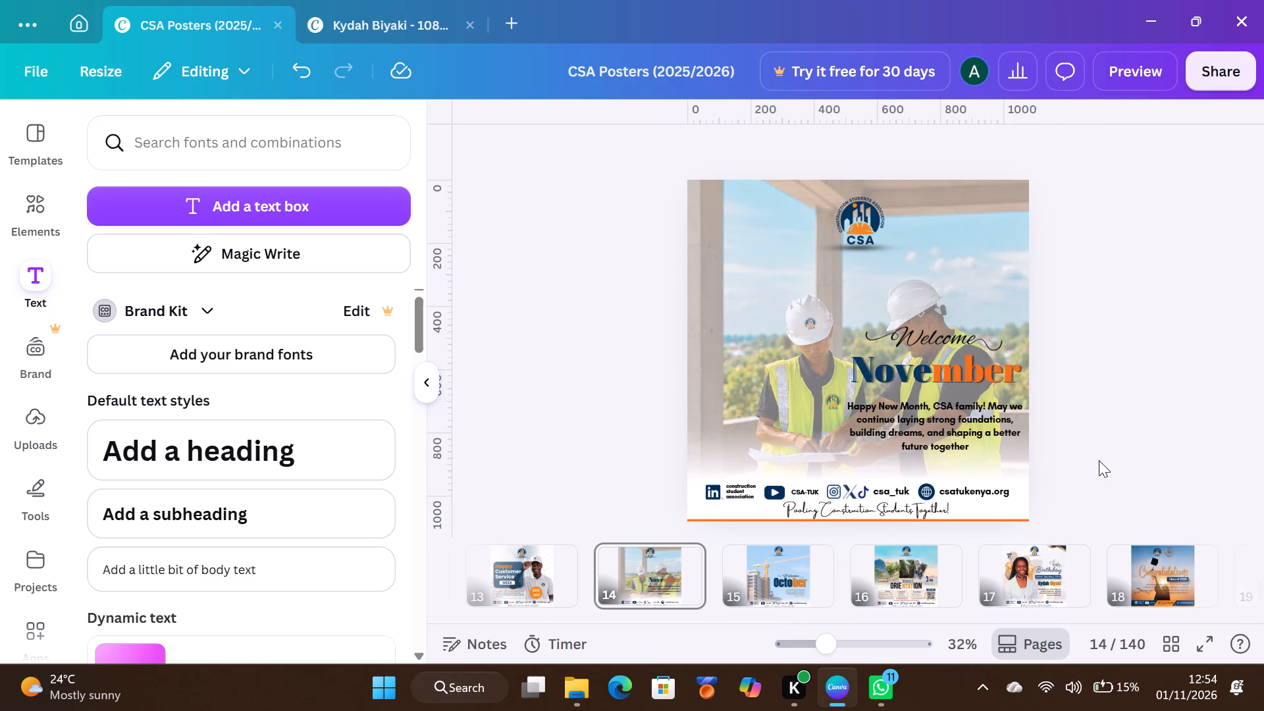
{"action": "left_click", "coordinate": [1020, 521]}
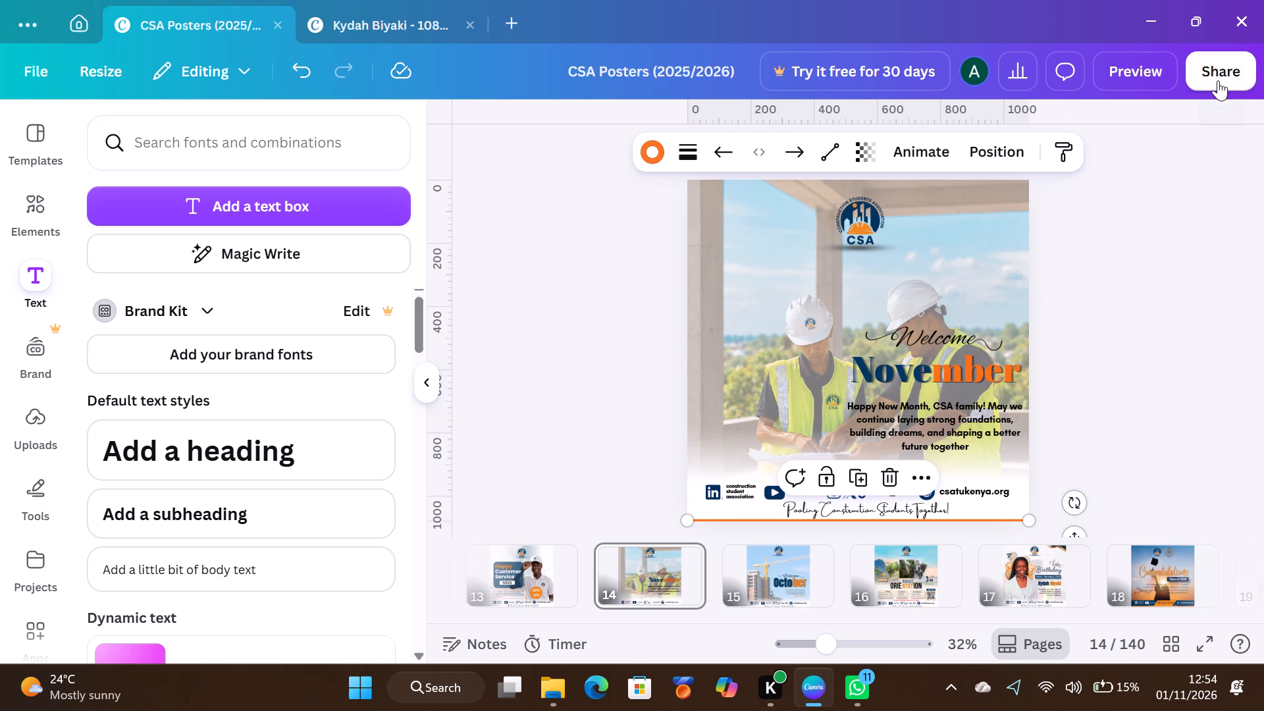
Download only page 14 as a medium-quality JPG at size 1, saved in Downloads, and check for the file in File Explorer.
{"action": "left_click", "coordinate": [1218, 80]}
{"action": "left_click", "coordinate": [908, 545]}
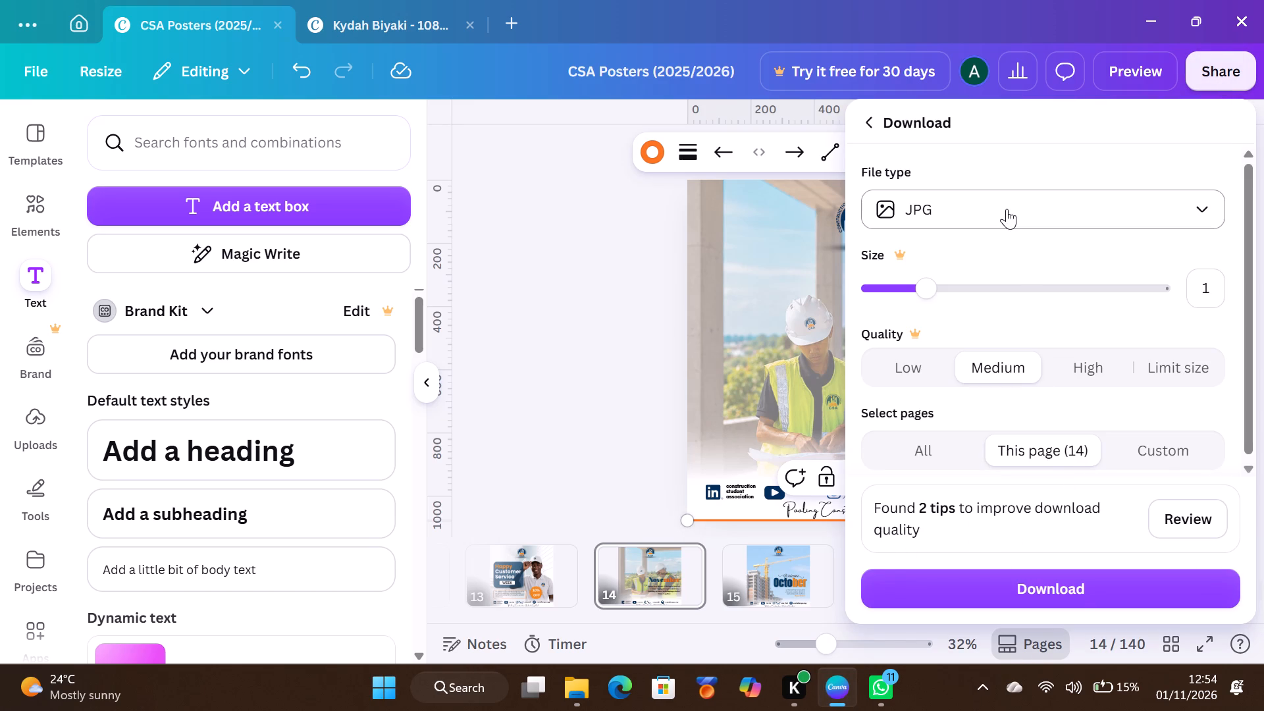
{"action": "left_click", "coordinate": [1062, 595]}
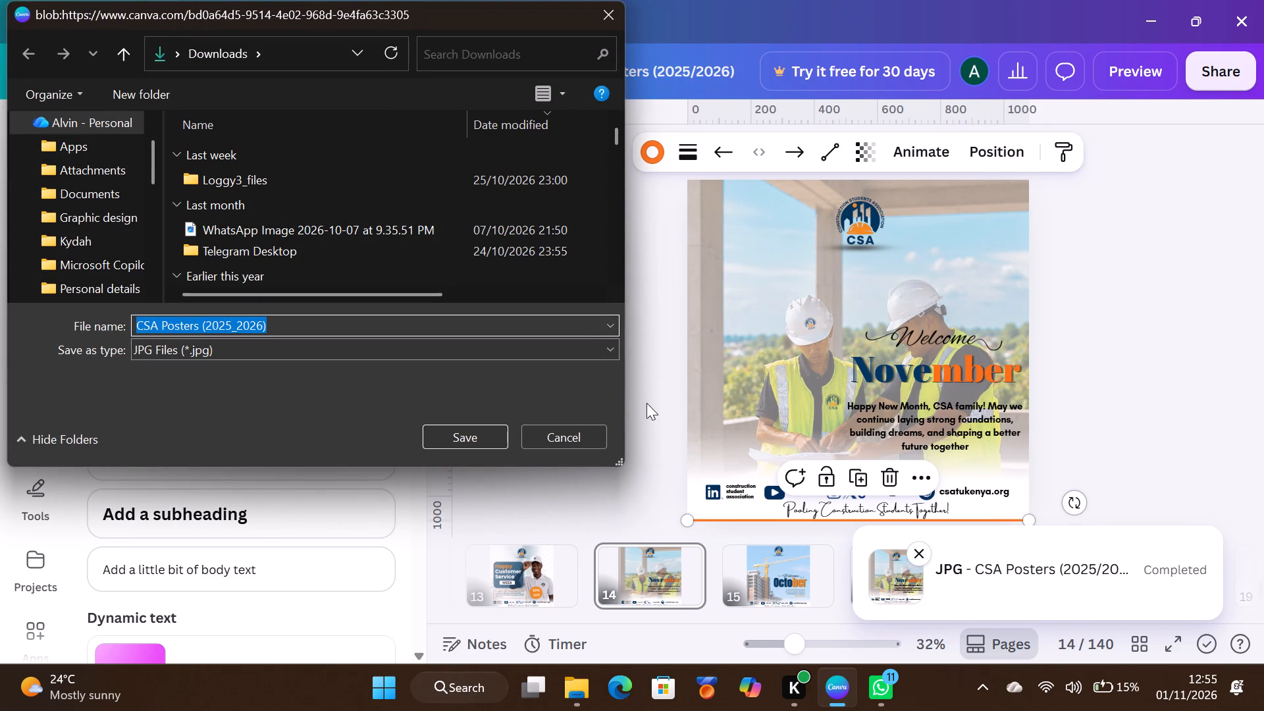
{"action": "left_click", "coordinate": [439, 432]}
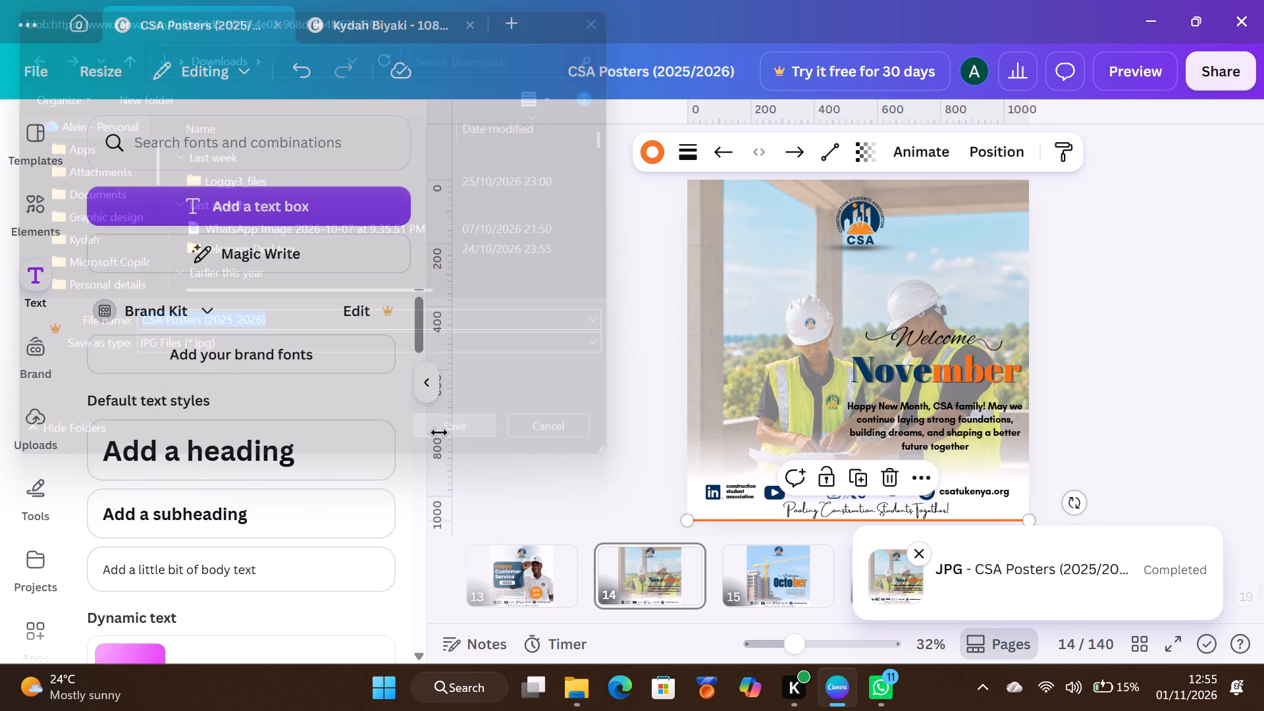
{"action": "left_click", "coordinate": [586, 683]}
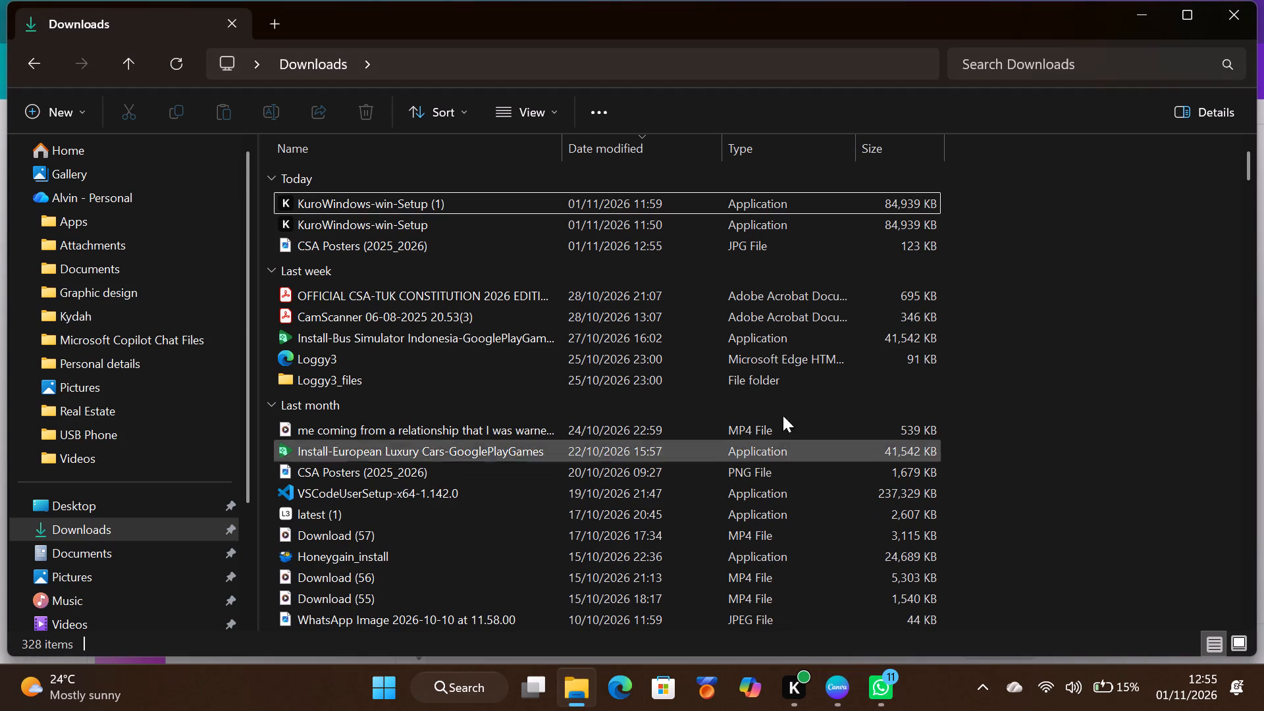
{"action": "left_click", "coordinate": [1244, 3]}
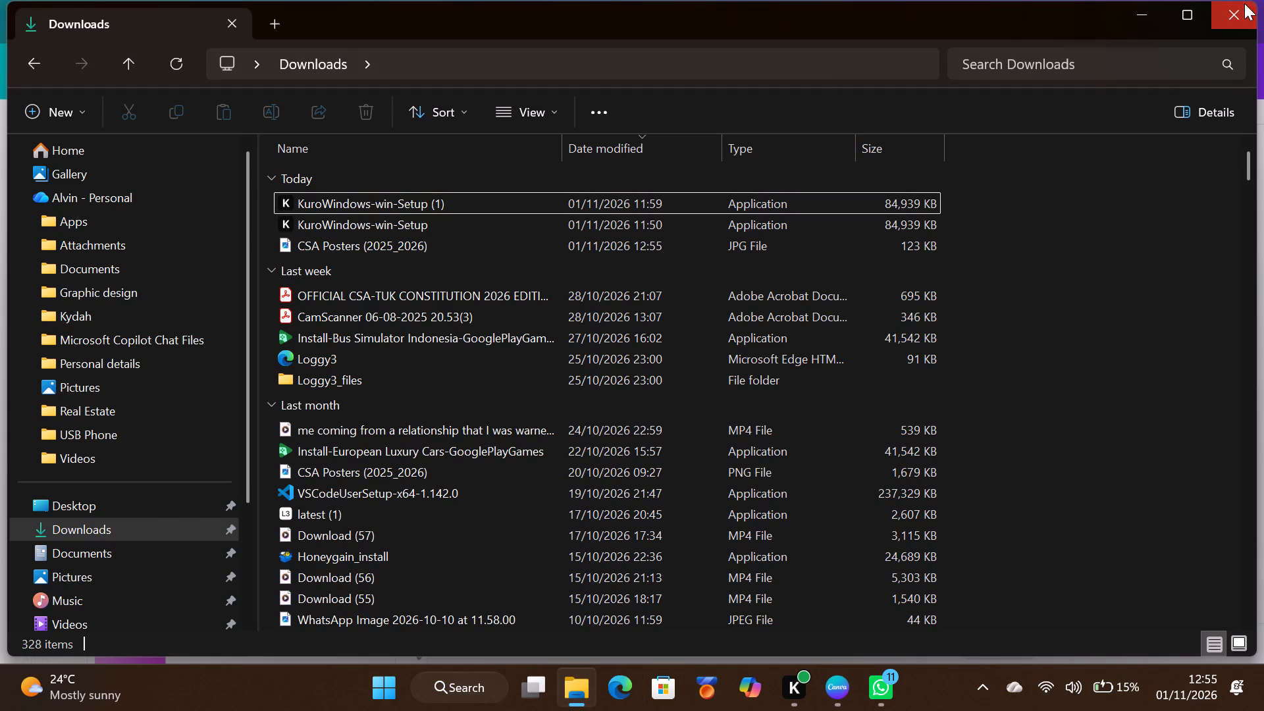
Reopen the Downloads folder in File Explorer and copy the CSA Posters (2025_2026) JPG file from today's files.
{"action": "double_click", "coordinate": [586, 692]}
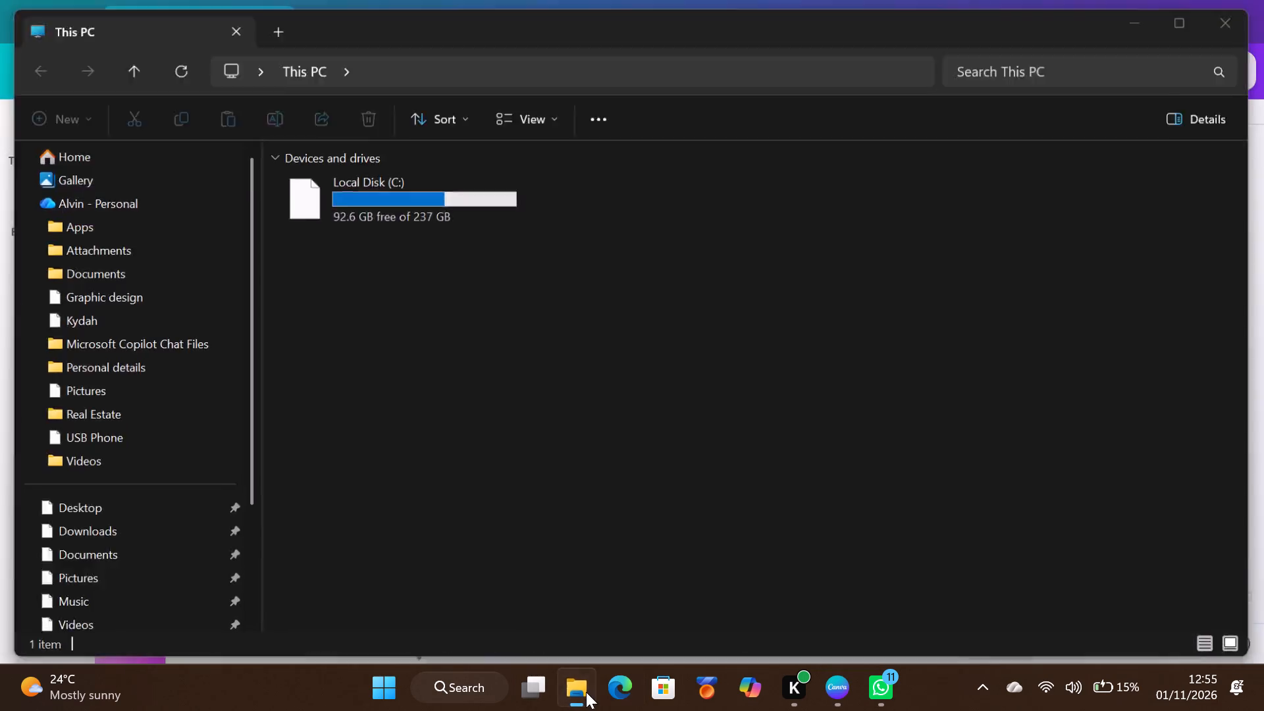
{"action": "left_click", "coordinate": [586, 692]}
{"action": "left_click", "coordinate": [185, 524]}
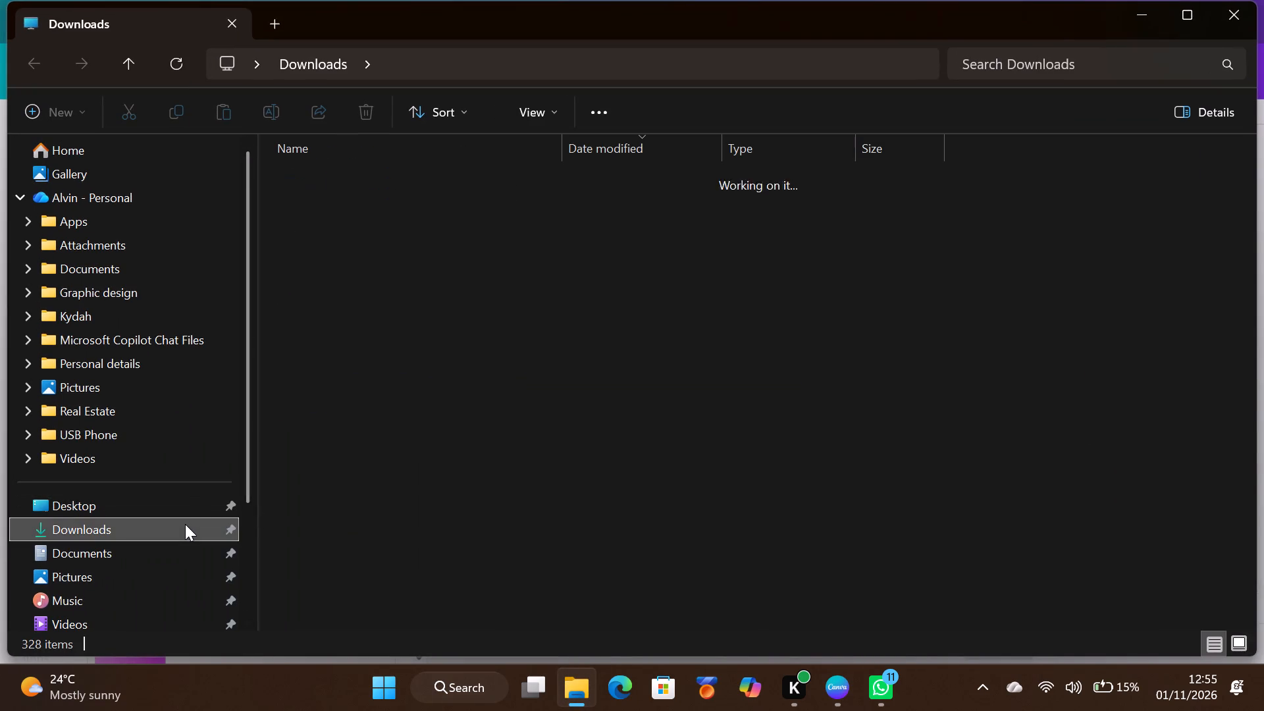
{"action": "left_click", "coordinate": [475, 211]}
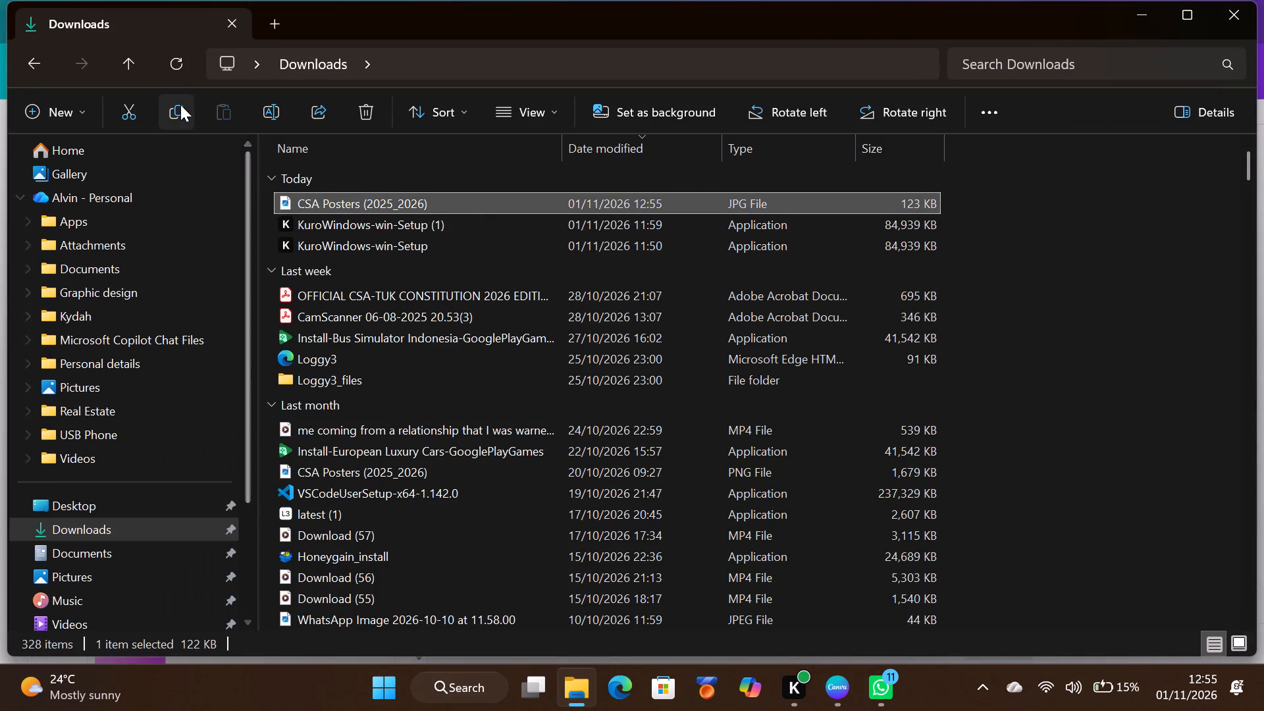
{"action": "left_click", "coordinate": [180, 105]}
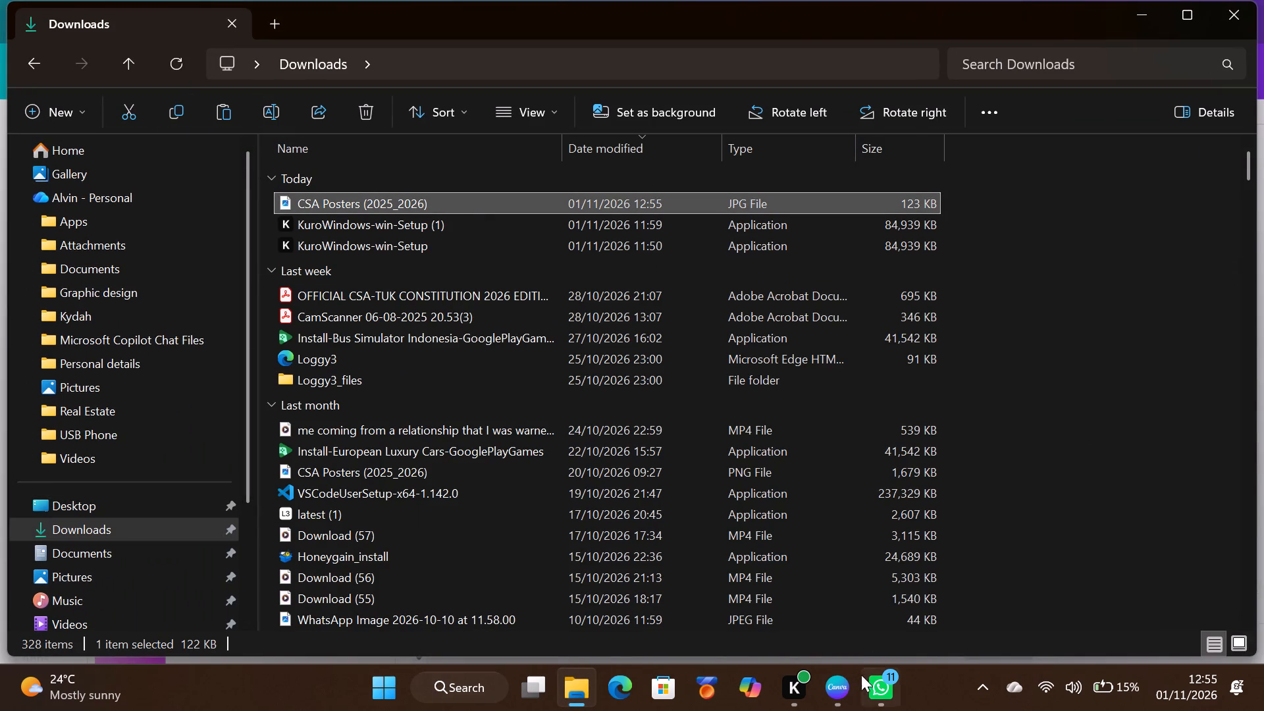
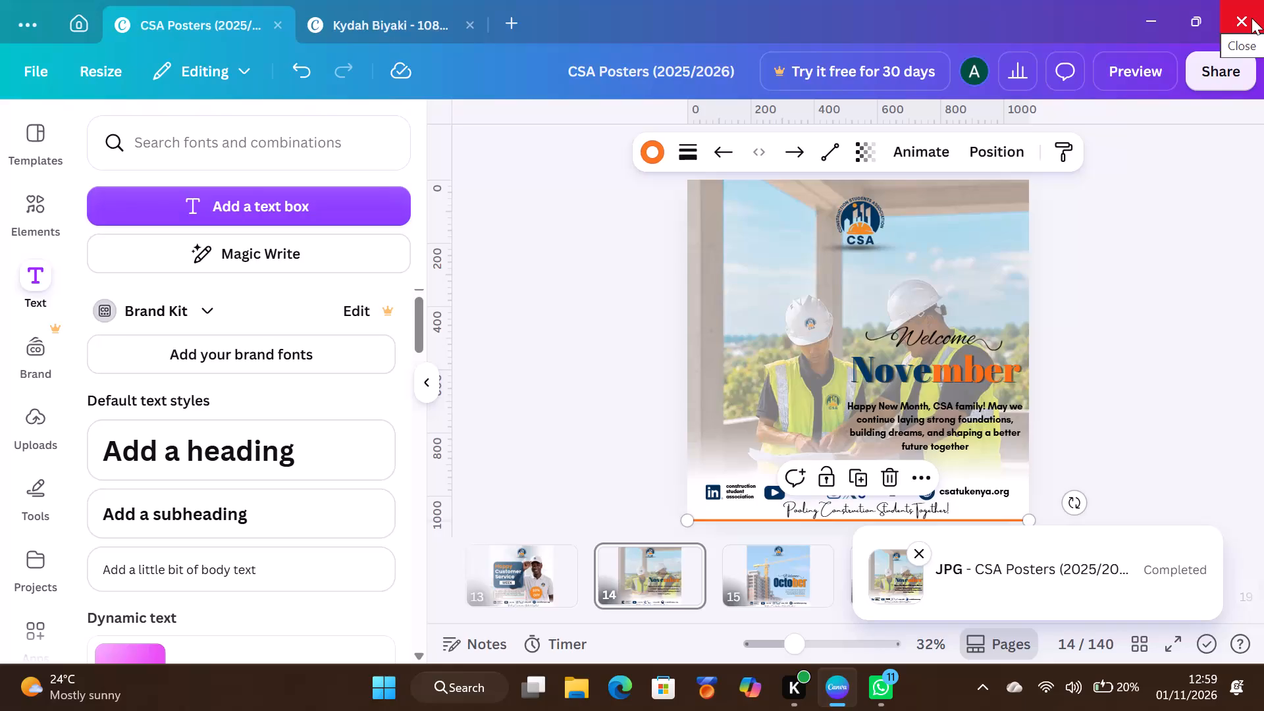
Dismiss the JPG download notification for CSA Posters (2025/2026).
{"action": "left_click", "coordinate": [912, 550]}
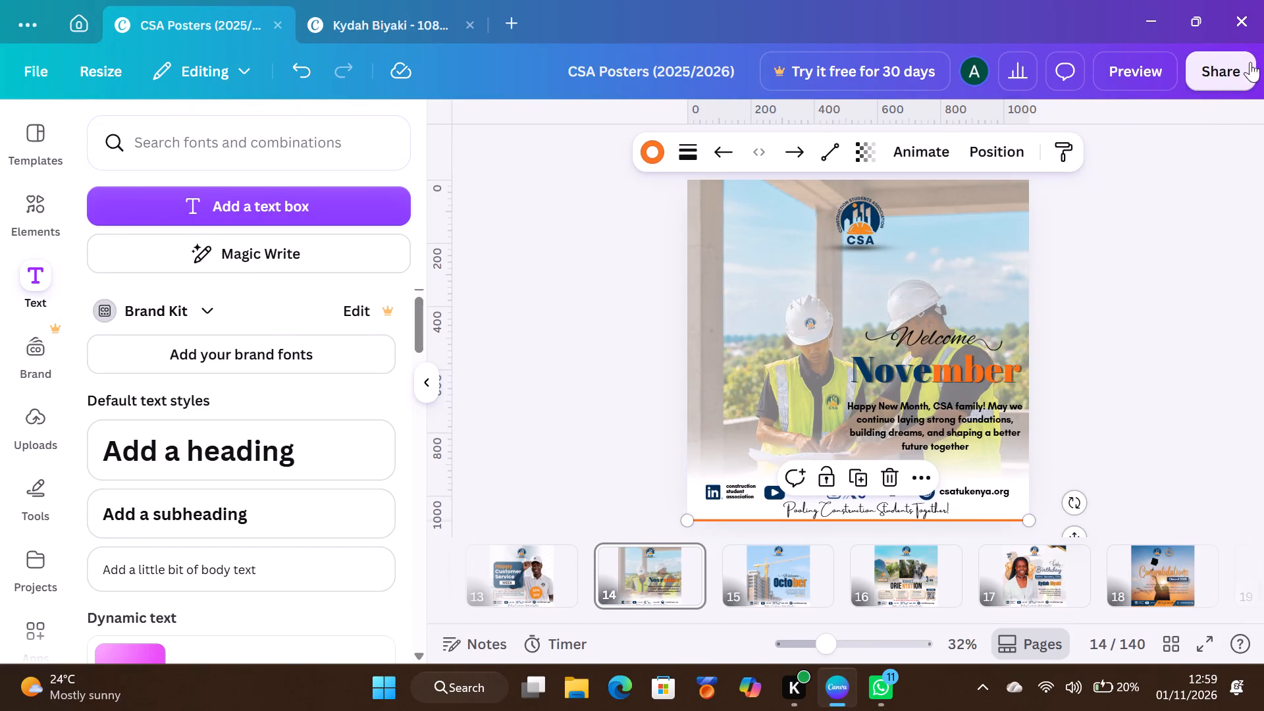
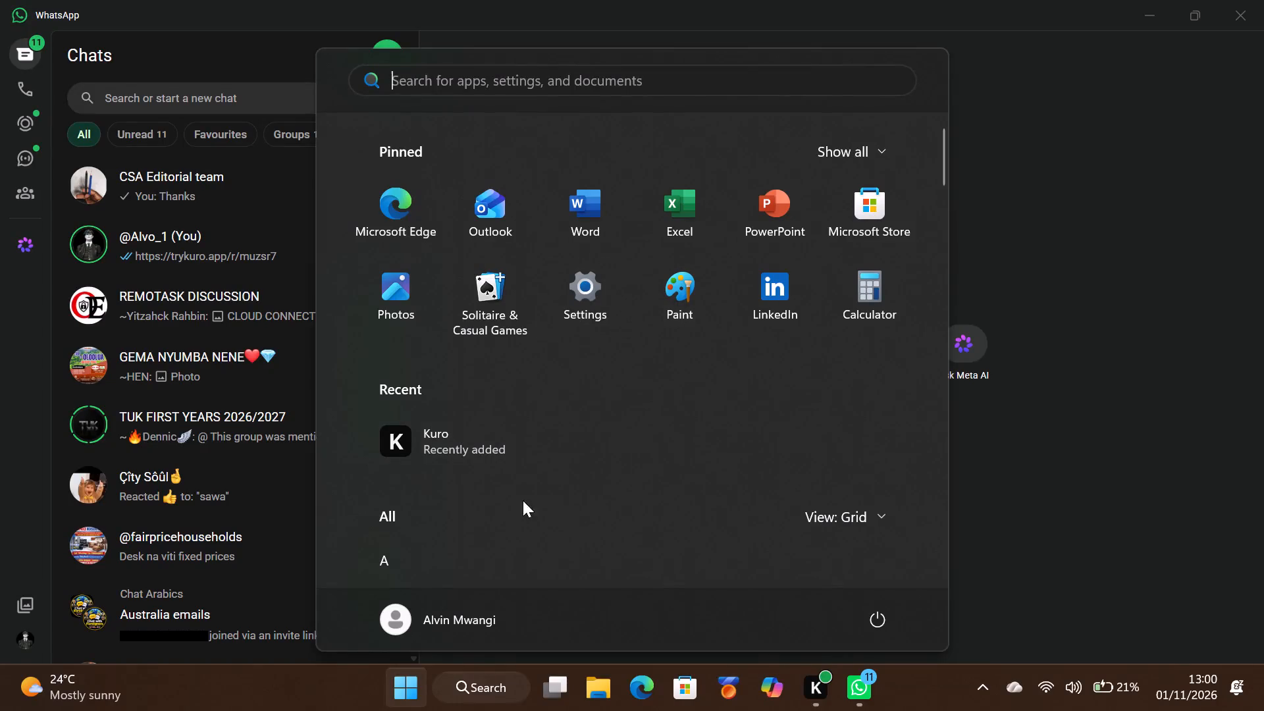
Launch Canva from the installed apps list.
{"action": "left_click", "coordinate": [390, 563]}
{"action": "left_click", "coordinate": [607, 204]}
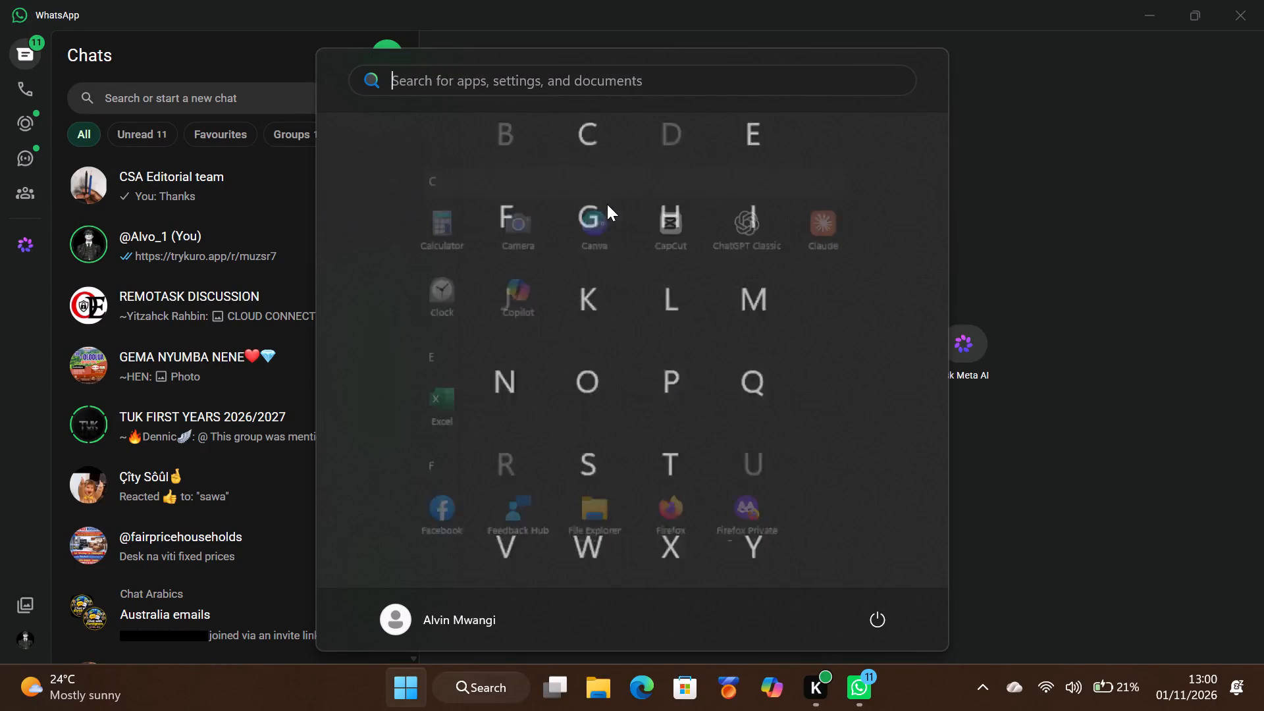
{"action": "left_click", "coordinate": [611, 211]}
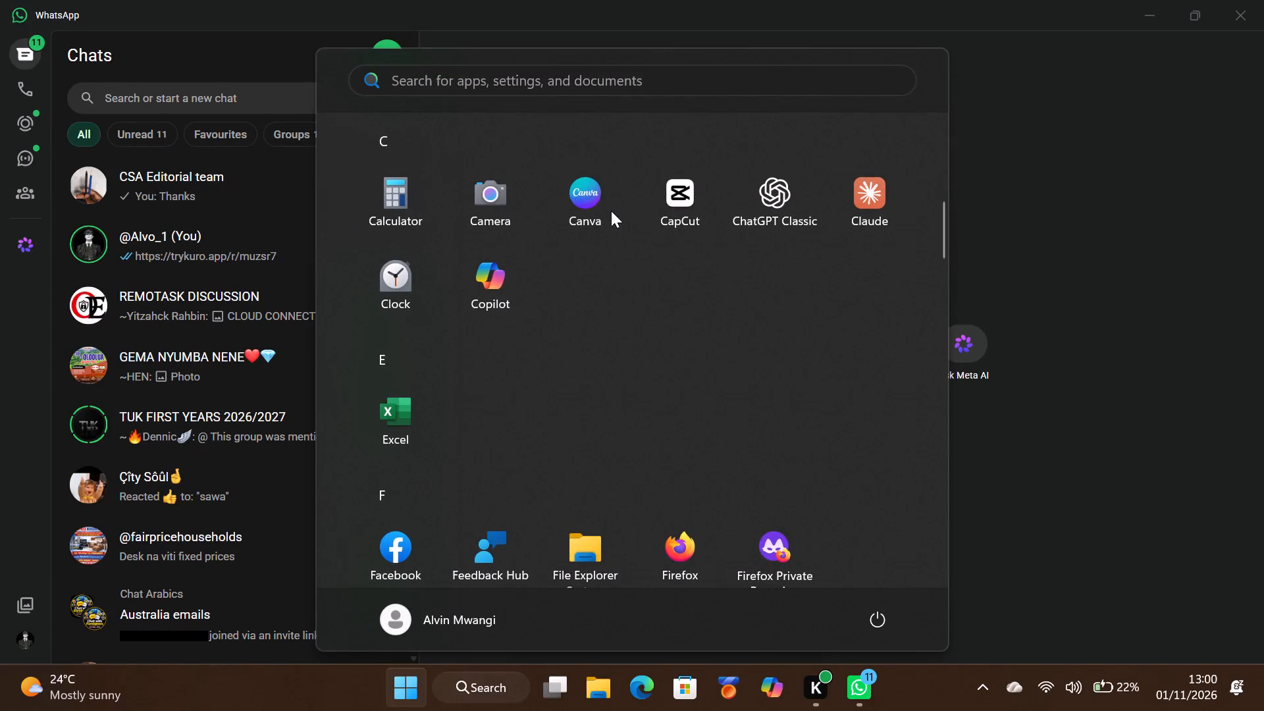
{"action": "double_click", "coordinate": [595, 213]}
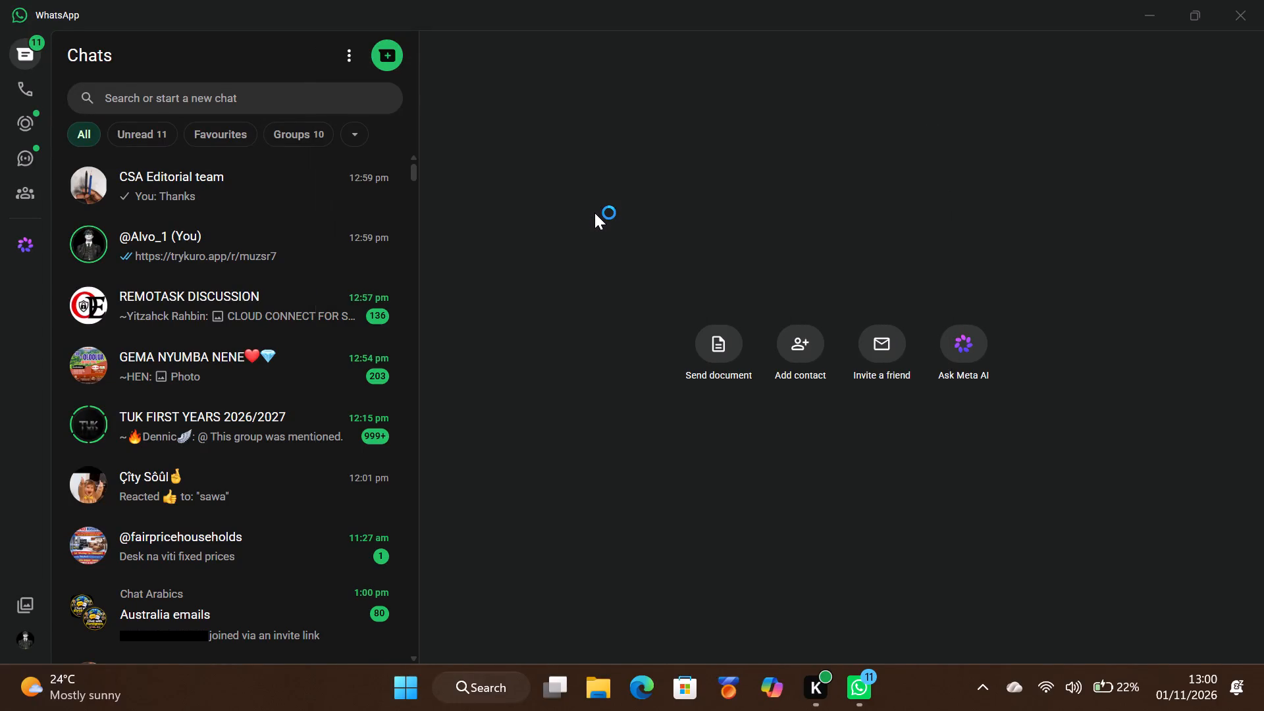
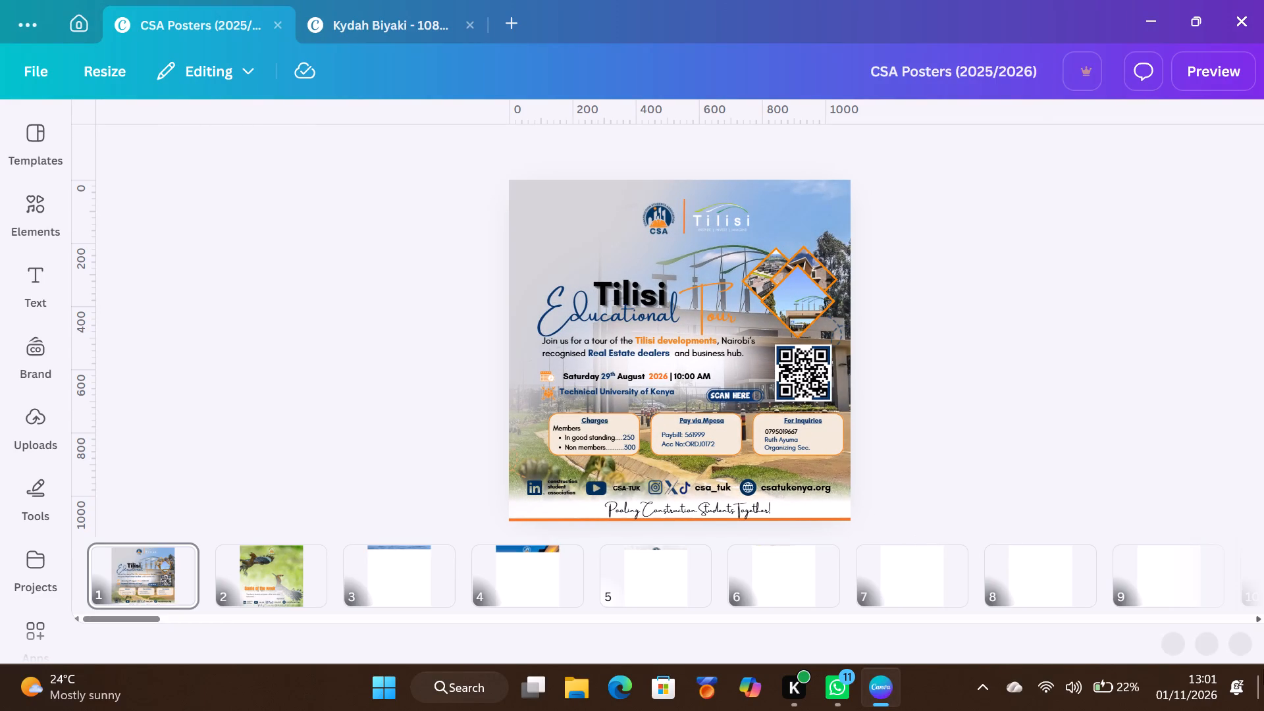
Go to page 14 of the CSA Posters (2025/2026) design, the Welcome November poster.
{"action": "left_click", "coordinate": [1257, 619]}
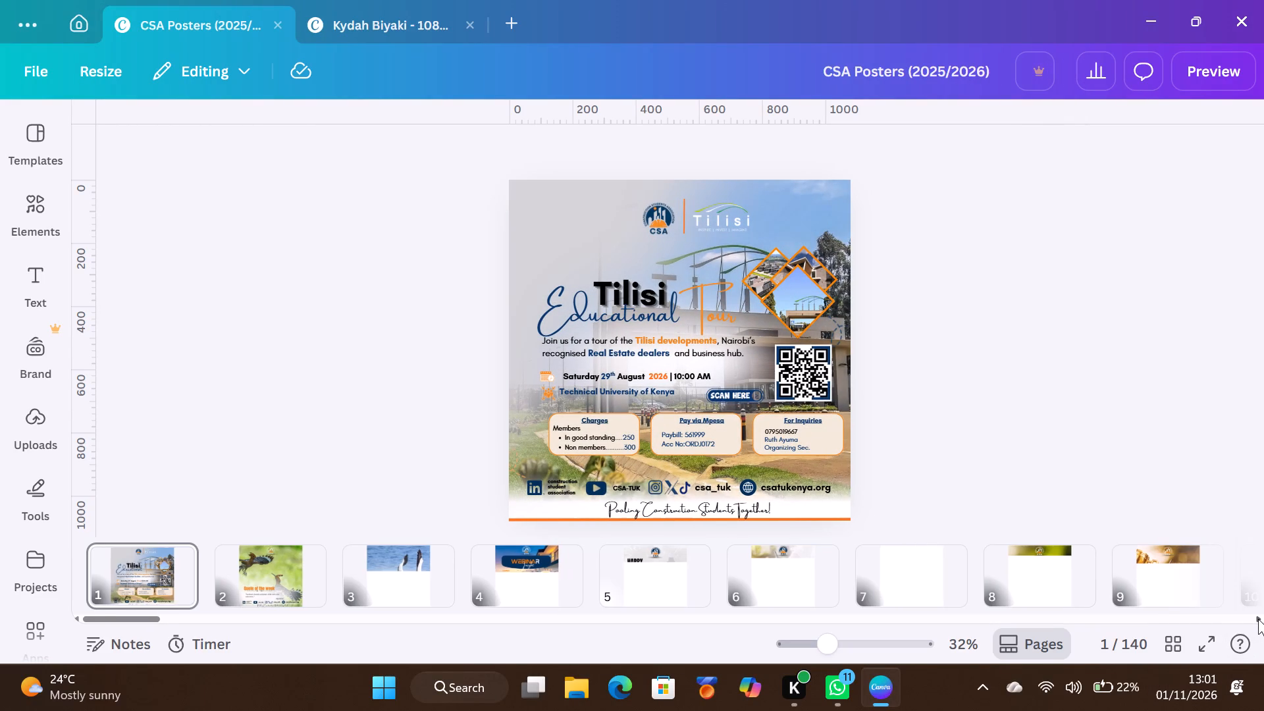
{"action": "left_click", "coordinate": [1259, 620]}
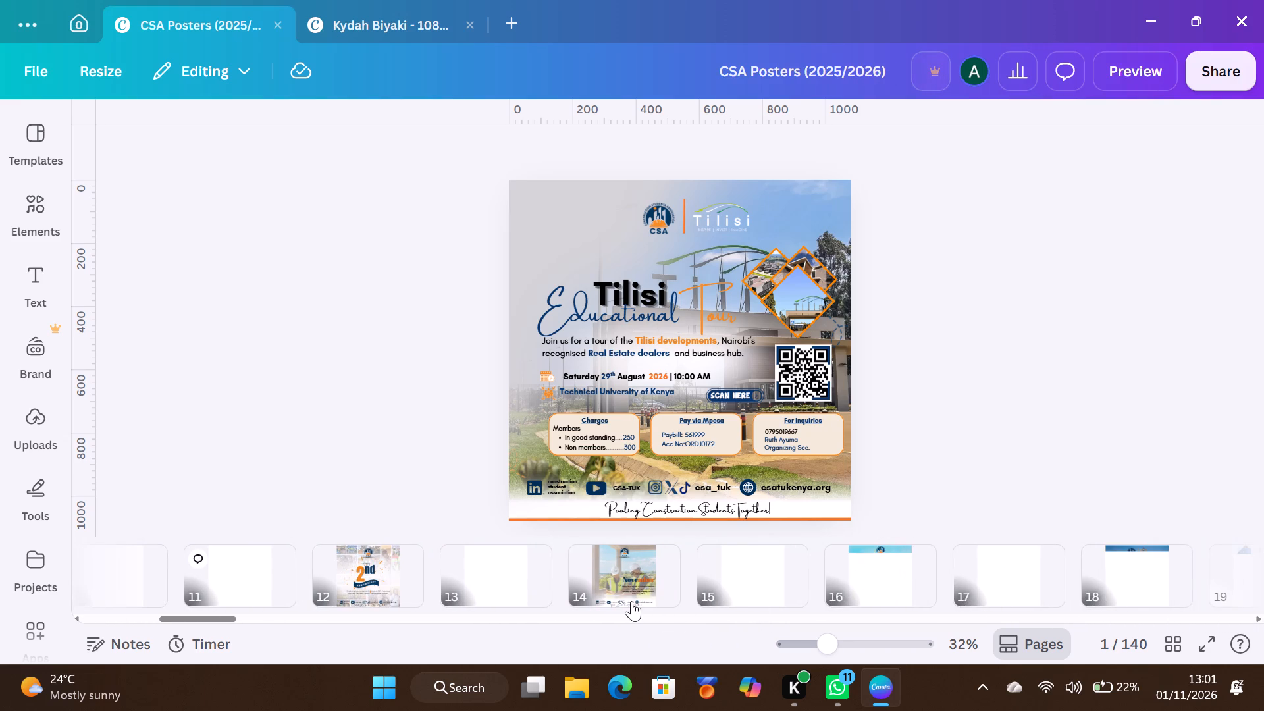
{"action": "left_click", "coordinate": [631, 601]}
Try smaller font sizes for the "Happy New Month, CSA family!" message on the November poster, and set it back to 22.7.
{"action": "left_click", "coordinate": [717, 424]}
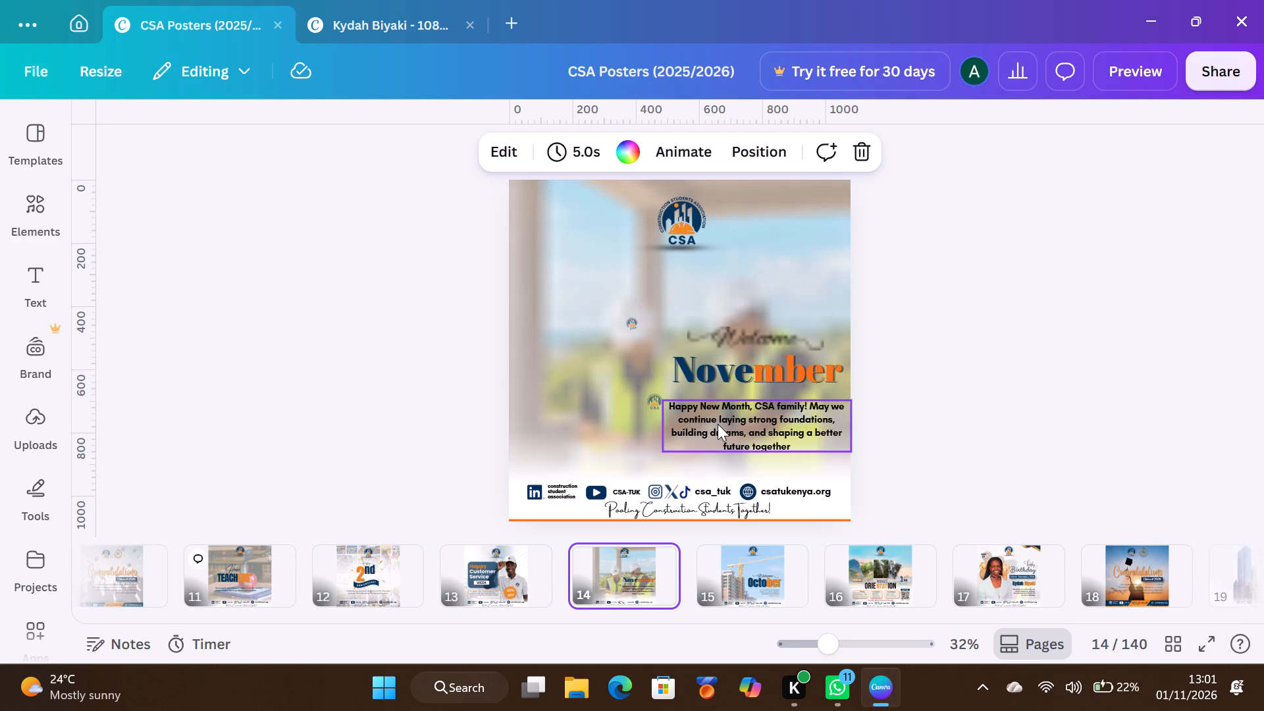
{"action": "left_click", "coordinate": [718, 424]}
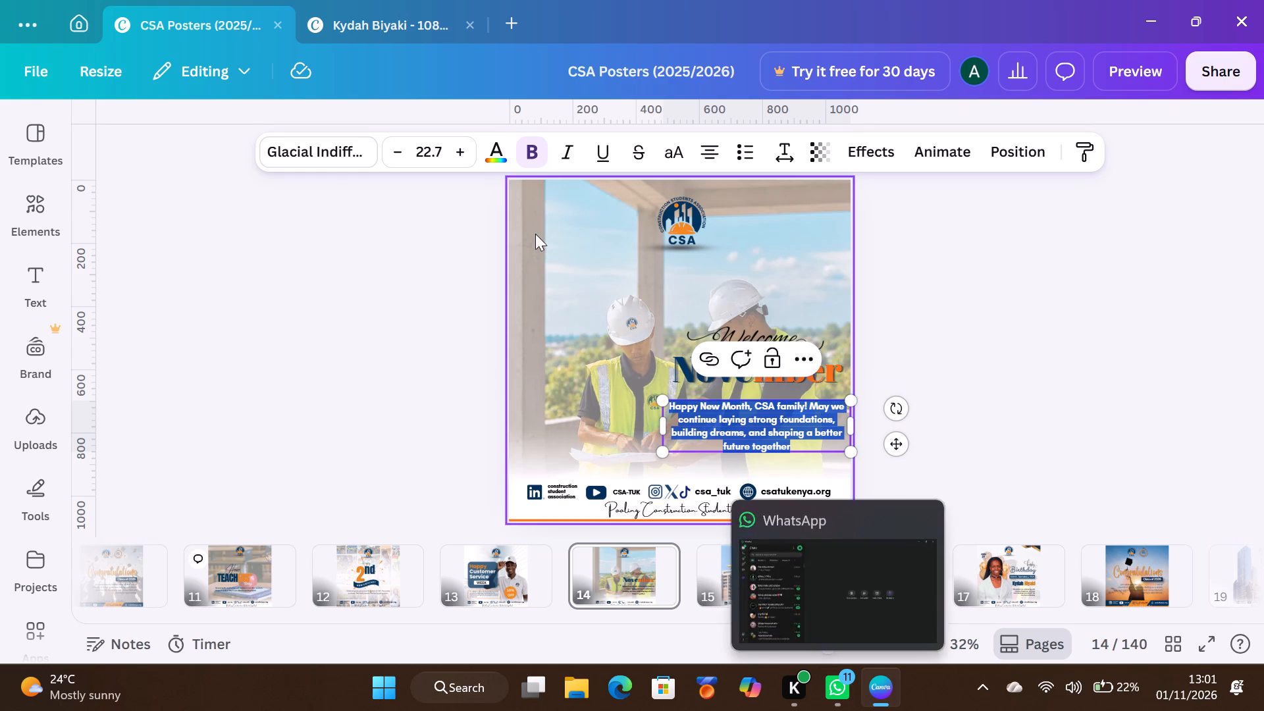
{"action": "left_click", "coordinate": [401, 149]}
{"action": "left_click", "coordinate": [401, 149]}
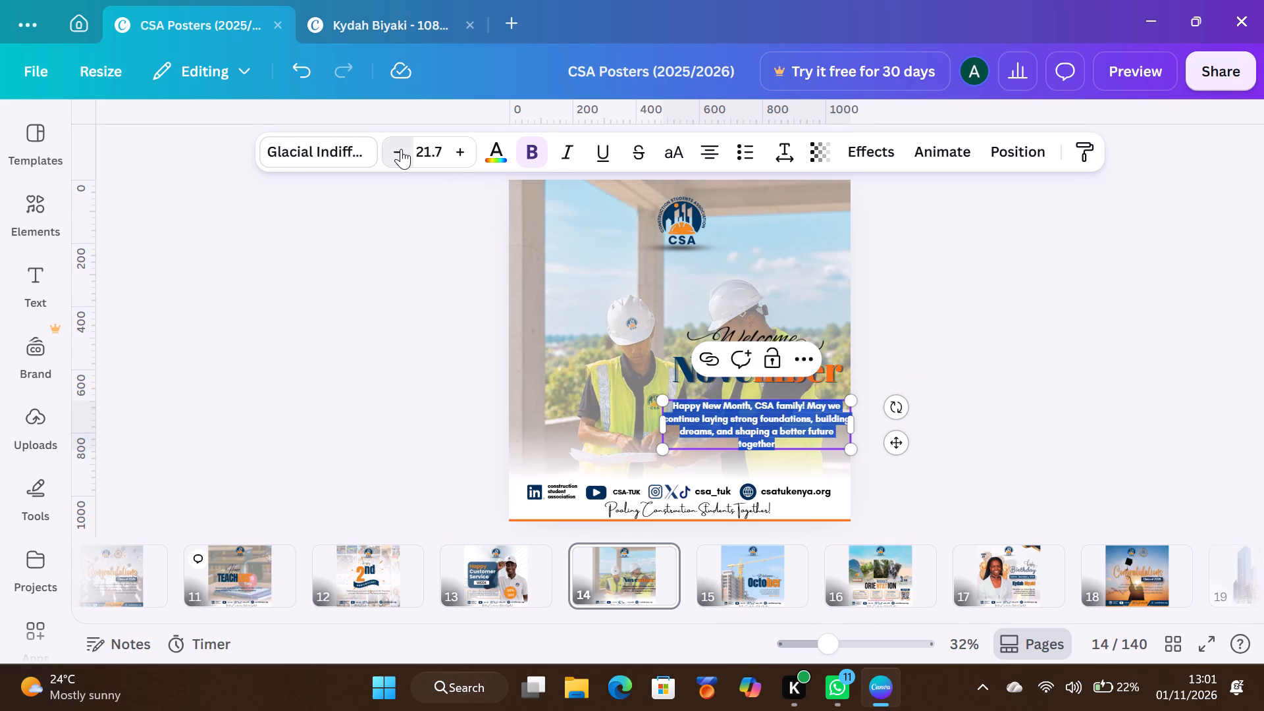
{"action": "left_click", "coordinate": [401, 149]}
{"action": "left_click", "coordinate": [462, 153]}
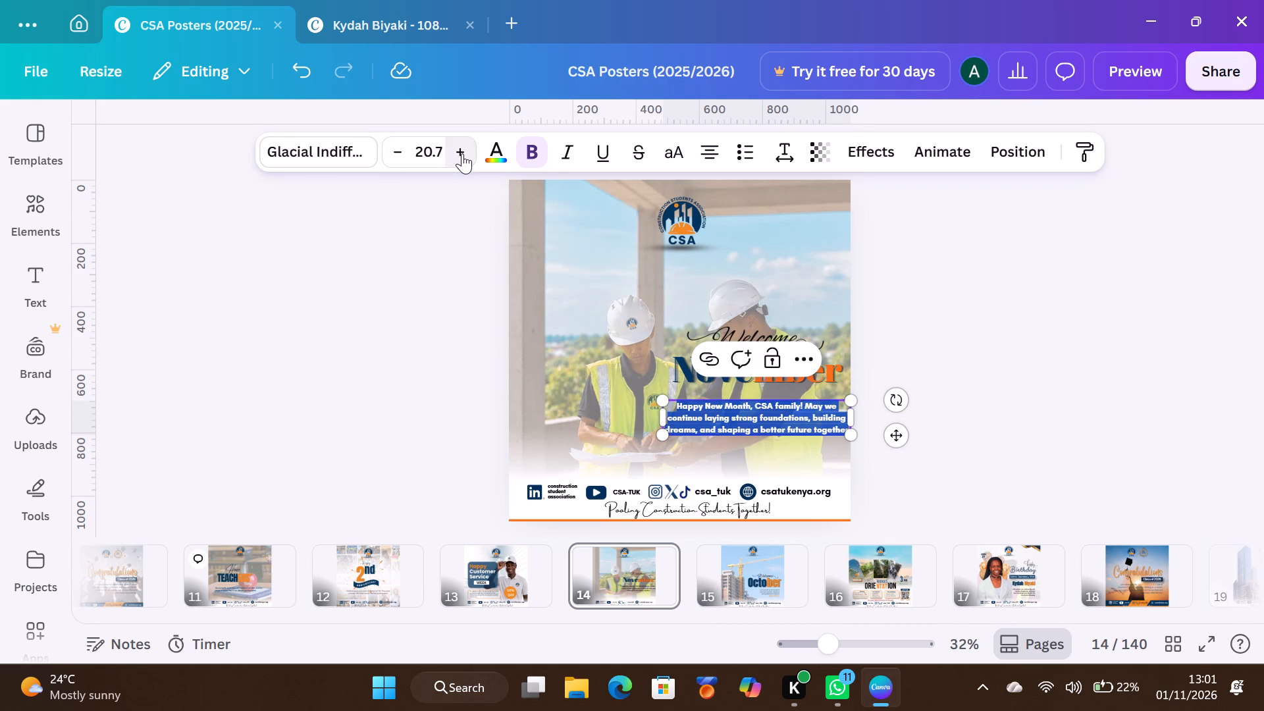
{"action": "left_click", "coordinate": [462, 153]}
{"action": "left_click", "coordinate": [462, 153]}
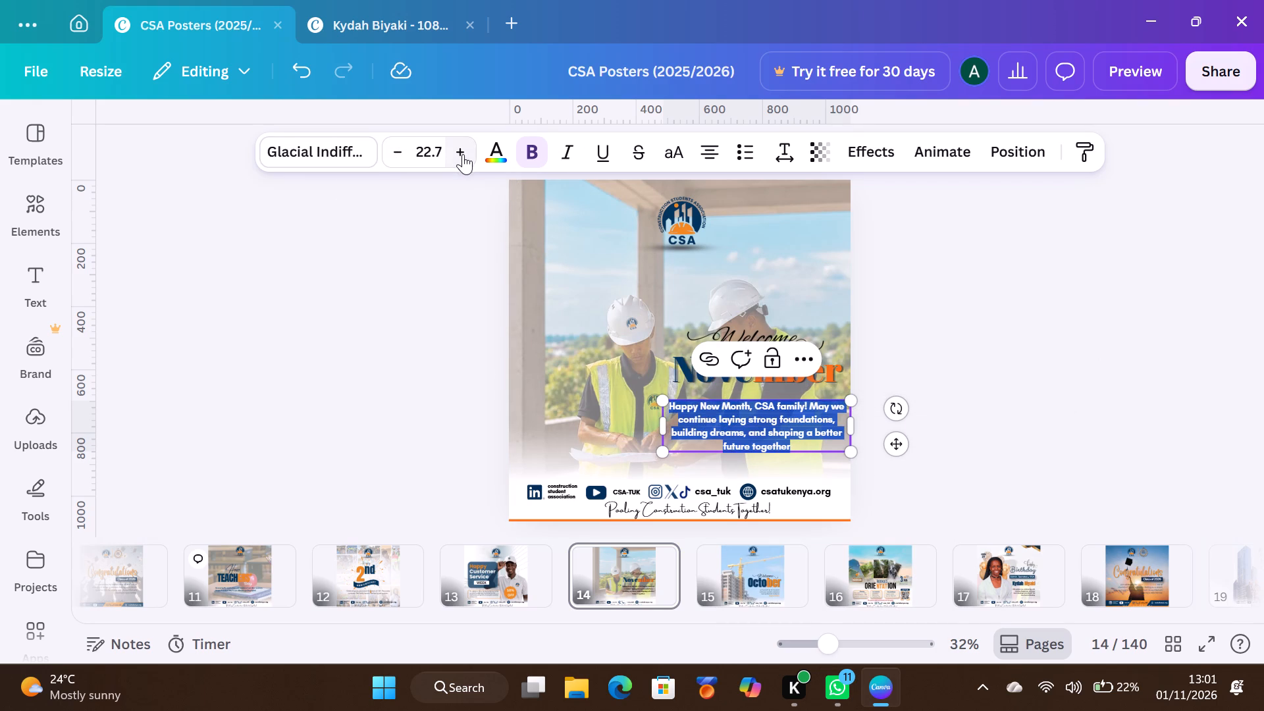
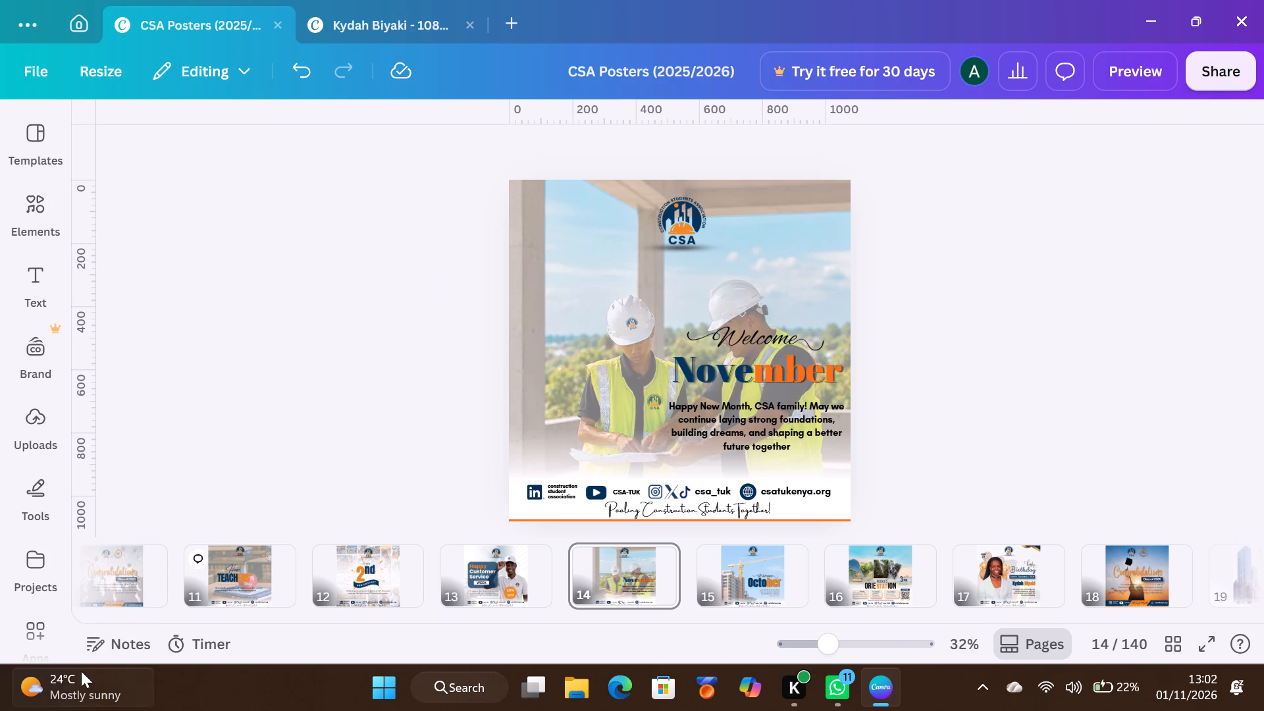
Go to page 3 of the CSA Posters (2025/2026) design, the Life Quotes poster.
{"action": "left_click", "coordinate": [99, 618]}
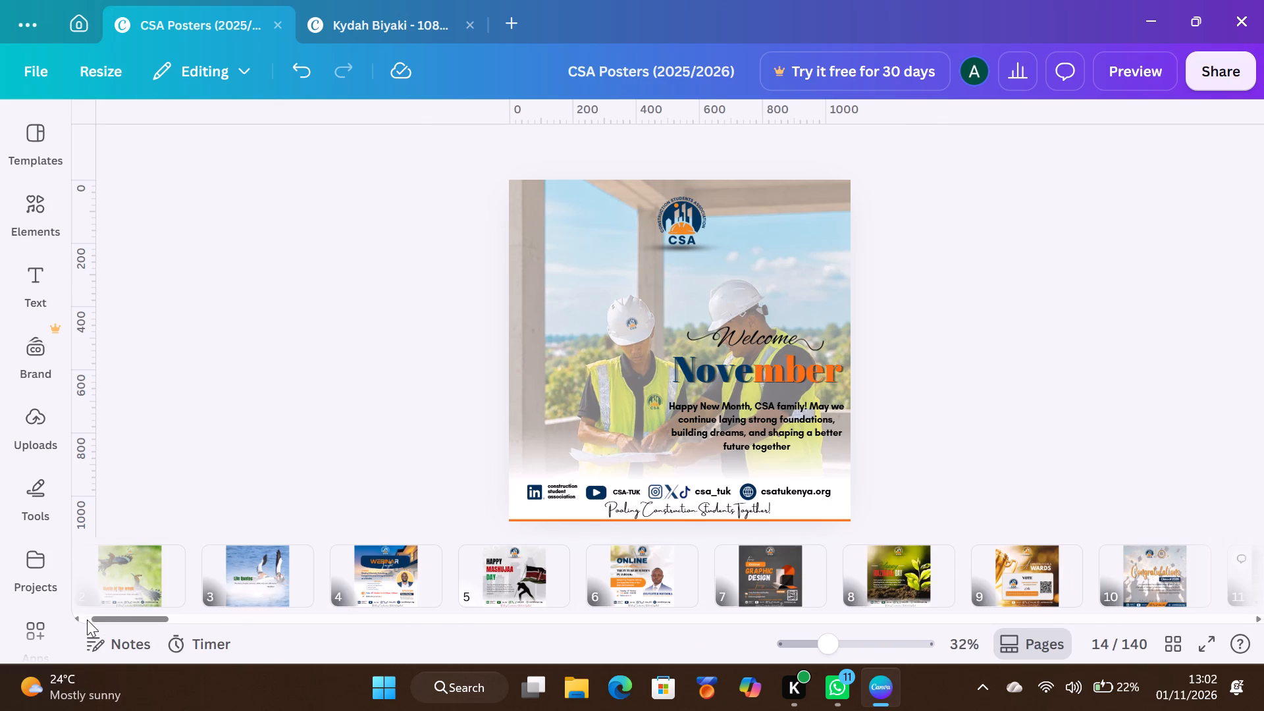
{"action": "left_click", "coordinate": [87, 619]}
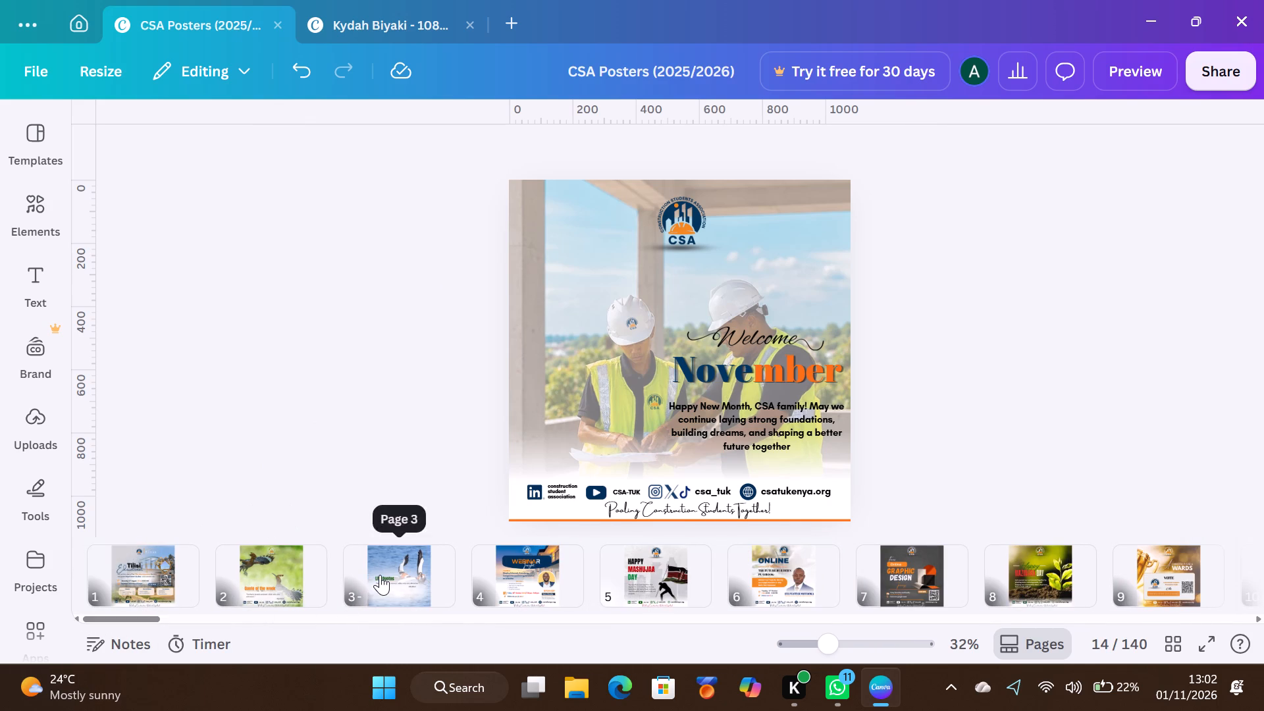
{"action": "left_click", "coordinate": [380, 575]}
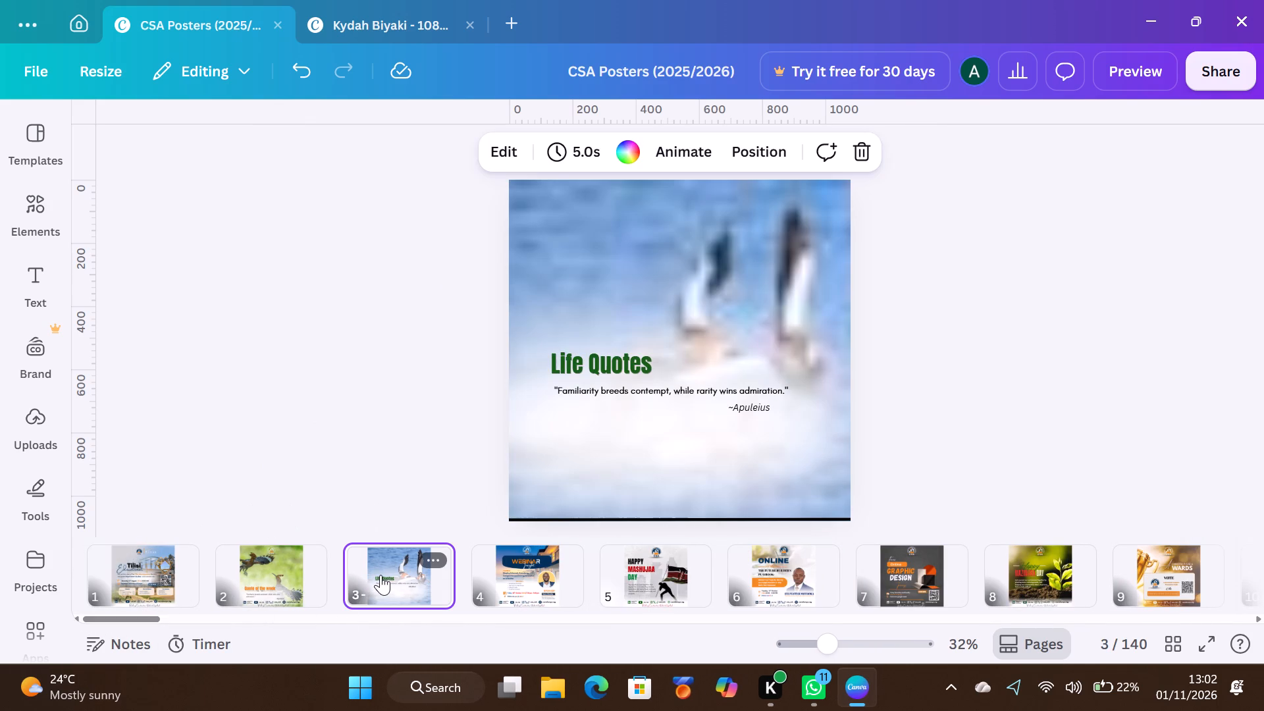
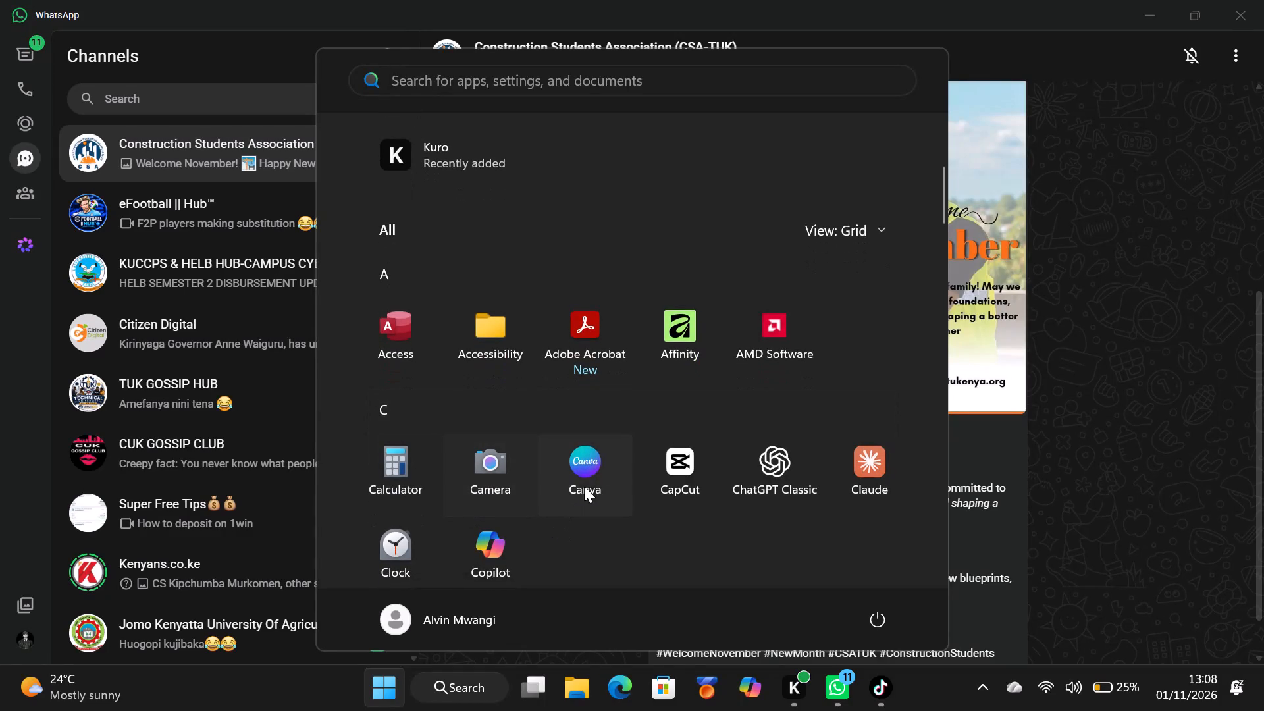
Launch Canva to reopen the CSA Posters (2025/2026) design.
{"action": "left_click", "coordinate": [588, 485]}
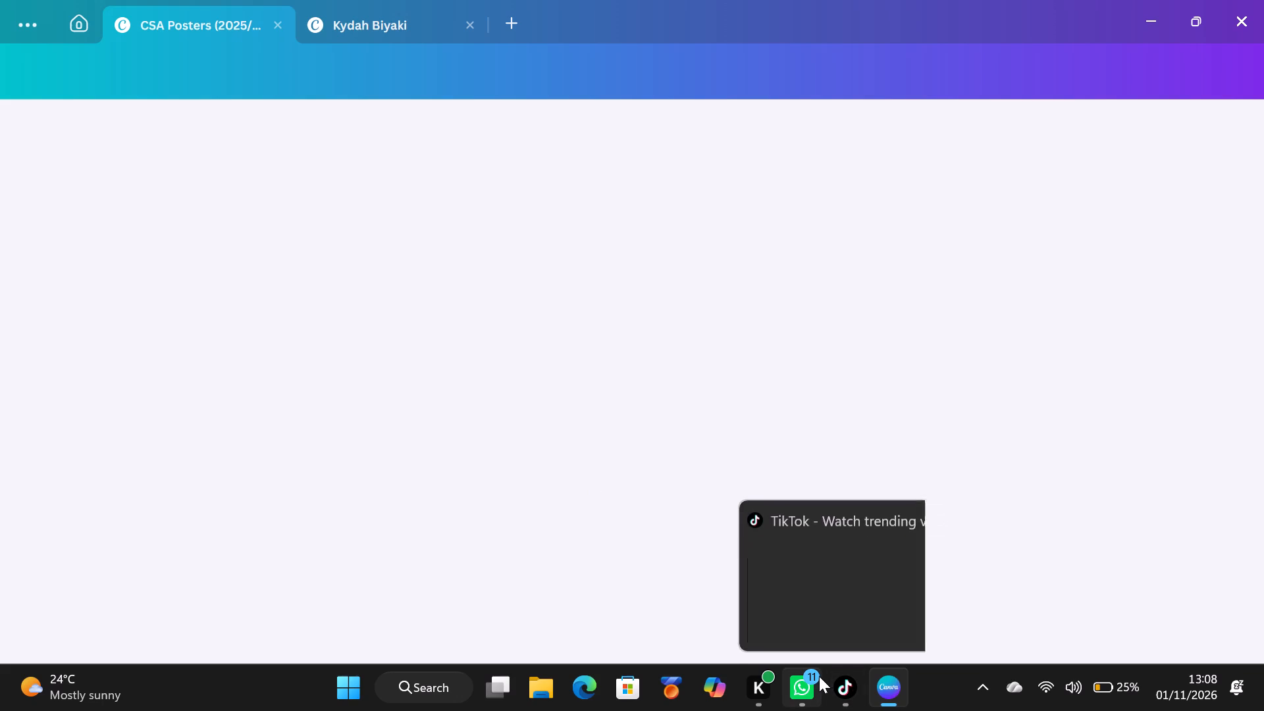
Switch to the TikTok window.
{"action": "left_click", "coordinate": [856, 691]}
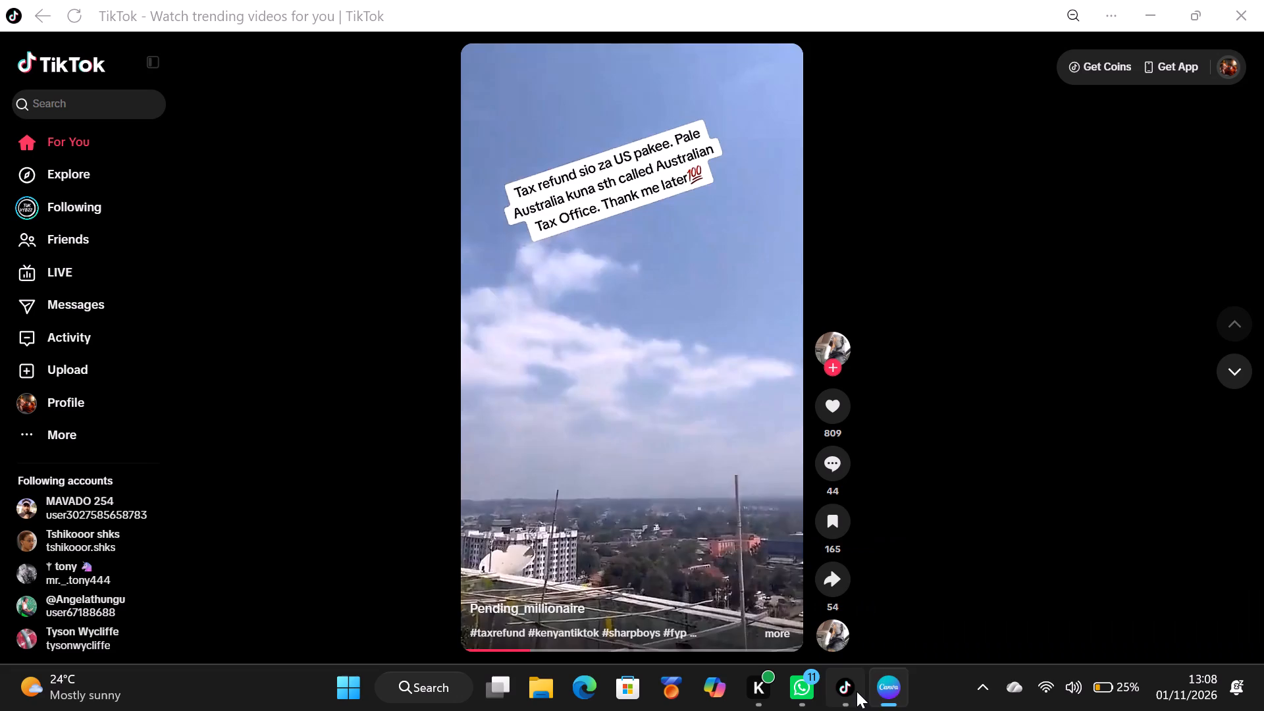
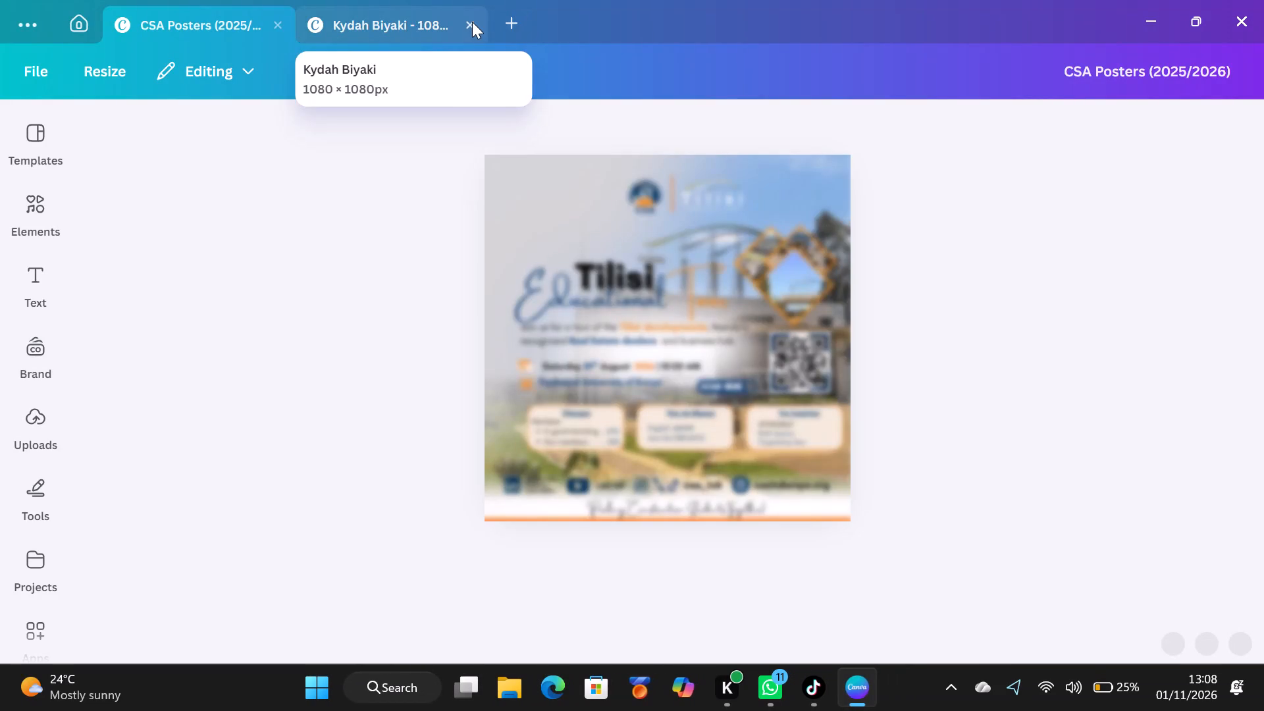
Close the other open 1080 × 1080 px design and go to page 14, the Welcome November poster.
{"action": "left_click", "coordinate": [472, 22]}
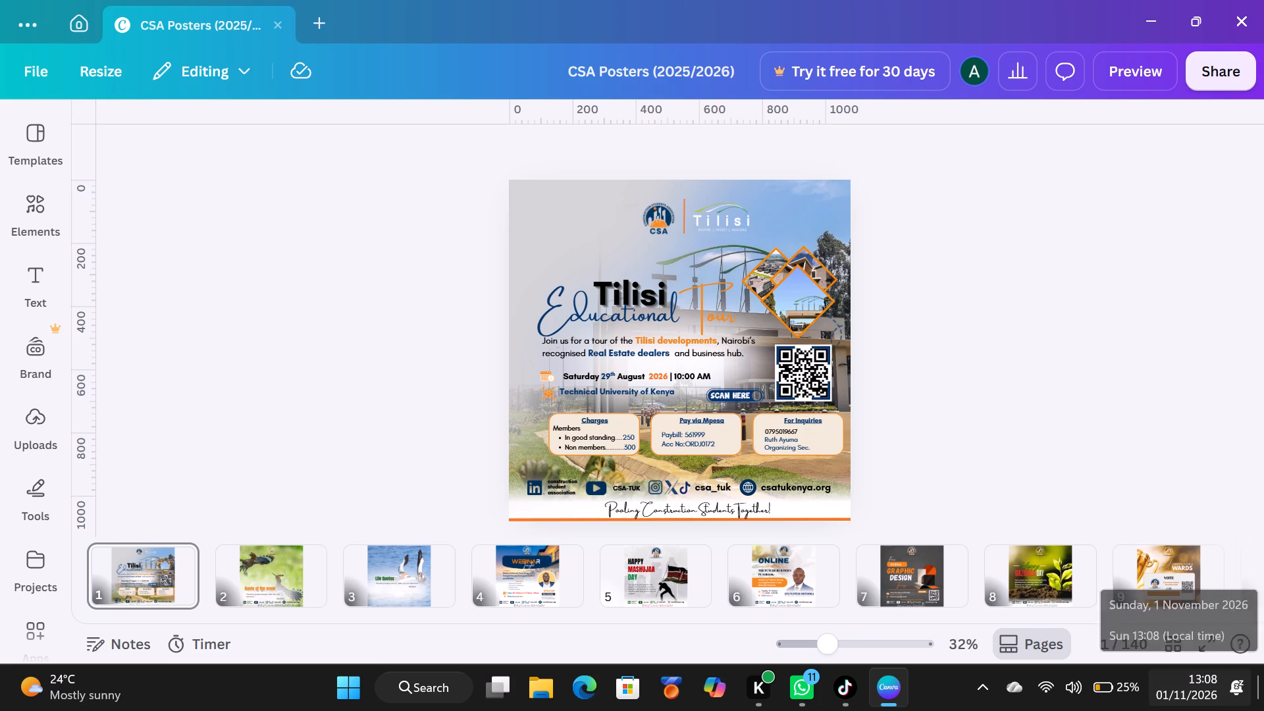
{"action": "left_click", "coordinate": [1259, 617]}
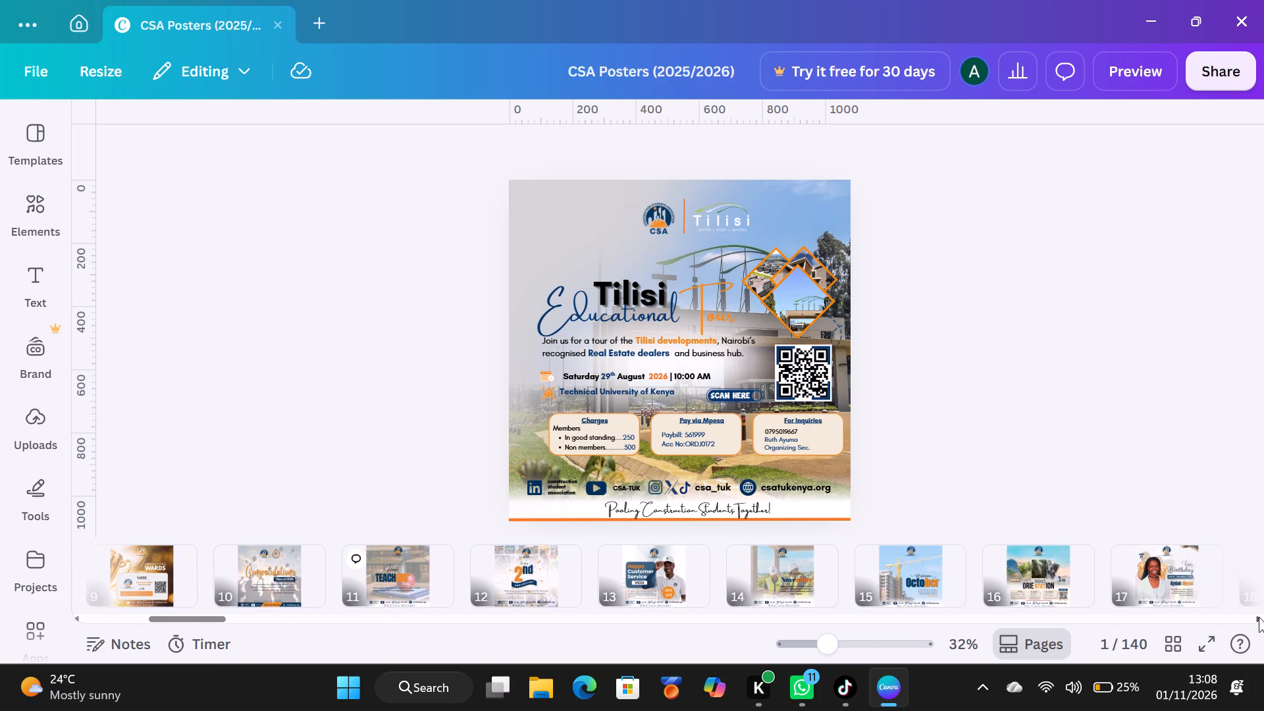
{"action": "double_click", "coordinate": [1259, 617]}
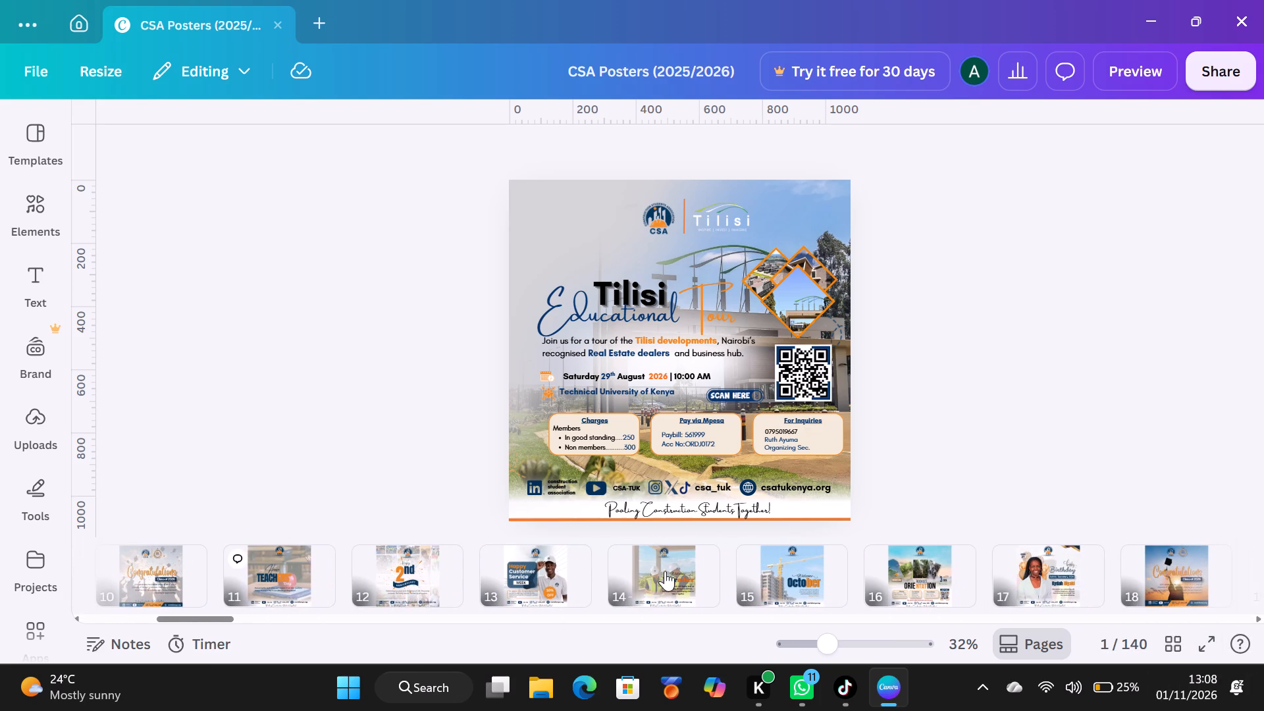
{"action": "left_click", "coordinate": [670, 576]}
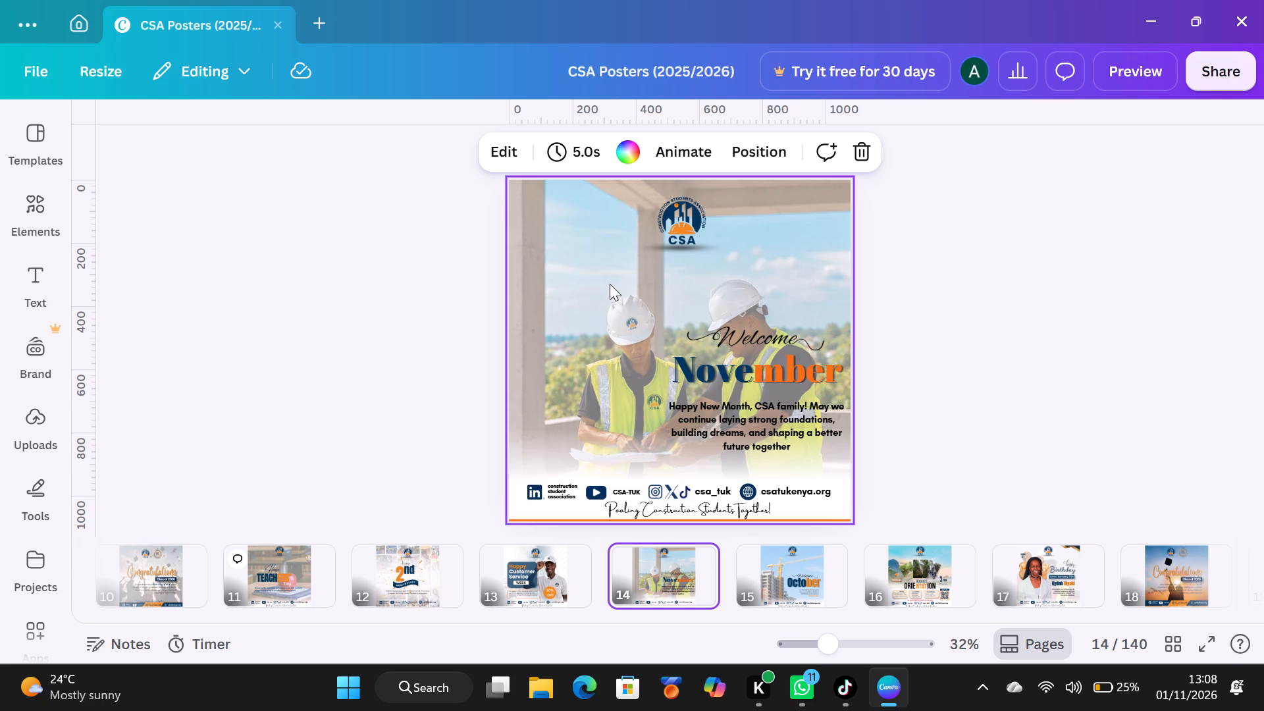
Nudge the script "Welcome" graphic slightly down and to the left so it sits closer above the "November" heading.
{"action": "left_click", "coordinate": [736, 336]}
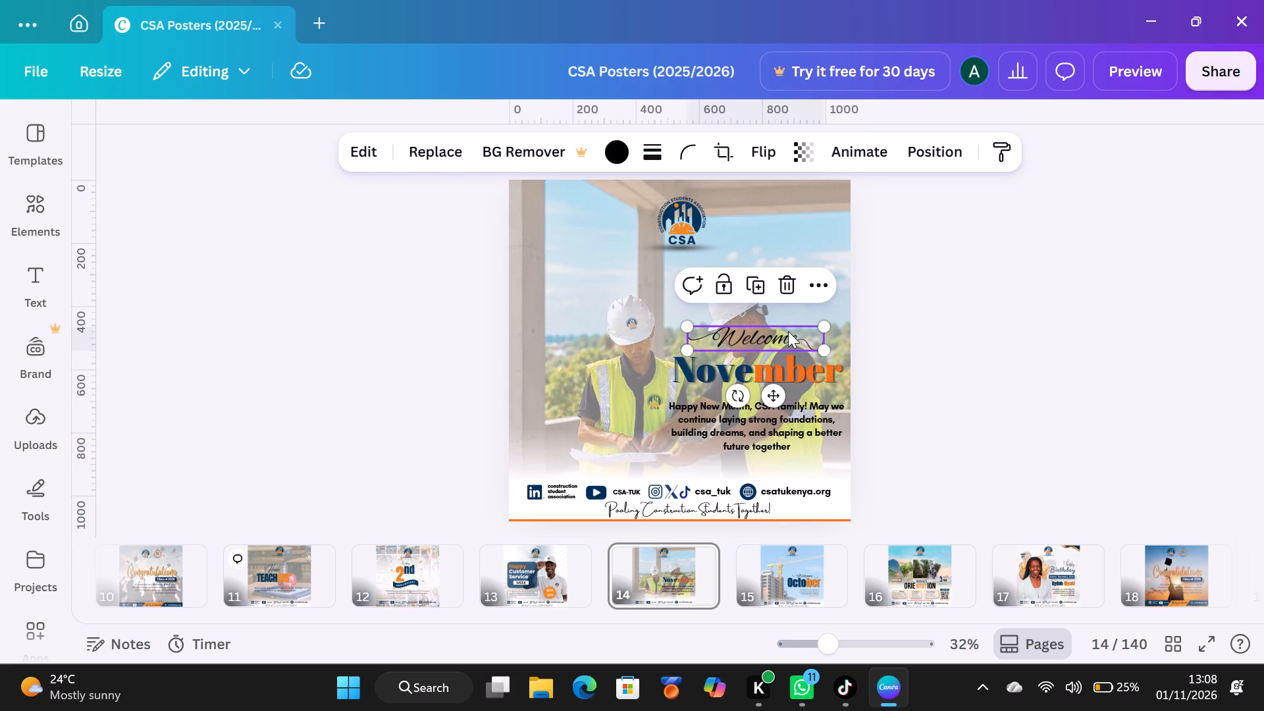
{"action": "left_click_drag", "start_coordinate": [758, 333], "coordinate": [756, 342]}
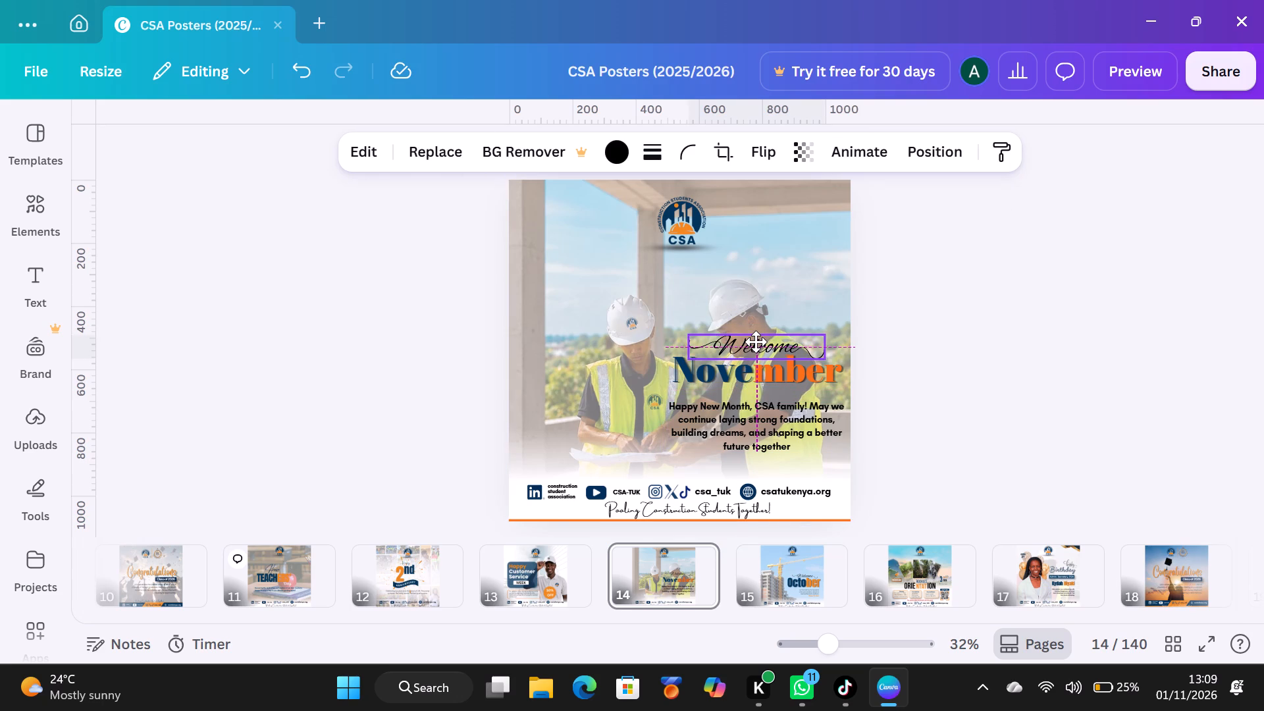
{"action": "left_click_drag", "start_coordinate": [756, 342], "coordinate": [750, 343]}
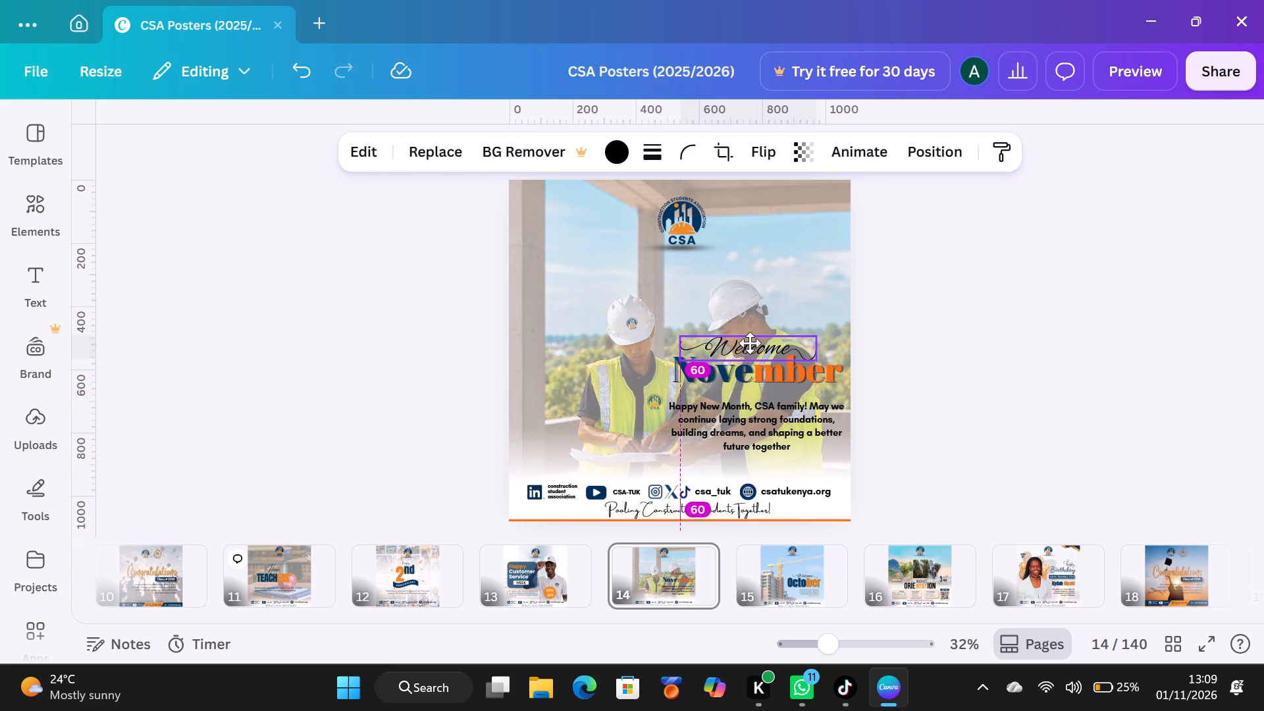
{"action": "left_click_drag", "start_coordinate": [750, 343], "coordinate": [745, 344]}
{"action": "left_click", "coordinate": [1028, 301]}
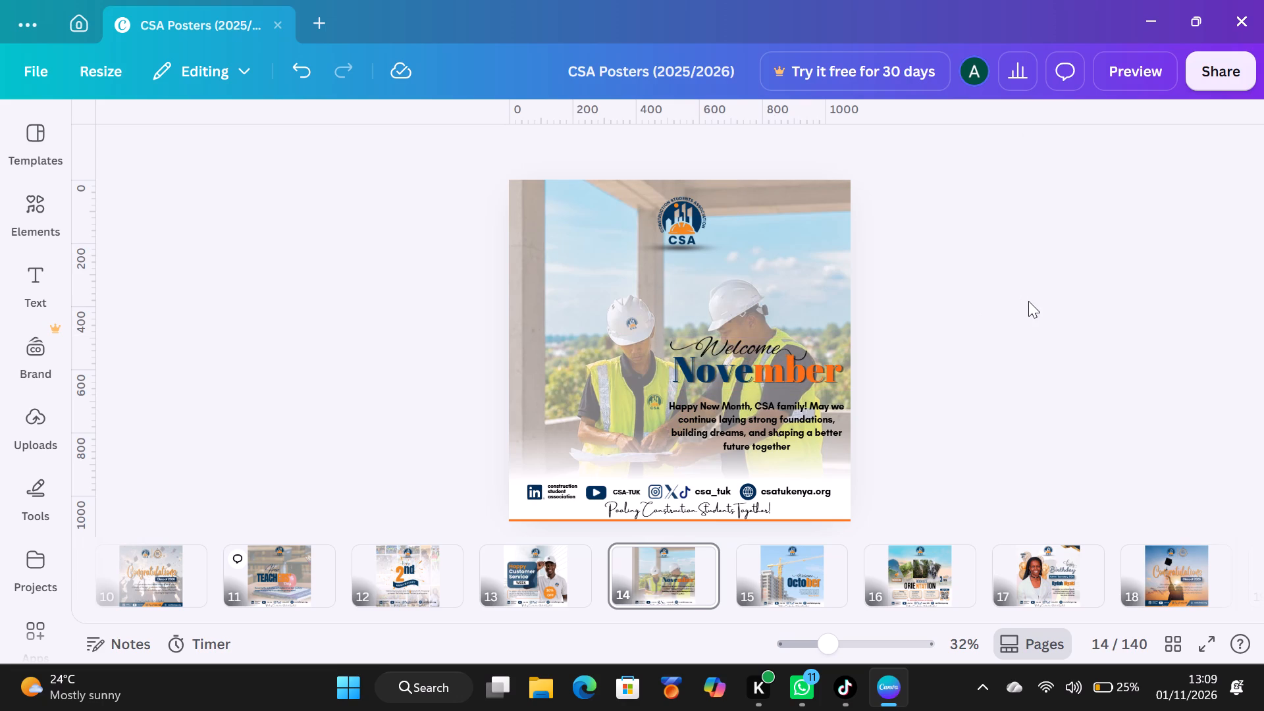
{"action": "left_click", "coordinate": [751, 348]}
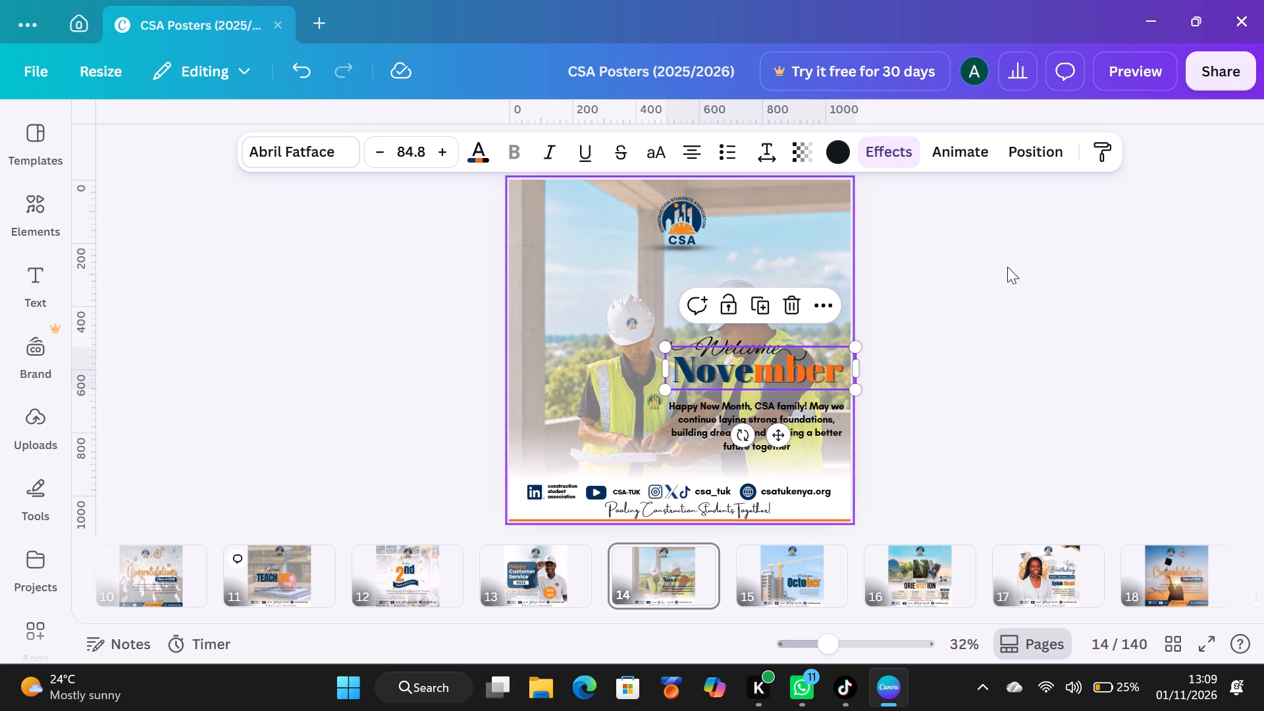
{"action": "left_click", "coordinate": [1007, 267]}
{"action": "left_click", "coordinate": [743, 339]}
{"action": "left_click_drag", "start_coordinate": [743, 339], "coordinate": [750, 334]}
{"action": "left_click", "coordinate": [966, 383]}
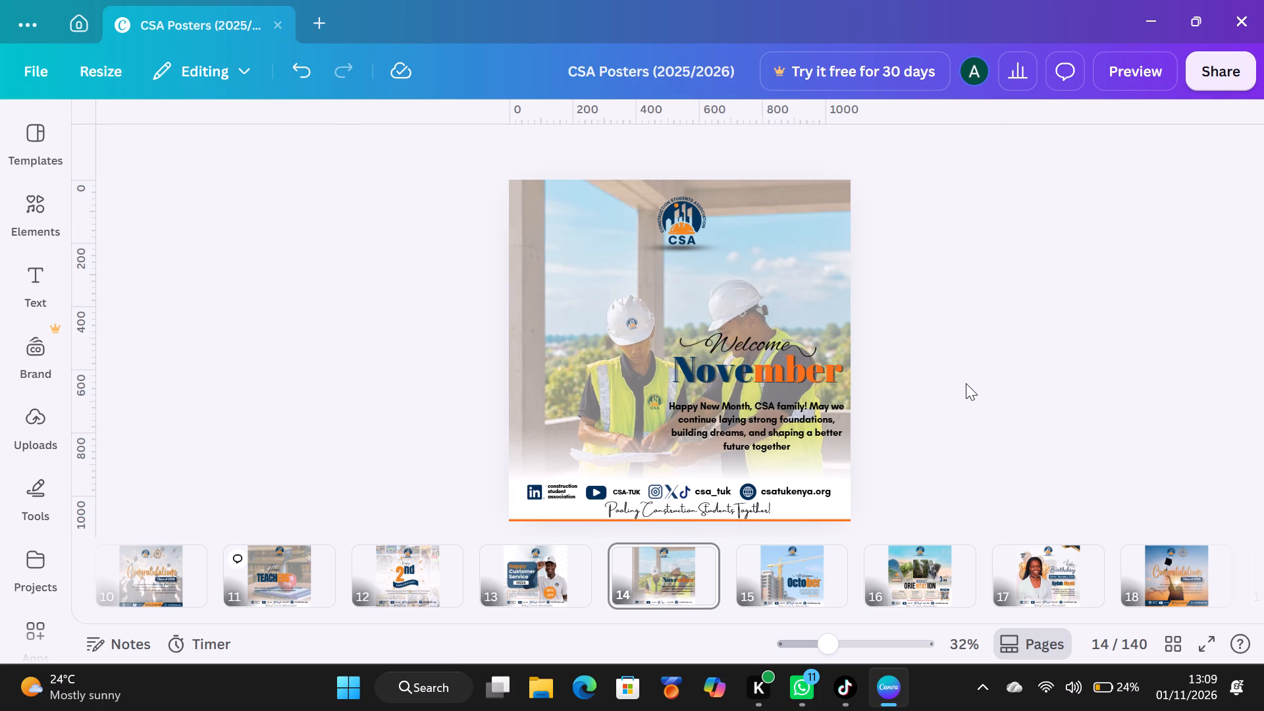
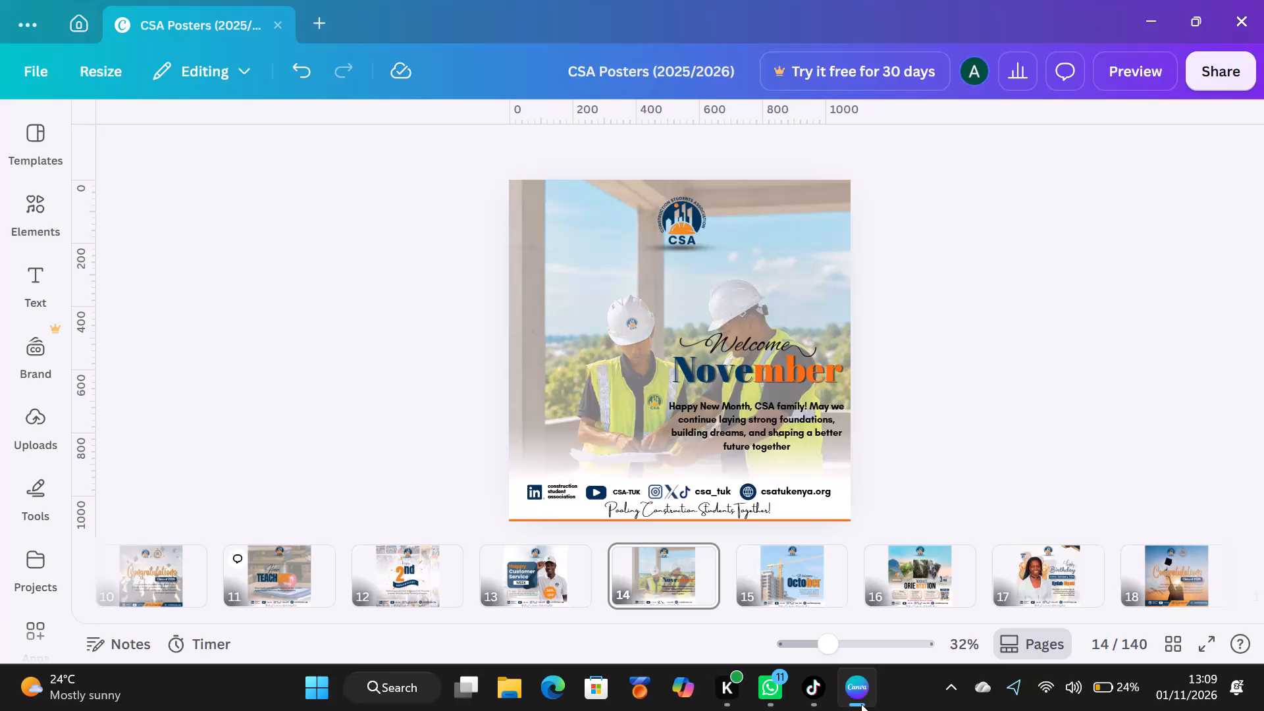
Undo the last two position changes of the script "Welcome" graphic above the "November" heading on page 14.
{"action": "left_click", "coordinate": [861, 704]}
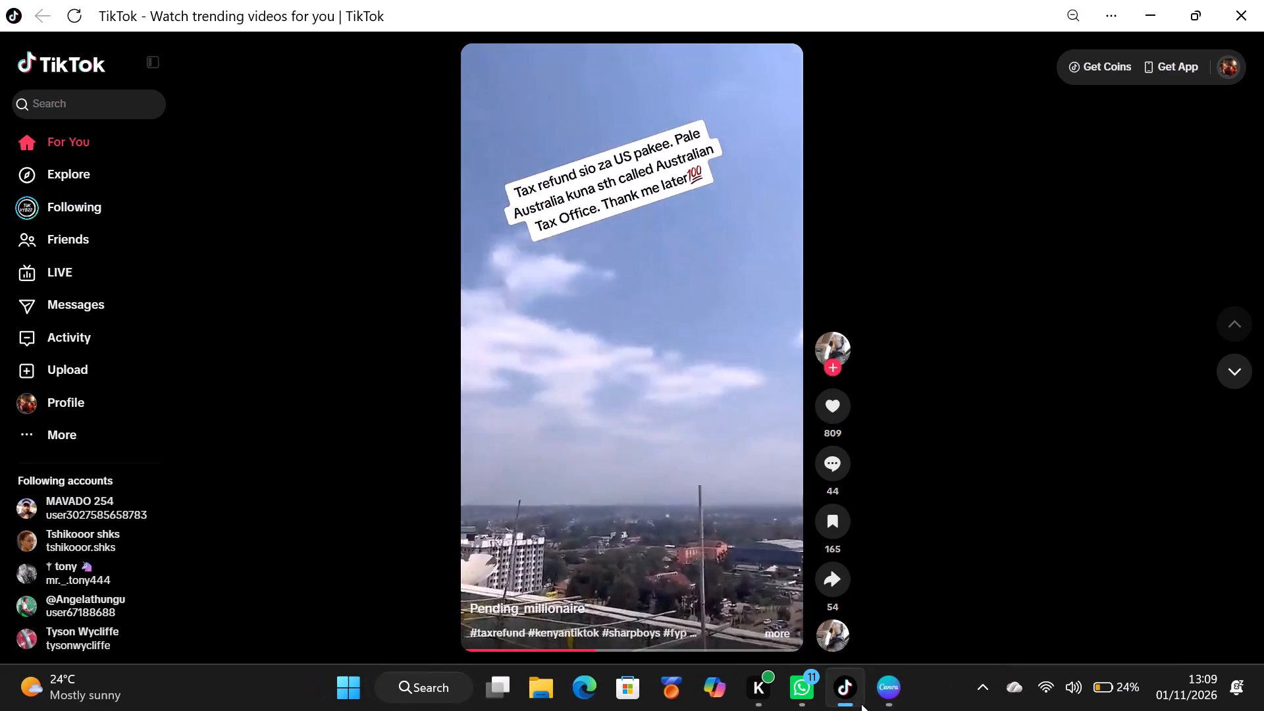
{"action": "left_click", "coordinate": [879, 698]}
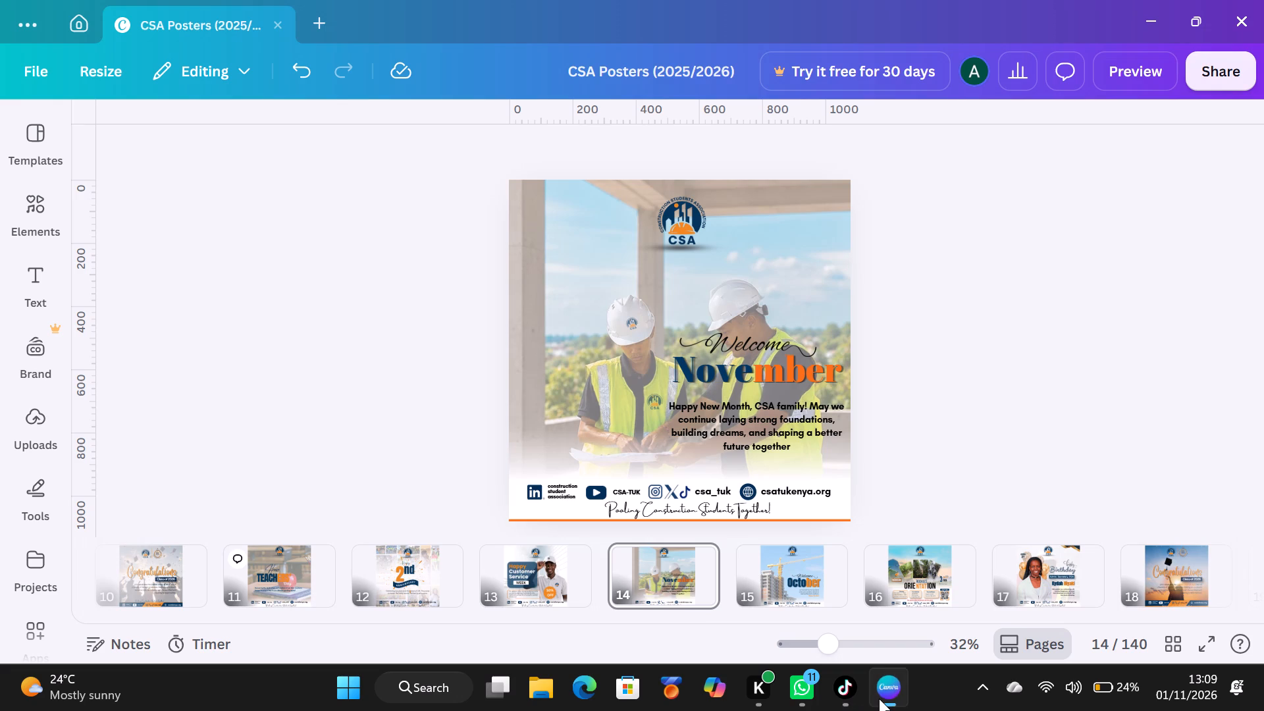
{"action": "left_click", "coordinate": [300, 62]}
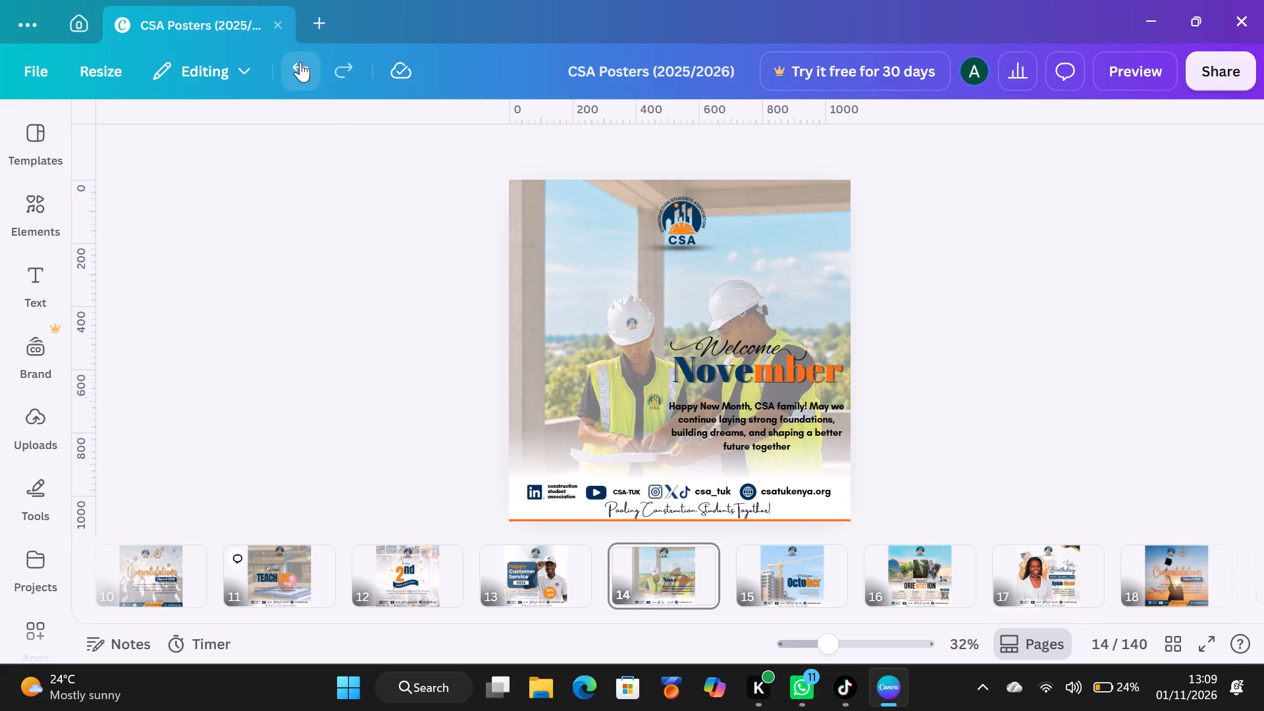
{"action": "left_click", "coordinate": [300, 62]}
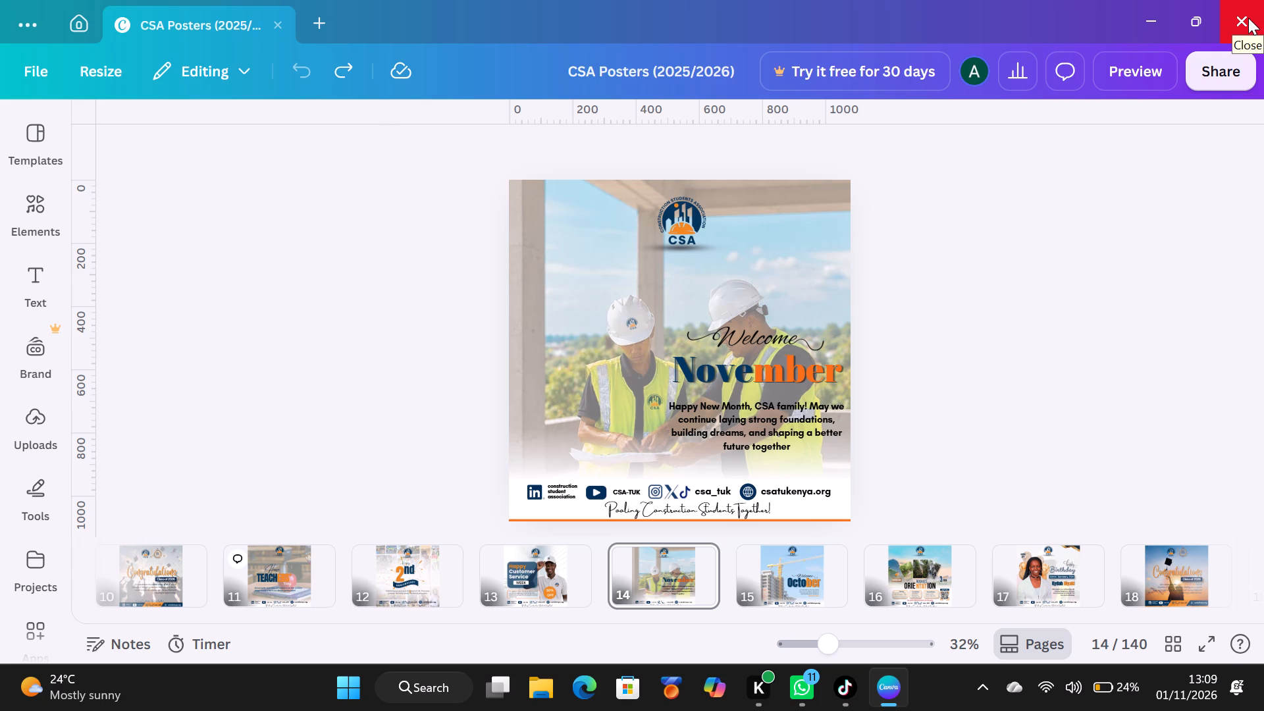
Close the Canva window with the CSA Posters (2025/2026) design.
{"action": "left_click", "coordinate": [1248, 18]}
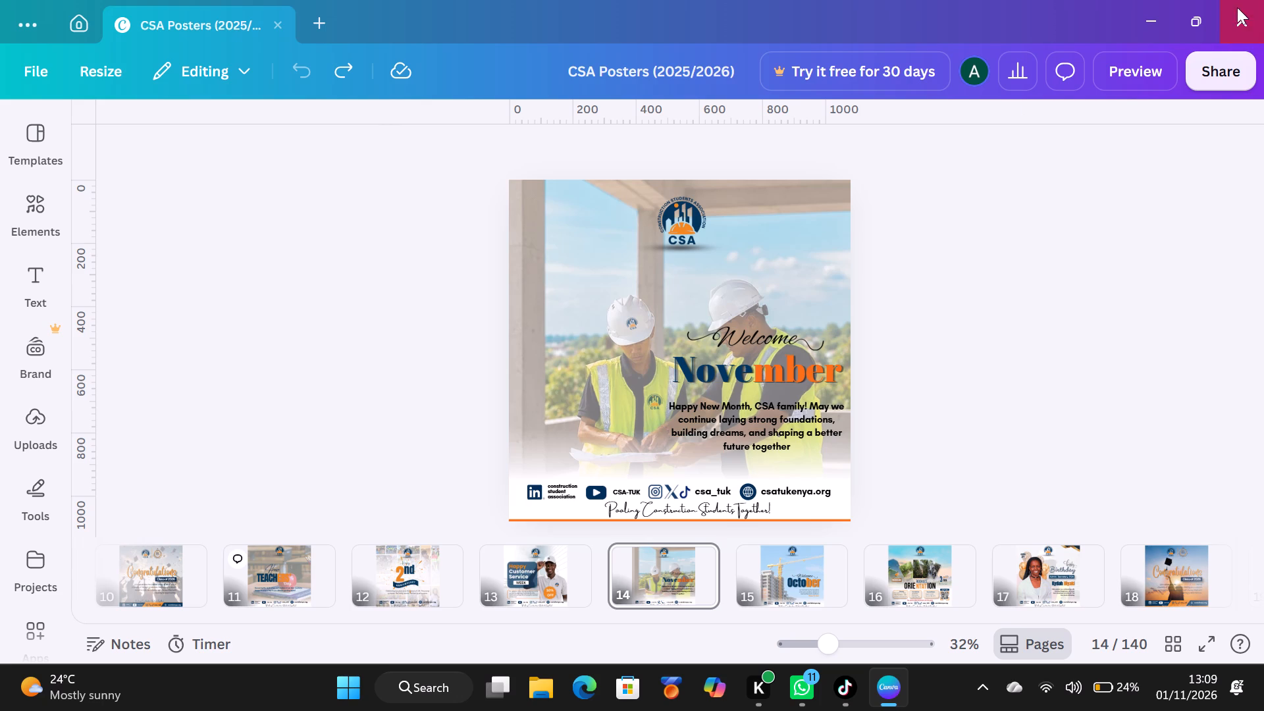
Browse the TikTok For You feed and read the video comments, expanding the replies to them.
{"action": "scroll", "coordinate": [607, 352], "scroll_direction": "down", "scroll_amount": 1}
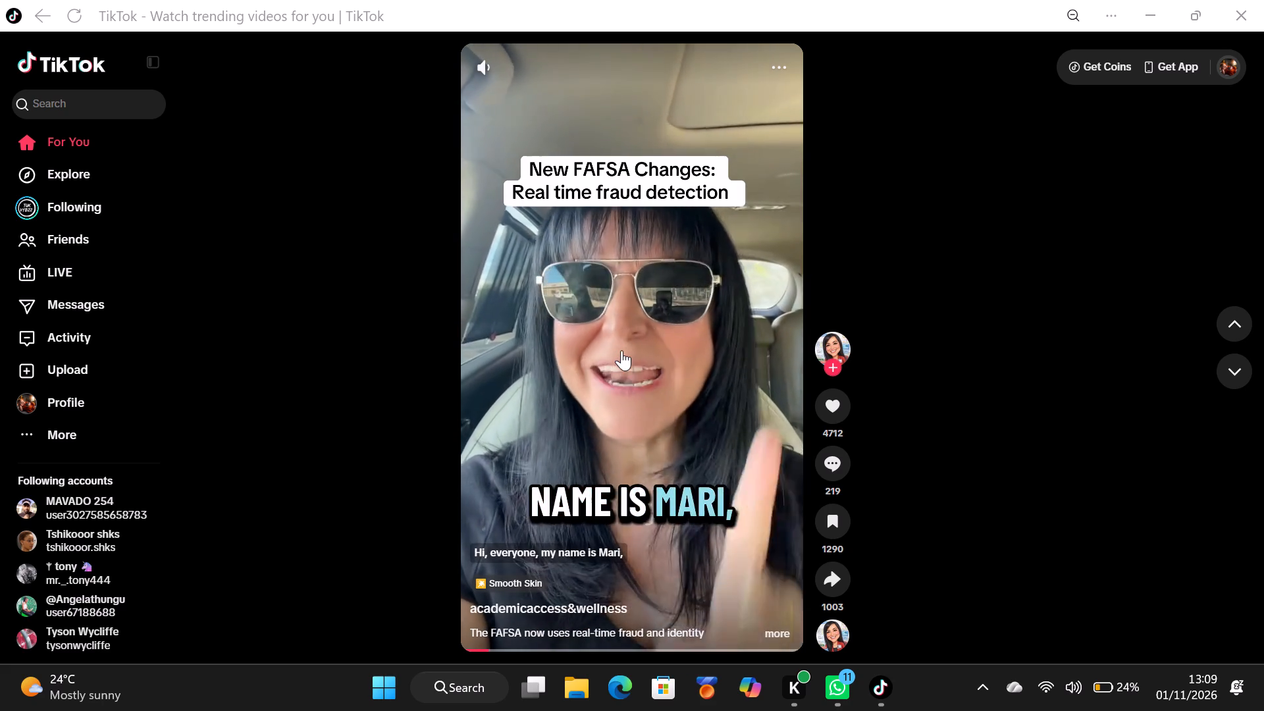
{"action": "left_click", "coordinate": [834, 477]}
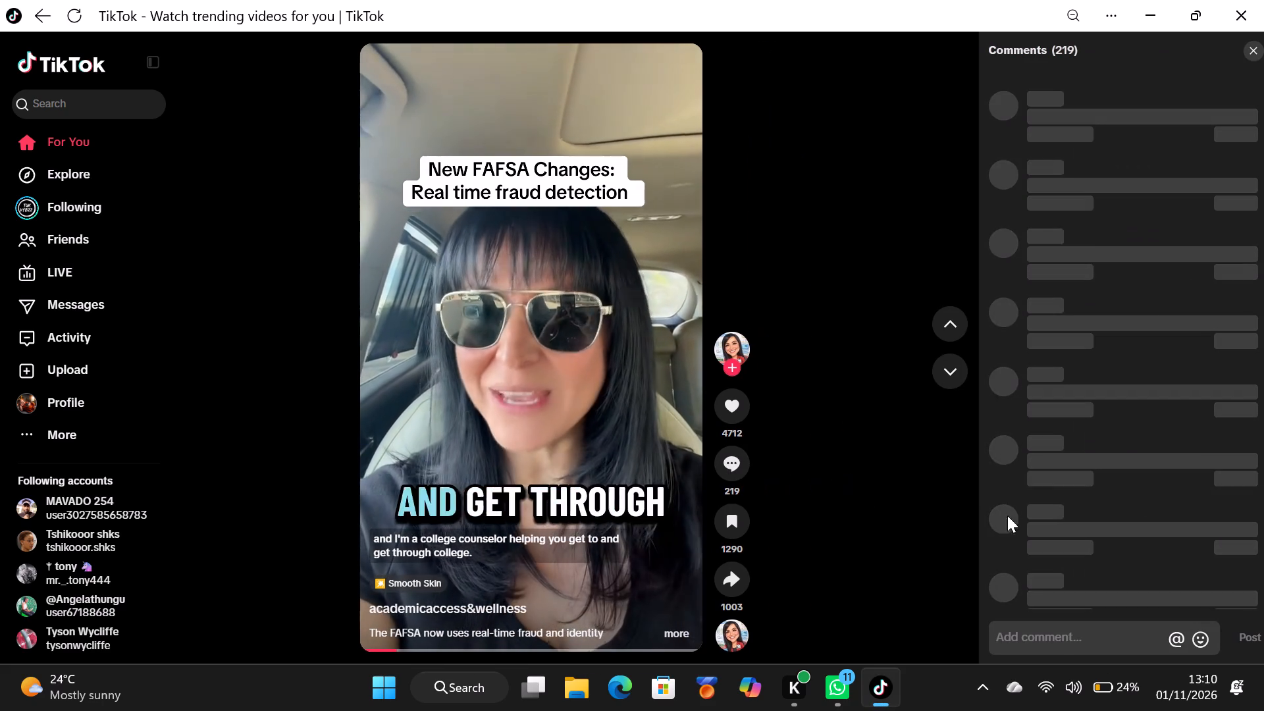
{"action": "left_click", "coordinate": [1115, 165]}
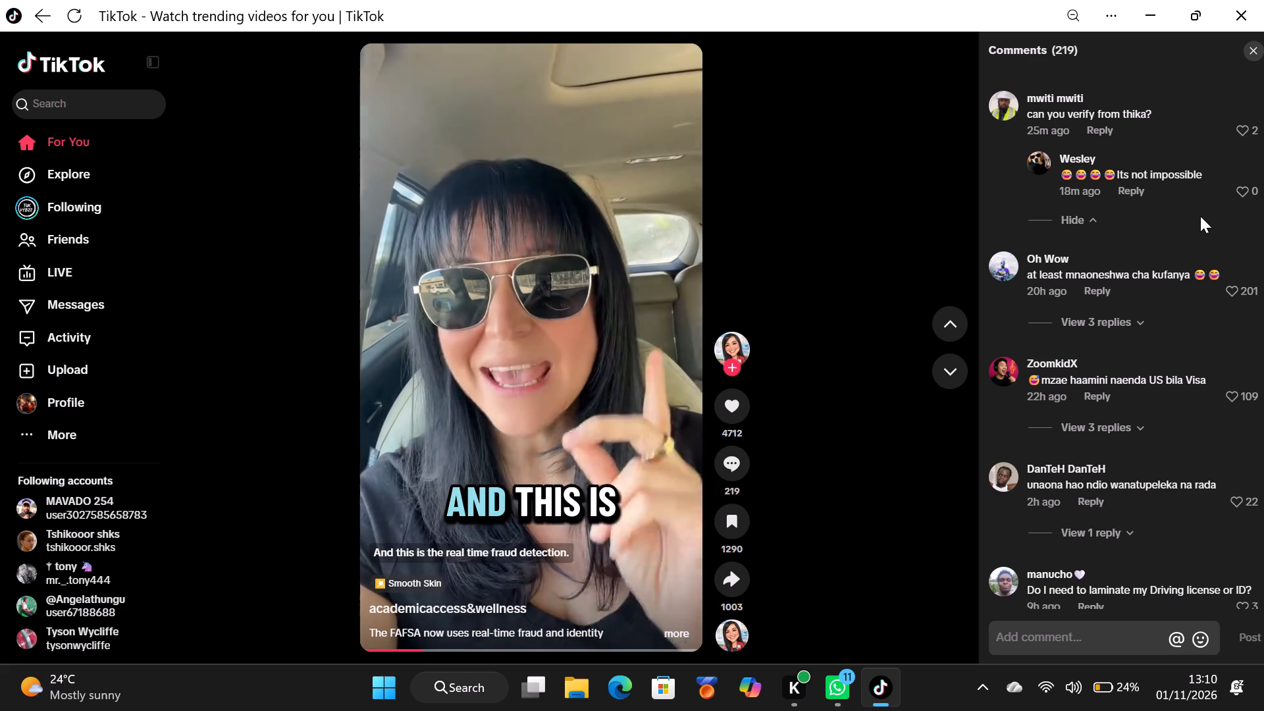
{"action": "left_click", "coordinate": [1130, 323]}
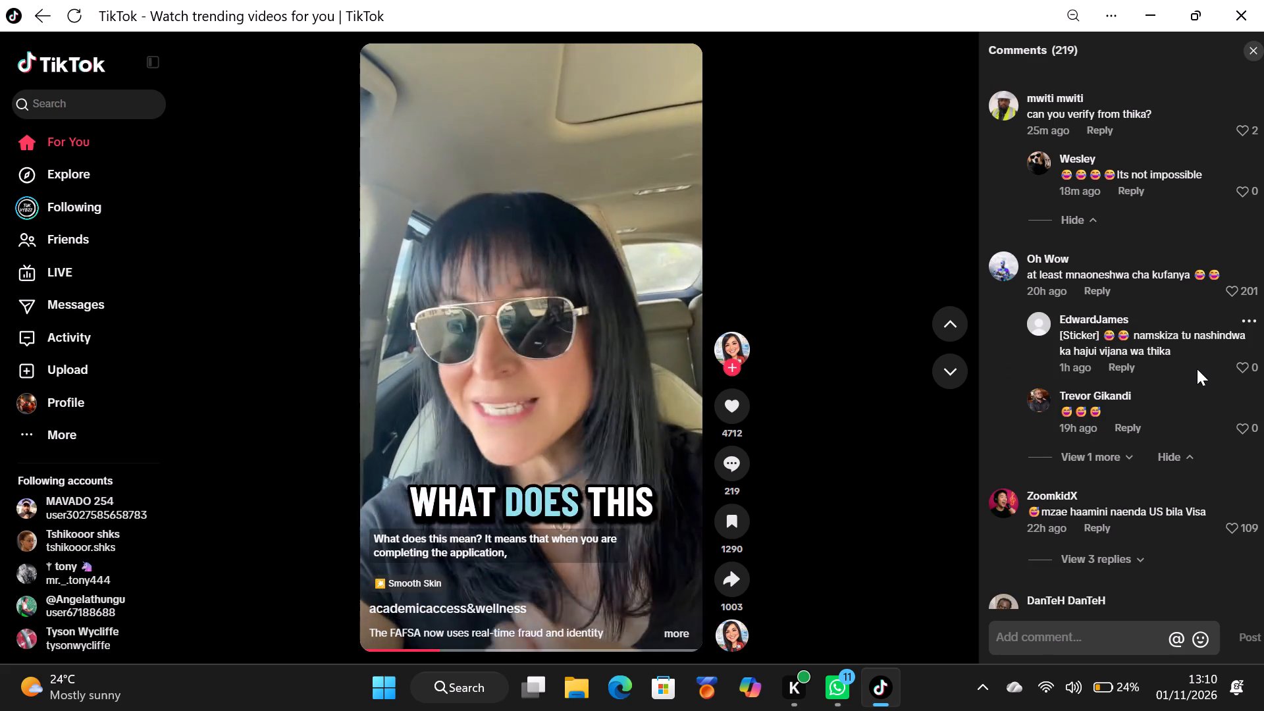
{"action": "scroll", "coordinate": [1199, 374], "scroll_direction": "down", "scroll_amount": 4}
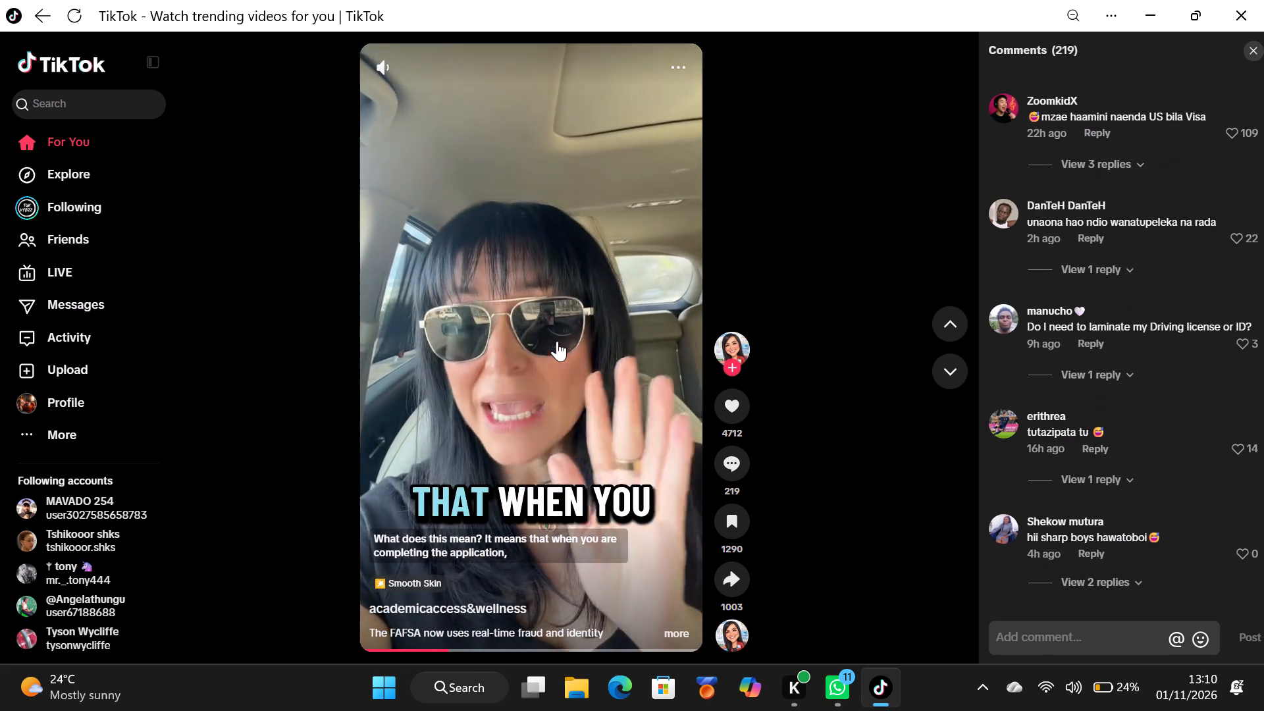
{"action": "scroll", "coordinate": [557, 341], "scroll_direction": "down", "scroll_amount": 1}
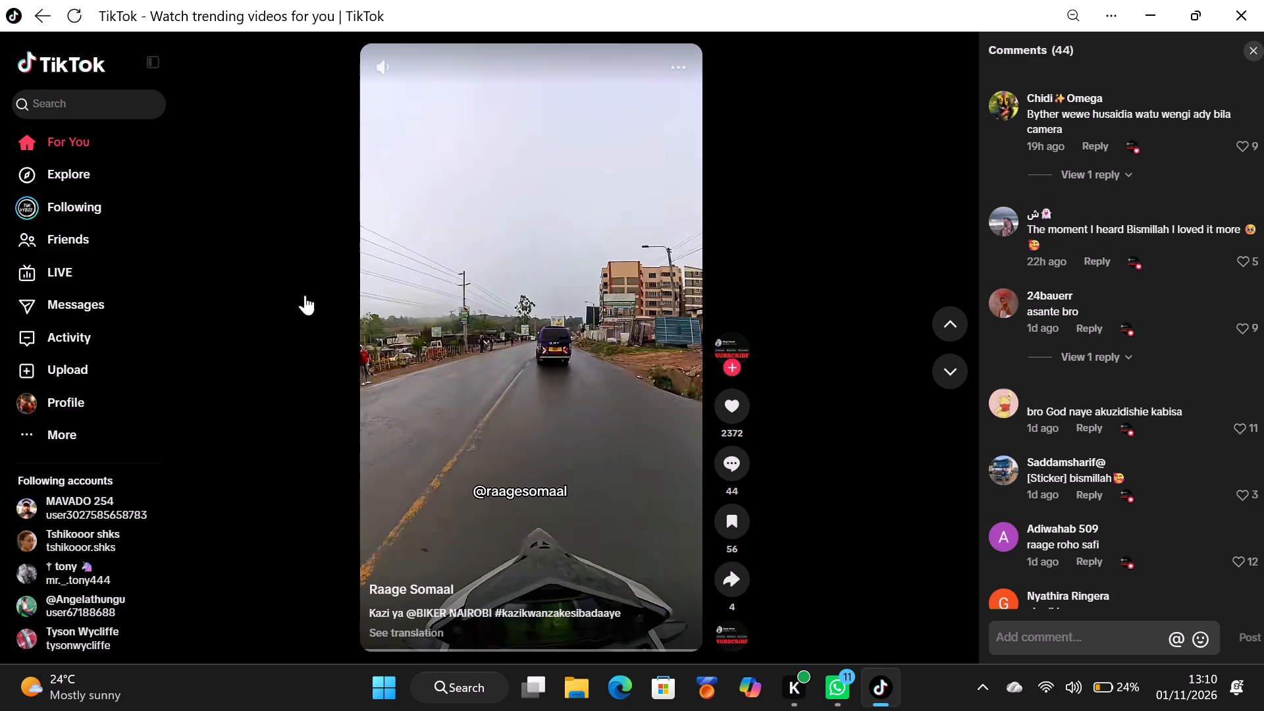
Look through the favourite posts on the own TikTok profile and open the "Under 6 hours paid." video.
{"action": "left_click", "coordinate": [71, 411]}
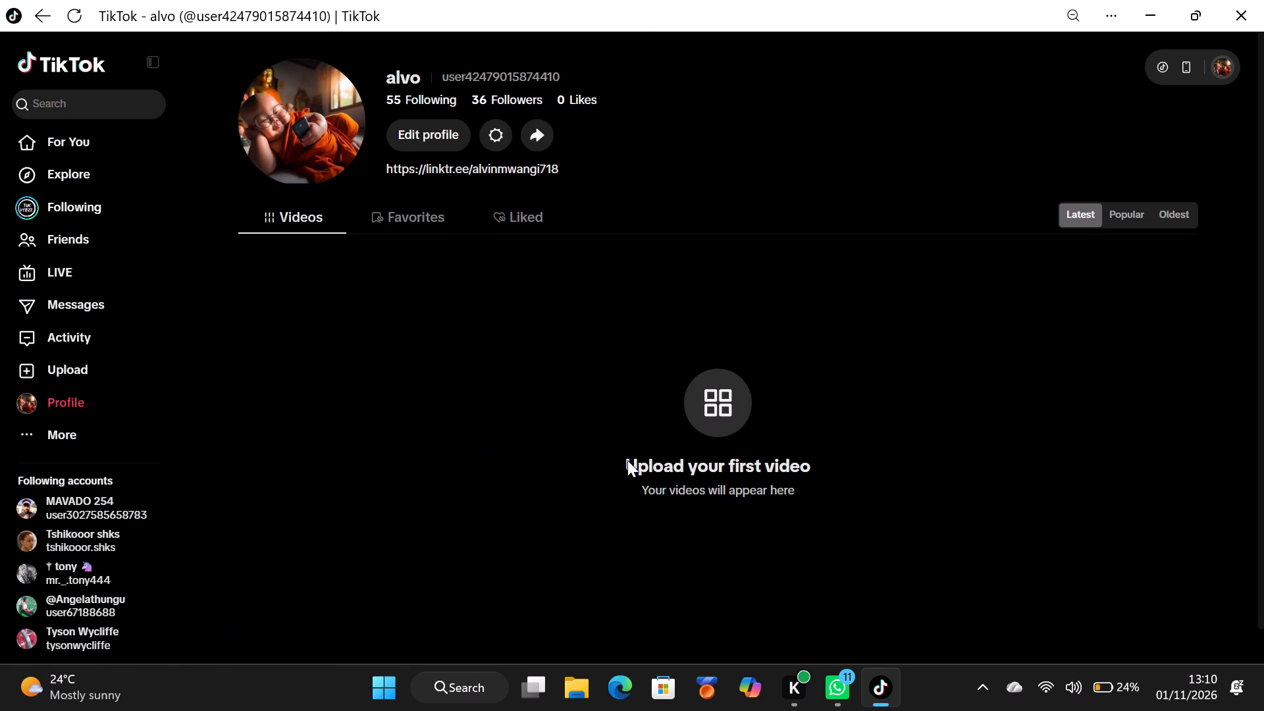
{"action": "left_click", "coordinate": [408, 228]}
{"action": "left_click", "coordinate": [503, 219]}
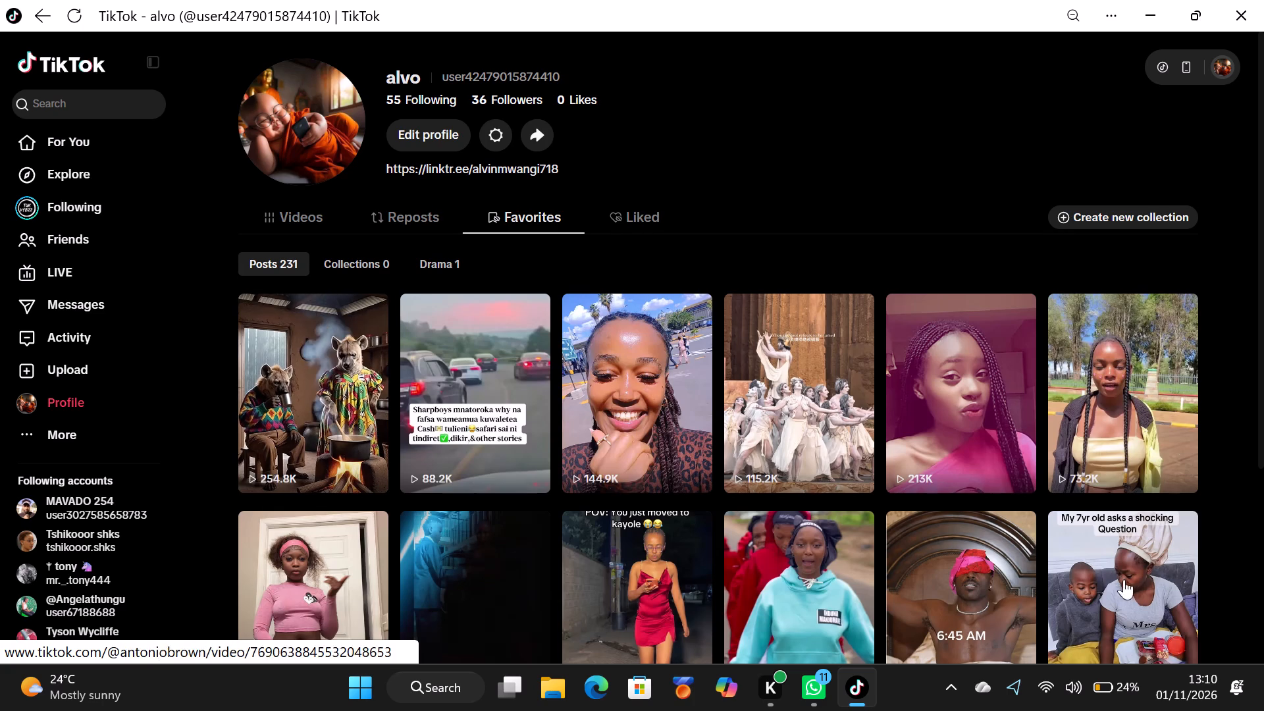
{"action": "scroll", "coordinate": [1108, 590], "scroll_direction": "down", "scroll_amount": 4}
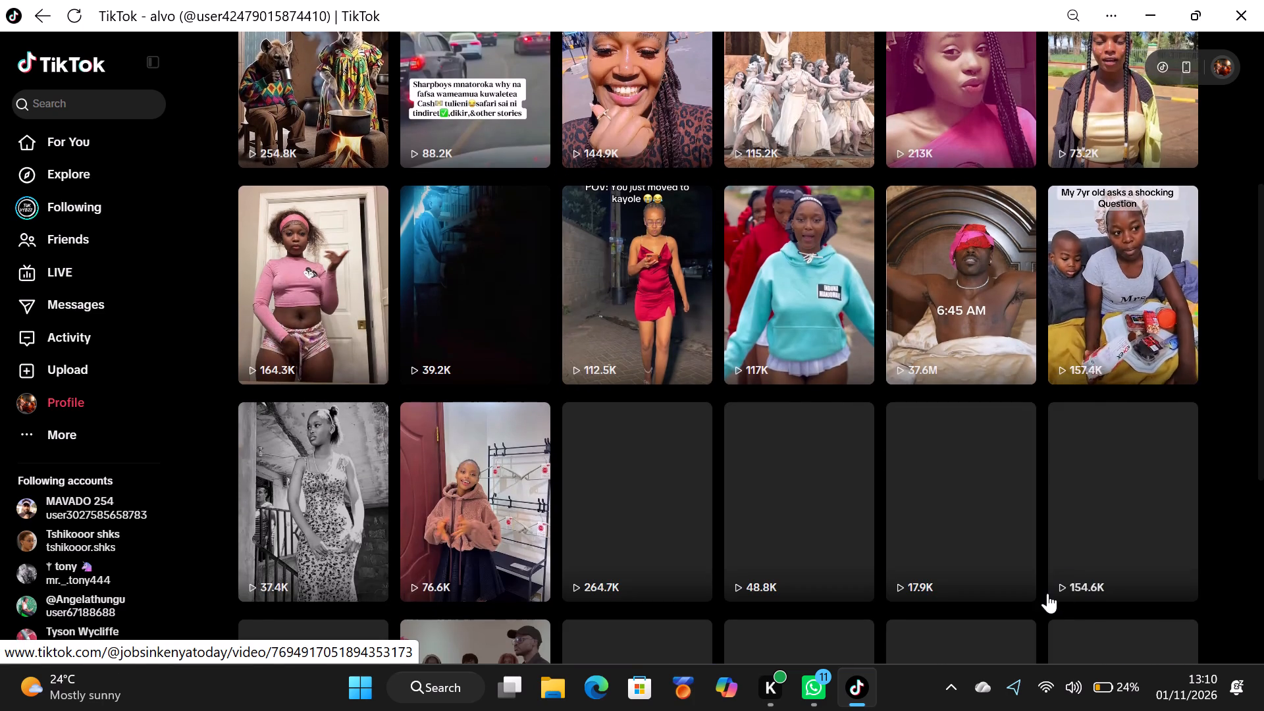
{"action": "scroll", "coordinate": [1122, 491], "scroll_direction": "down", "scroll_amount": 3}
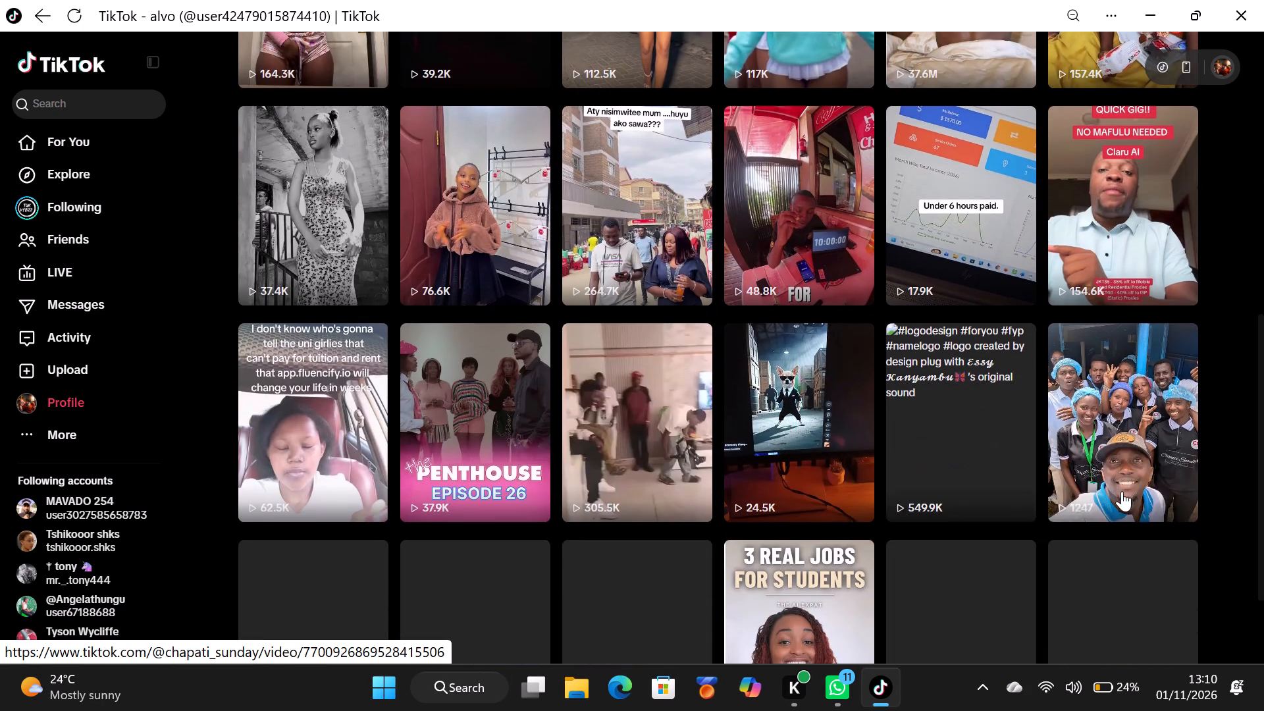
{"action": "scroll", "coordinate": [1122, 491], "scroll_direction": "down", "scroll_amount": 2}
{"action": "left_click", "coordinate": [1105, 495]}
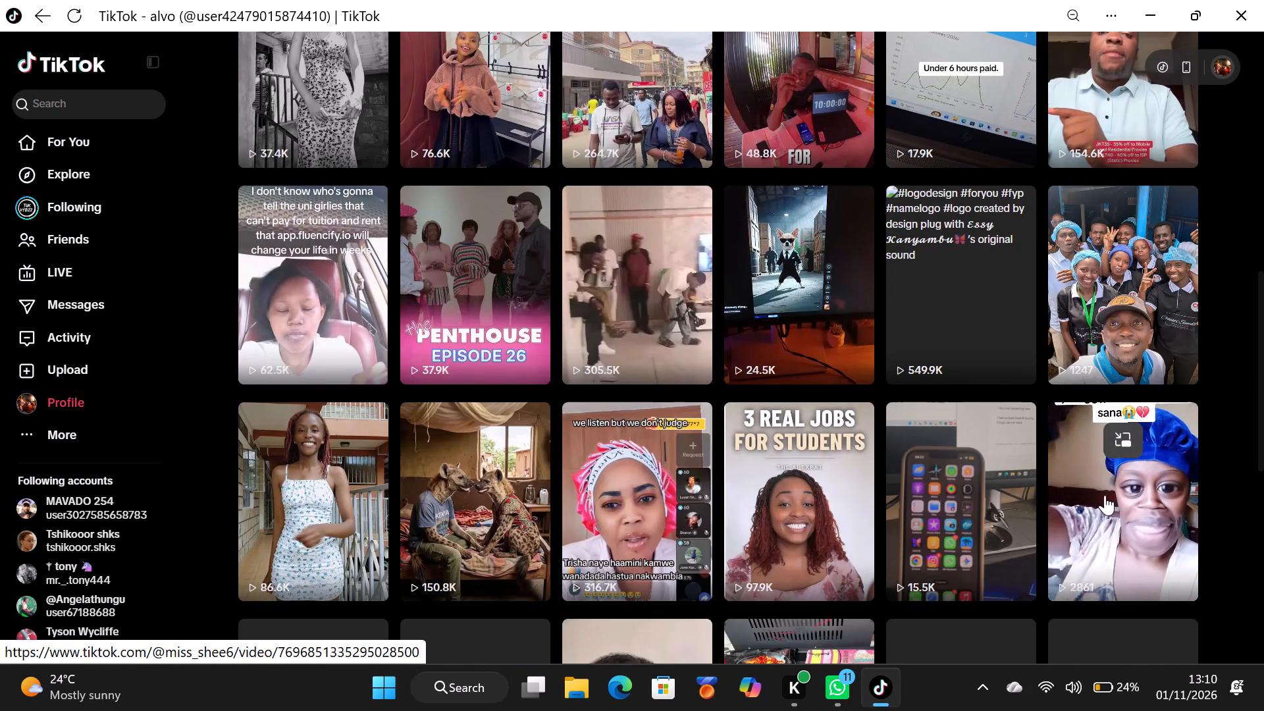
{"action": "left_click", "coordinate": [951, 70]}
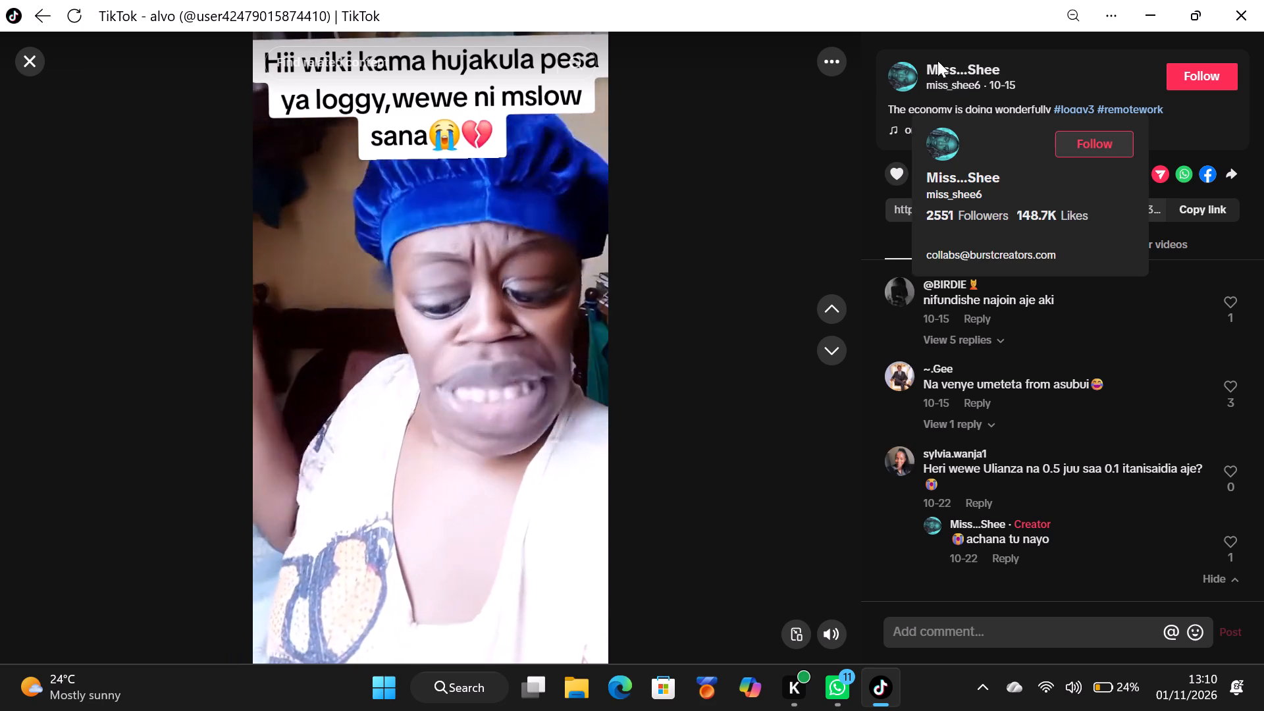
Open the video creator's TikTok profile and follow the Instagram link in the bio.
{"action": "left_click", "coordinate": [939, 72]}
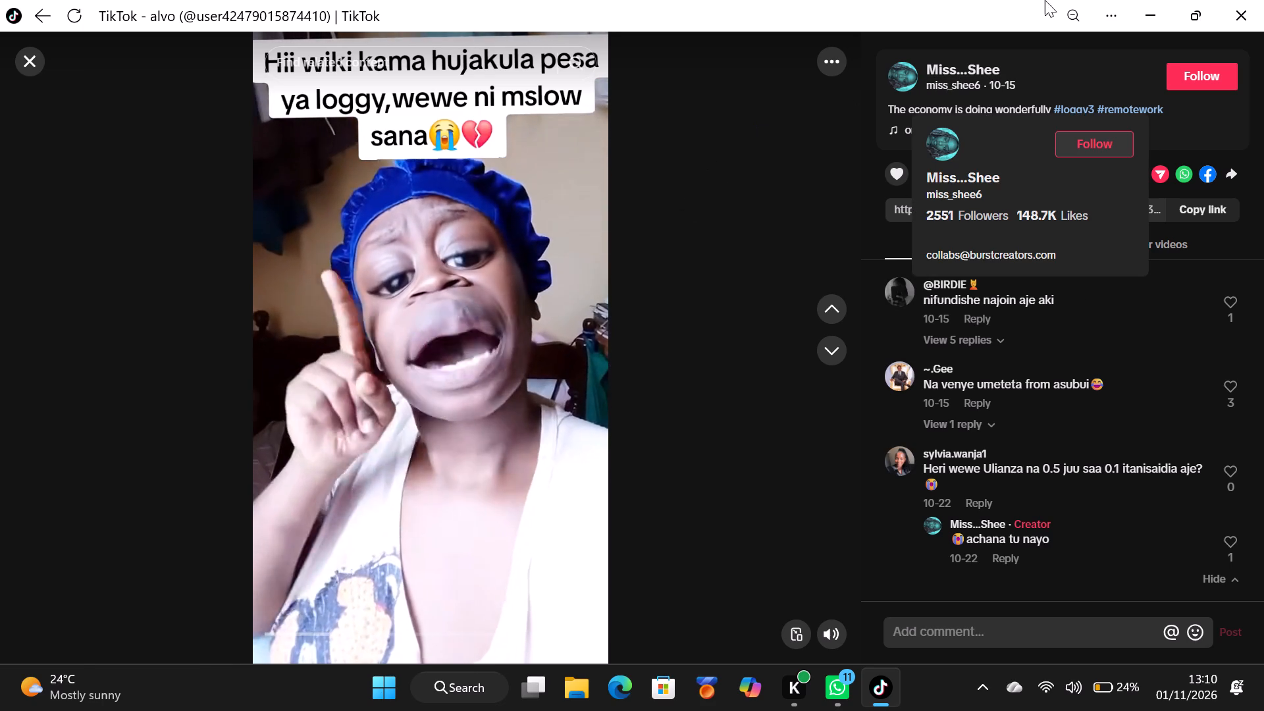
{"action": "left_click", "coordinate": [980, 74]}
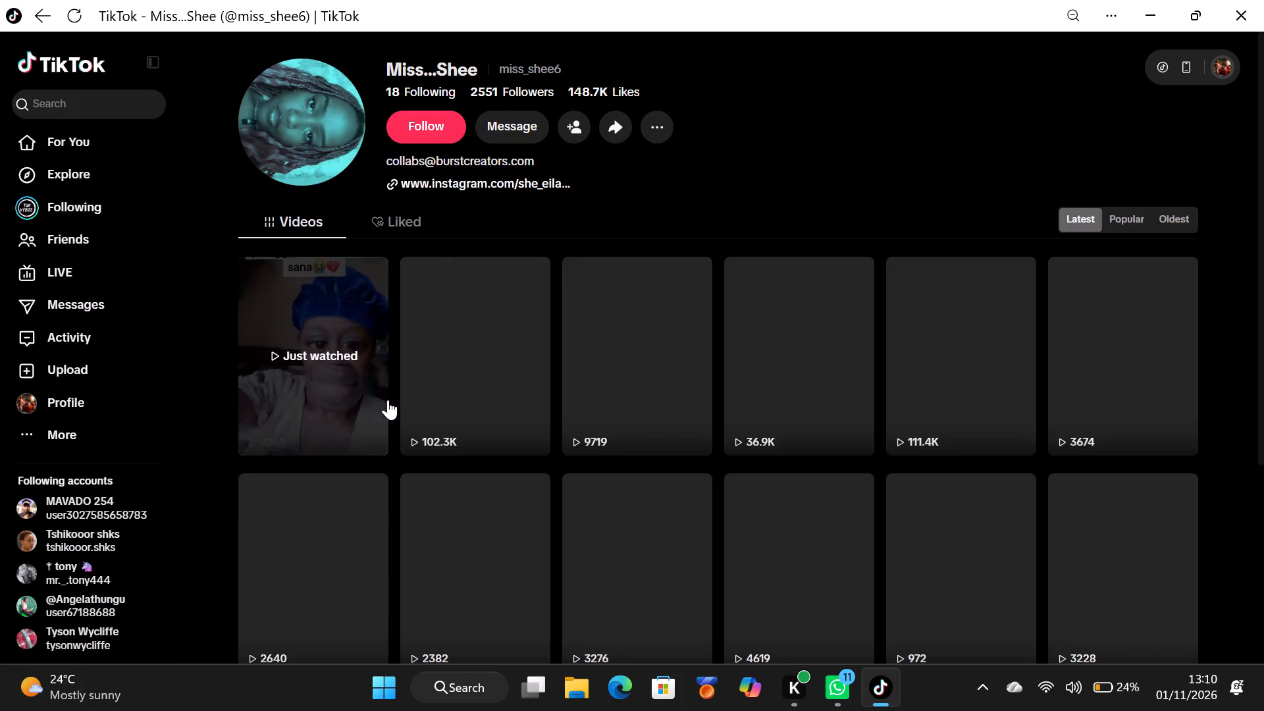
{"action": "left_click", "coordinate": [489, 182]}
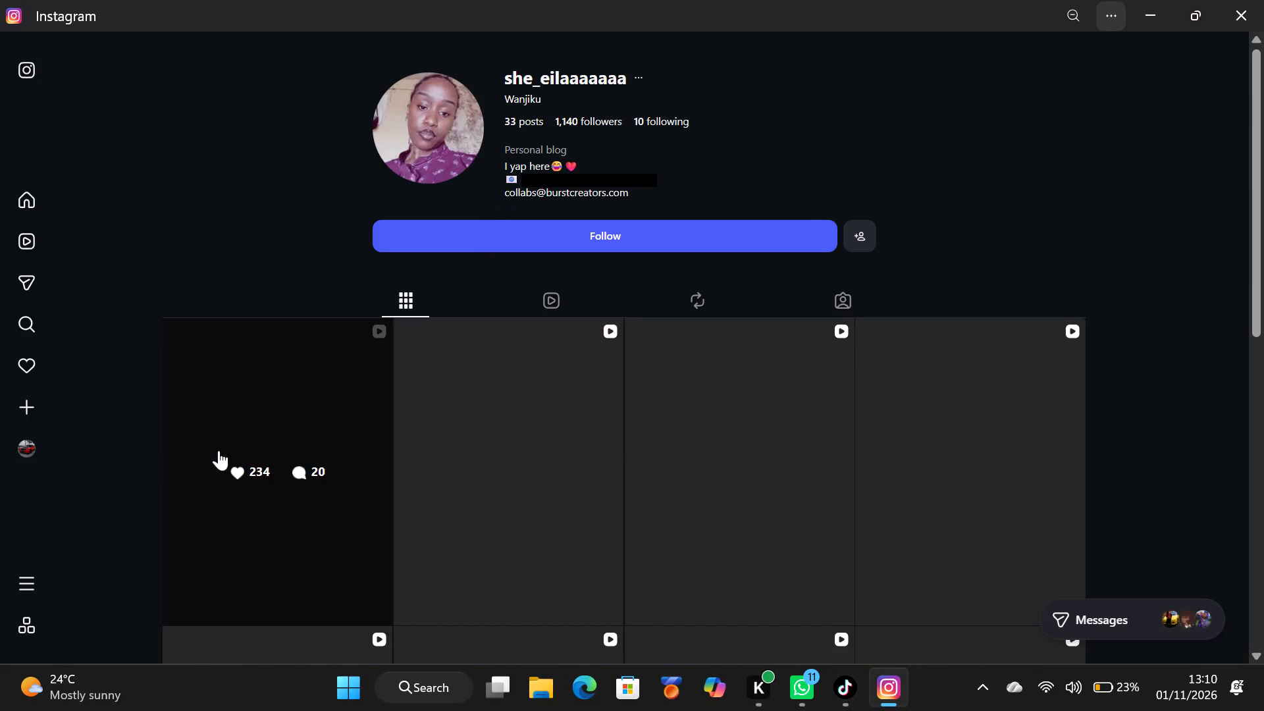
Watch the creator's first three Instagram reels with sound on, reading the comments and expanding replies on the "start working remotely" reel.
{"action": "left_click", "coordinate": [297, 462]}
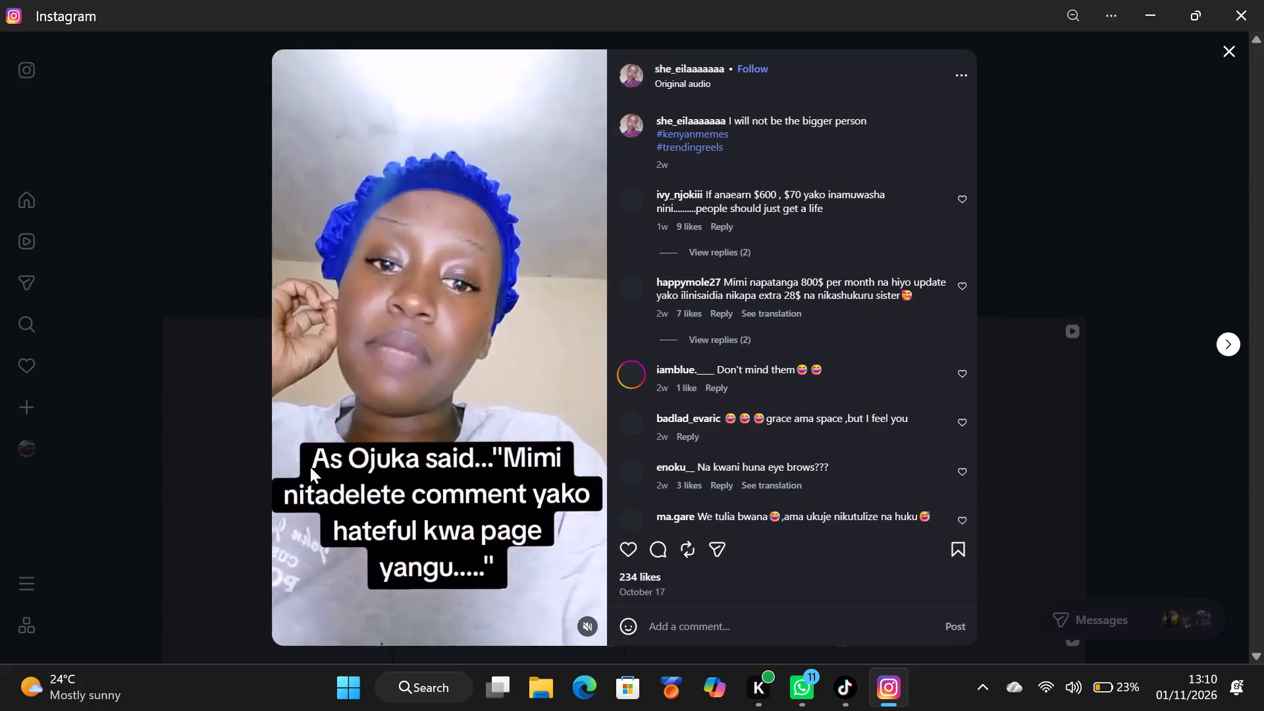
{"action": "left_click", "coordinate": [589, 630]}
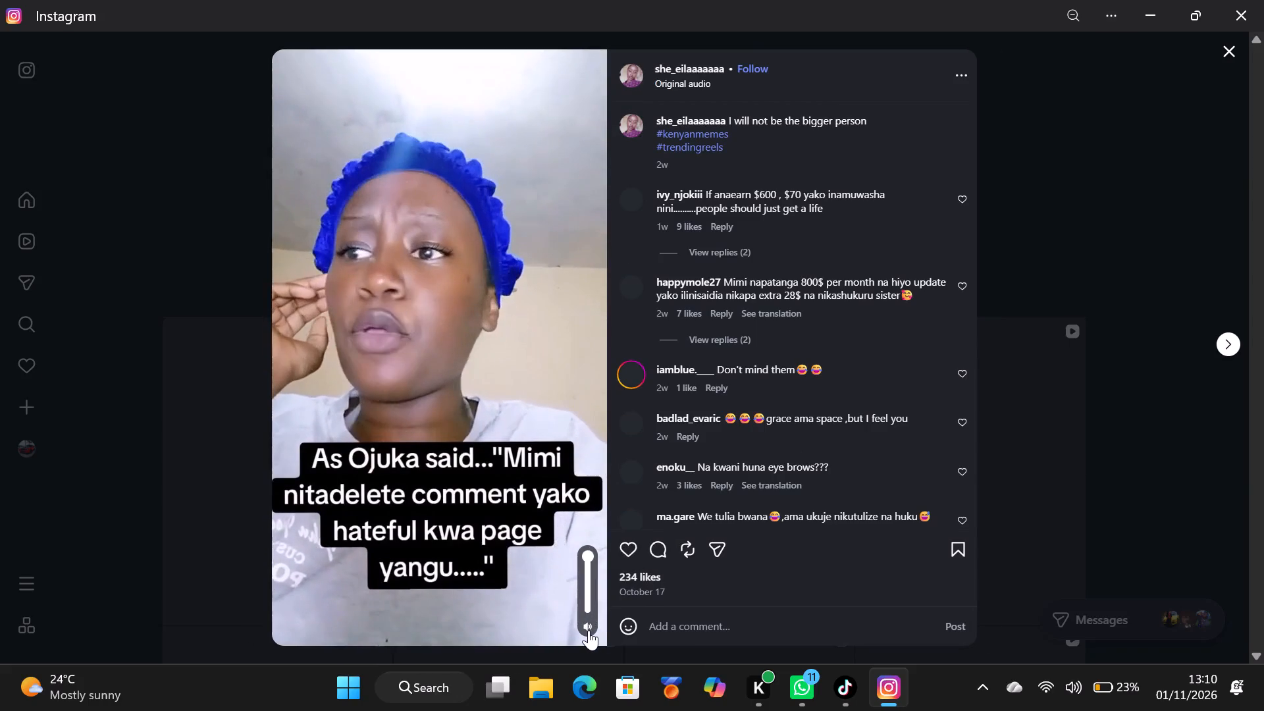
{"action": "left_click", "coordinate": [1222, 346]}
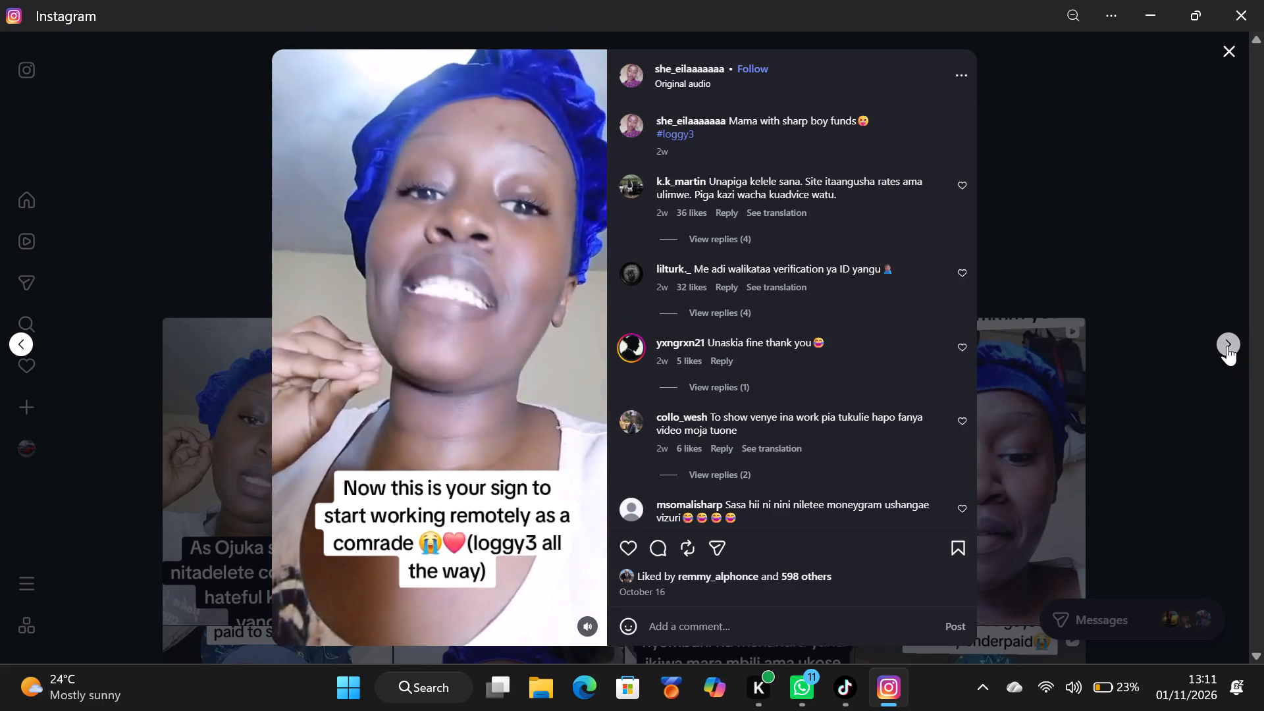
{"action": "left_click", "coordinate": [735, 475]}
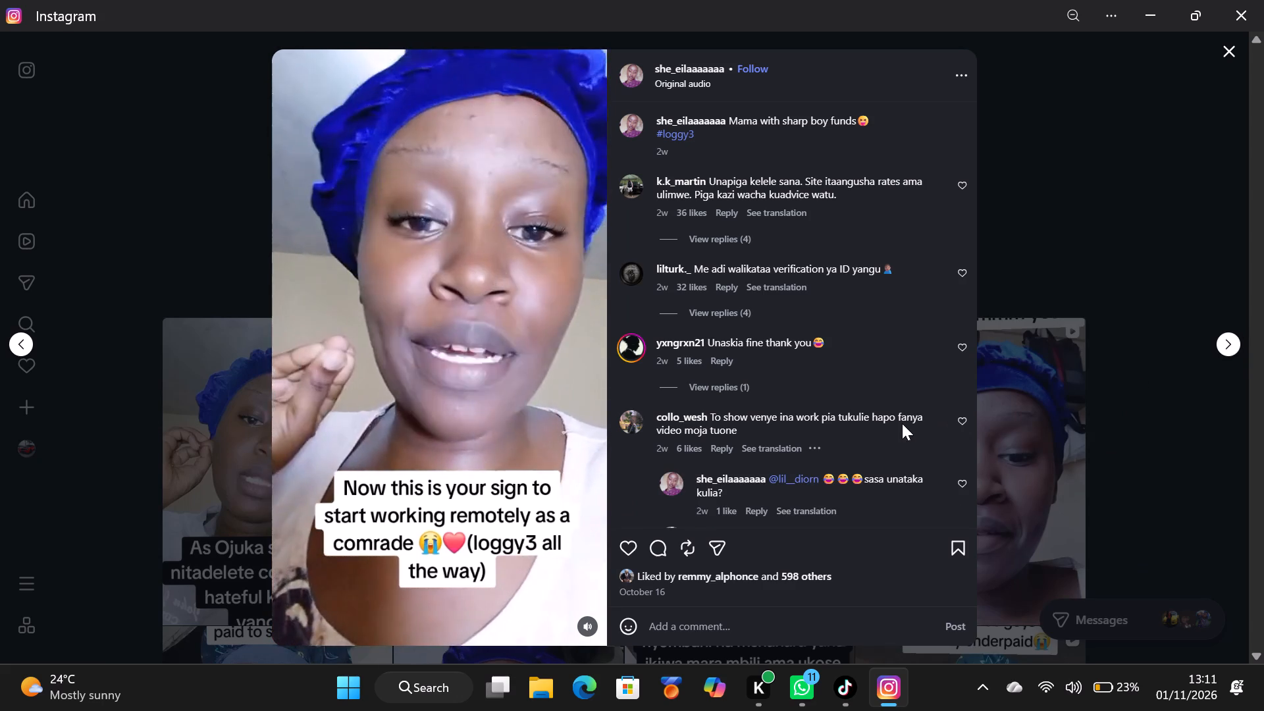
{"action": "scroll", "coordinate": [902, 424], "scroll_direction": "down", "scroll_amount": 1}
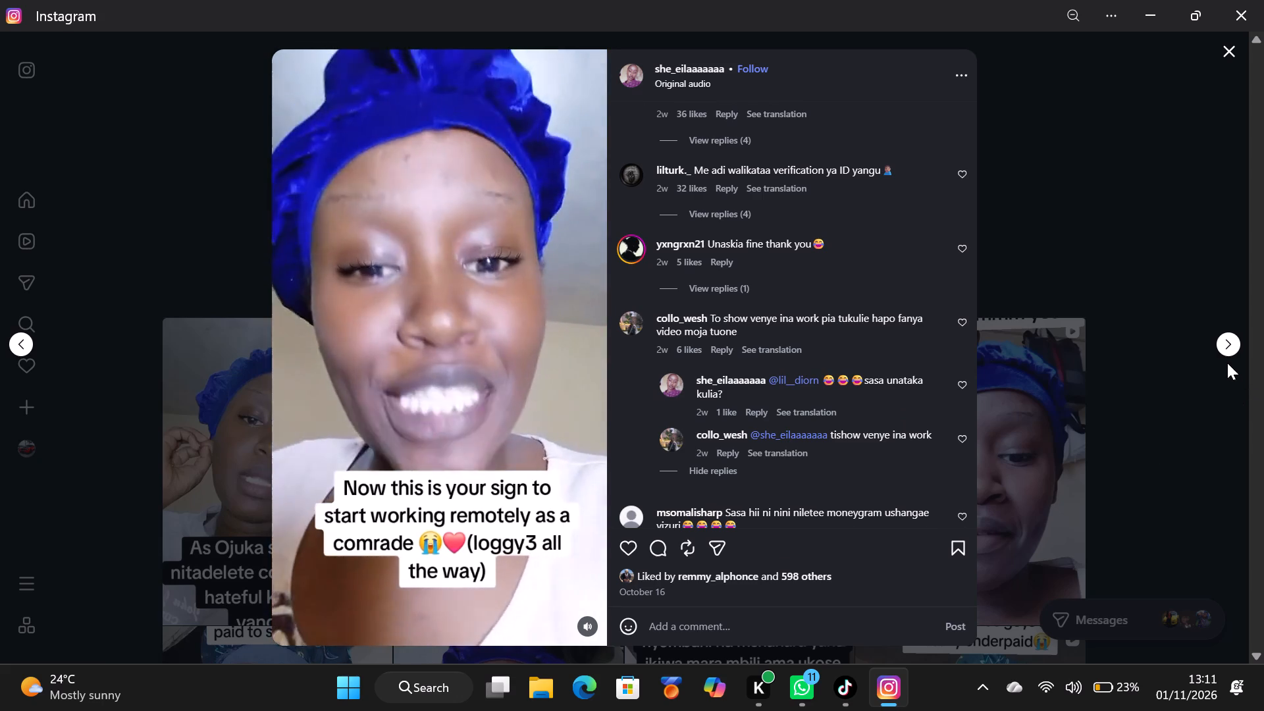
{"action": "left_click", "coordinate": [1224, 338]}
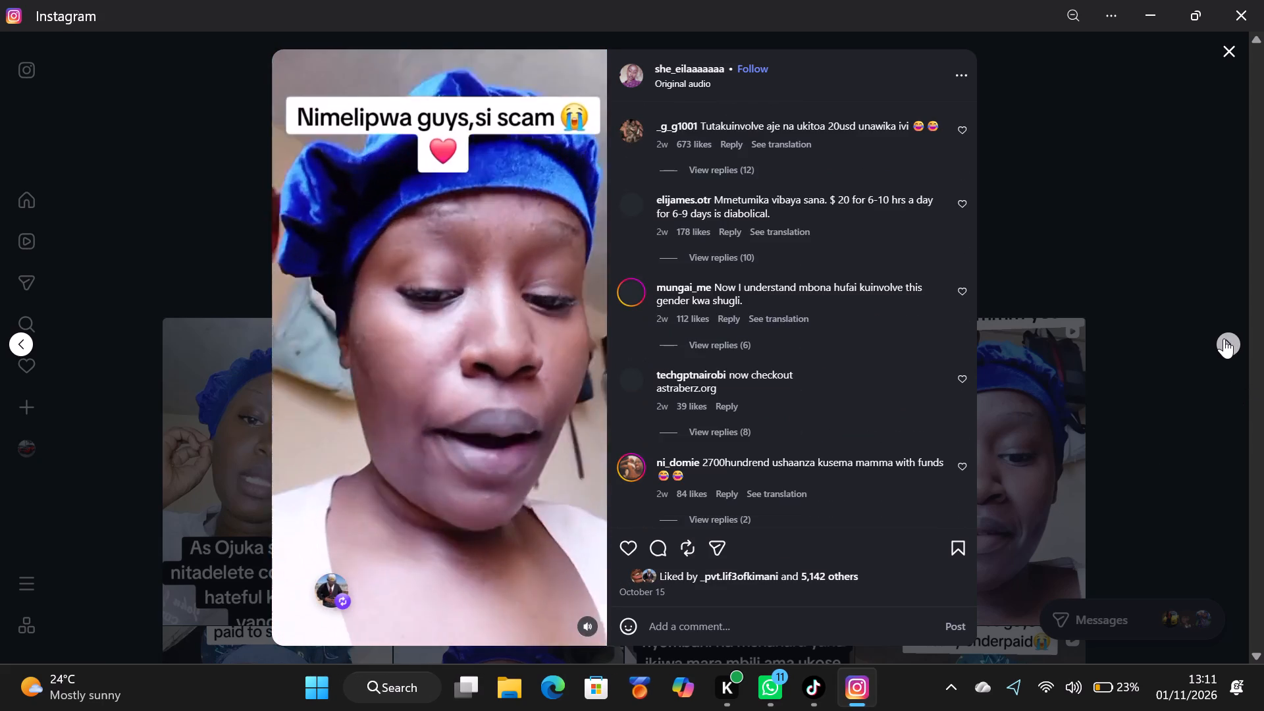
{"action": "left_click", "coordinate": [1230, 48]}
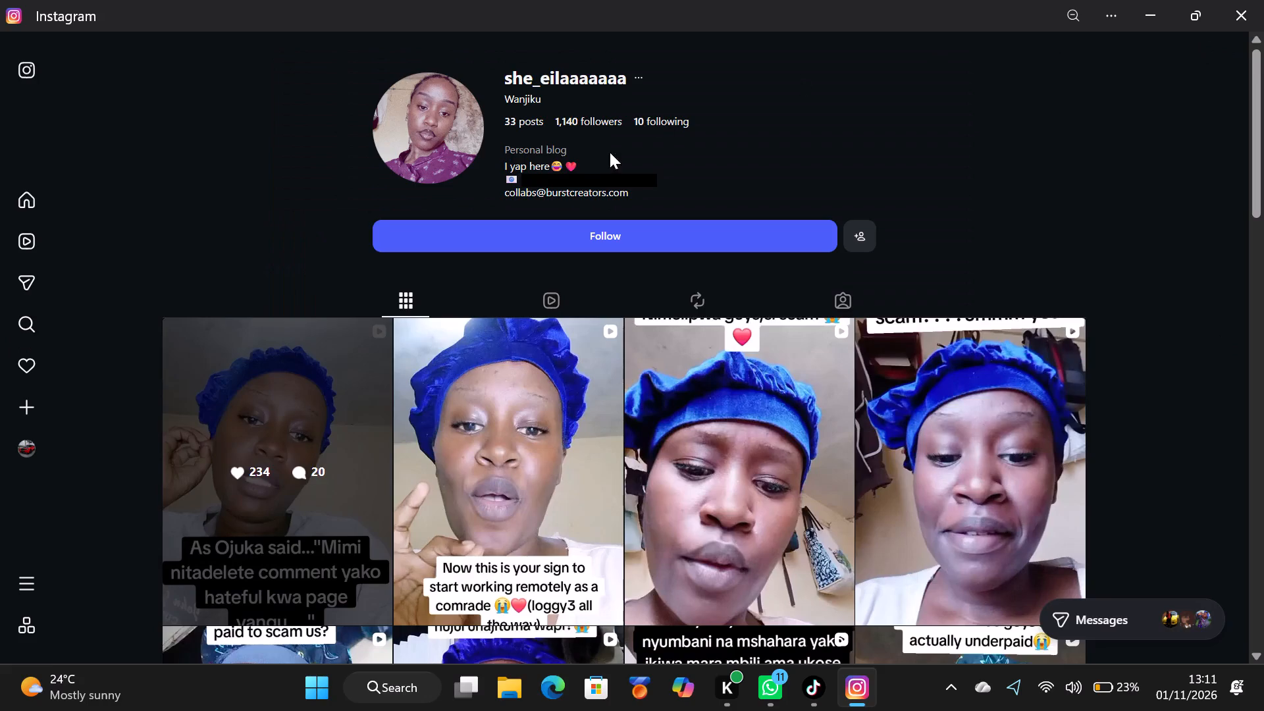
Look through the creator's Instagram post grid down to the oldest posts and close the Instagram window.
{"action": "scroll", "coordinate": [584, 176], "scroll_direction": "up", "scroll_amount": 2}
{"action": "left_click", "coordinate": [460, 151]}
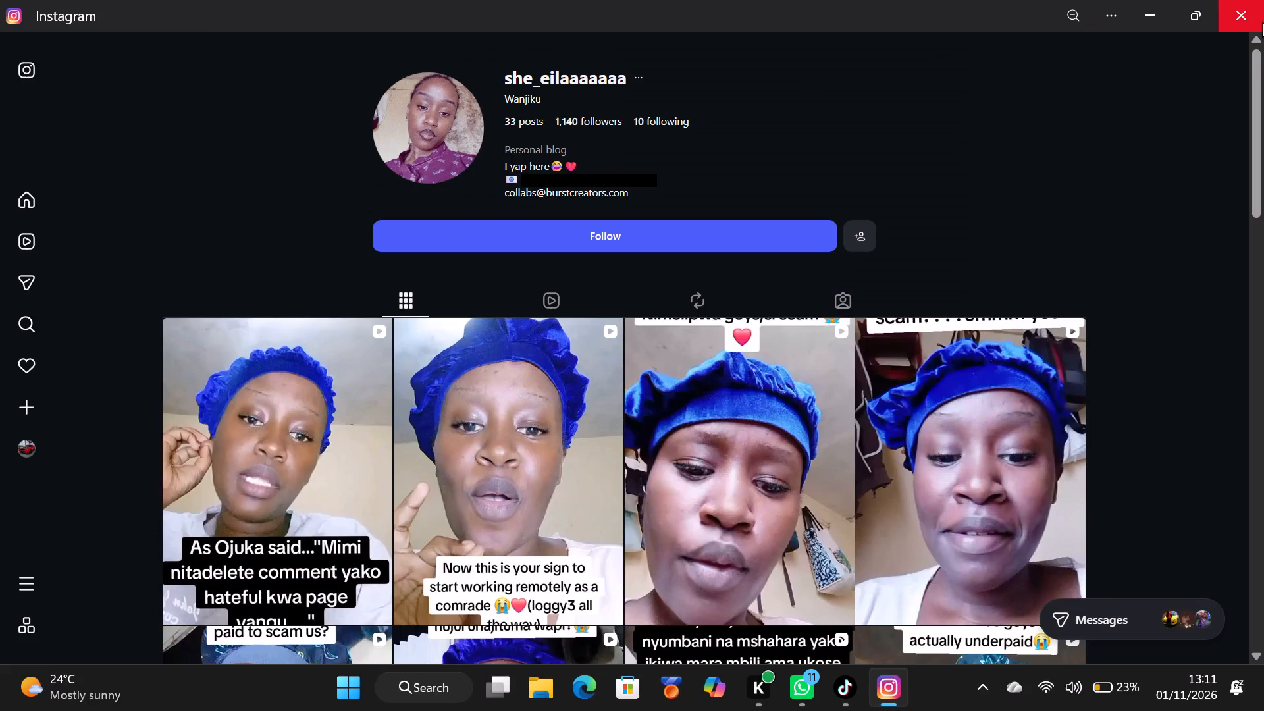
{"action": "scroll", "coordinate": [842, 344], "scroll_direction": "down", "scroll_amount": 2}
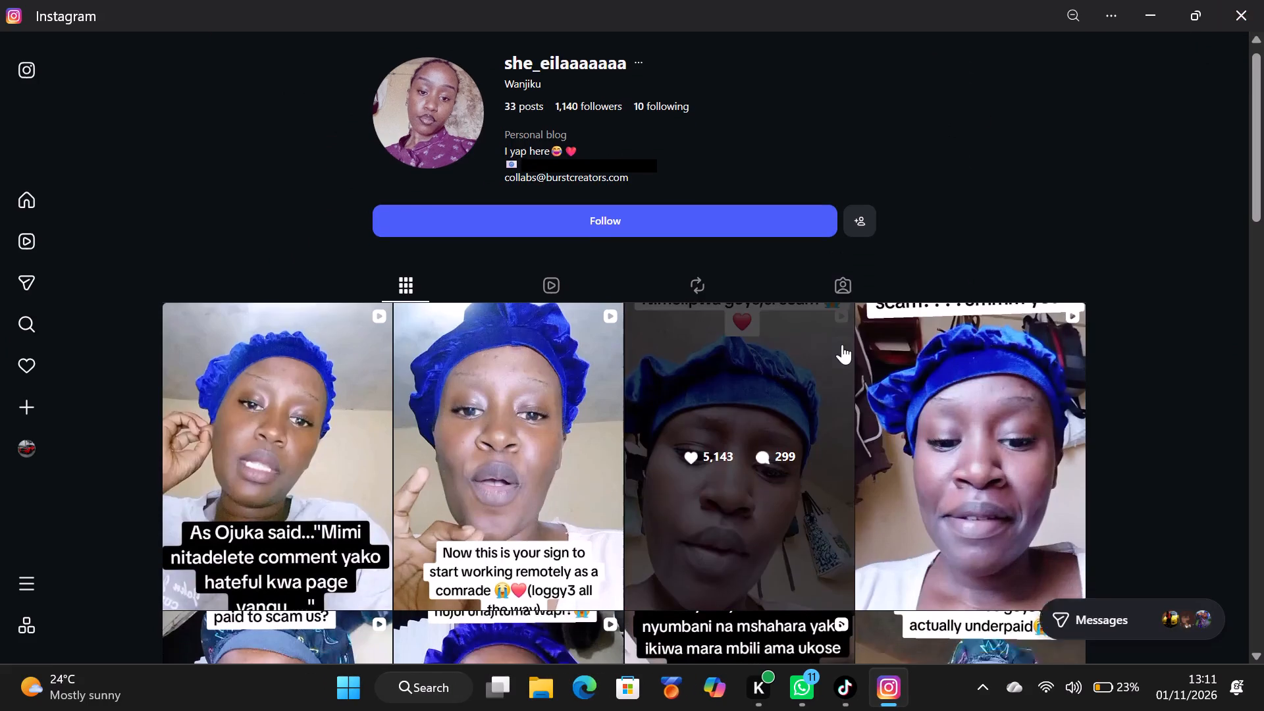
{"action": "scroll", "coordinate": [842, 344], "scroll_direction": "down", "scroll_amount": 14}
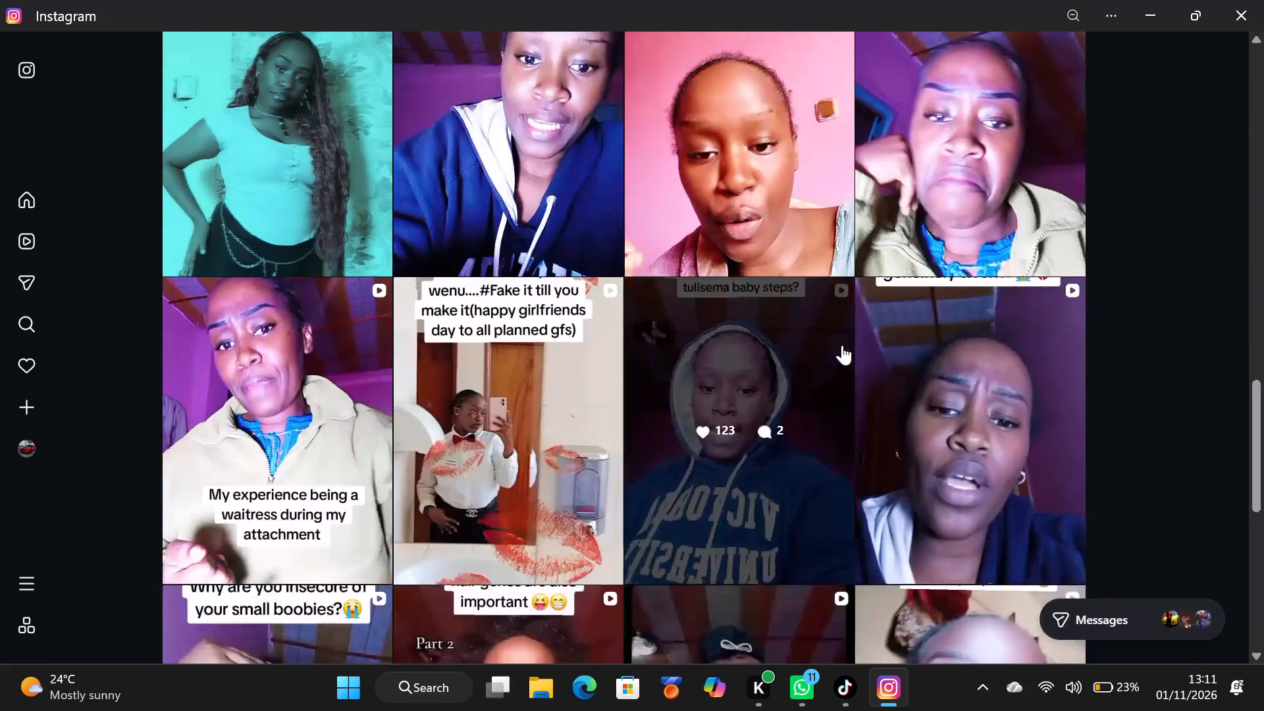
{"action": "scroll", "coordinate": [842, 345], "scroll_direction": "down", "scroll_amount": 6}
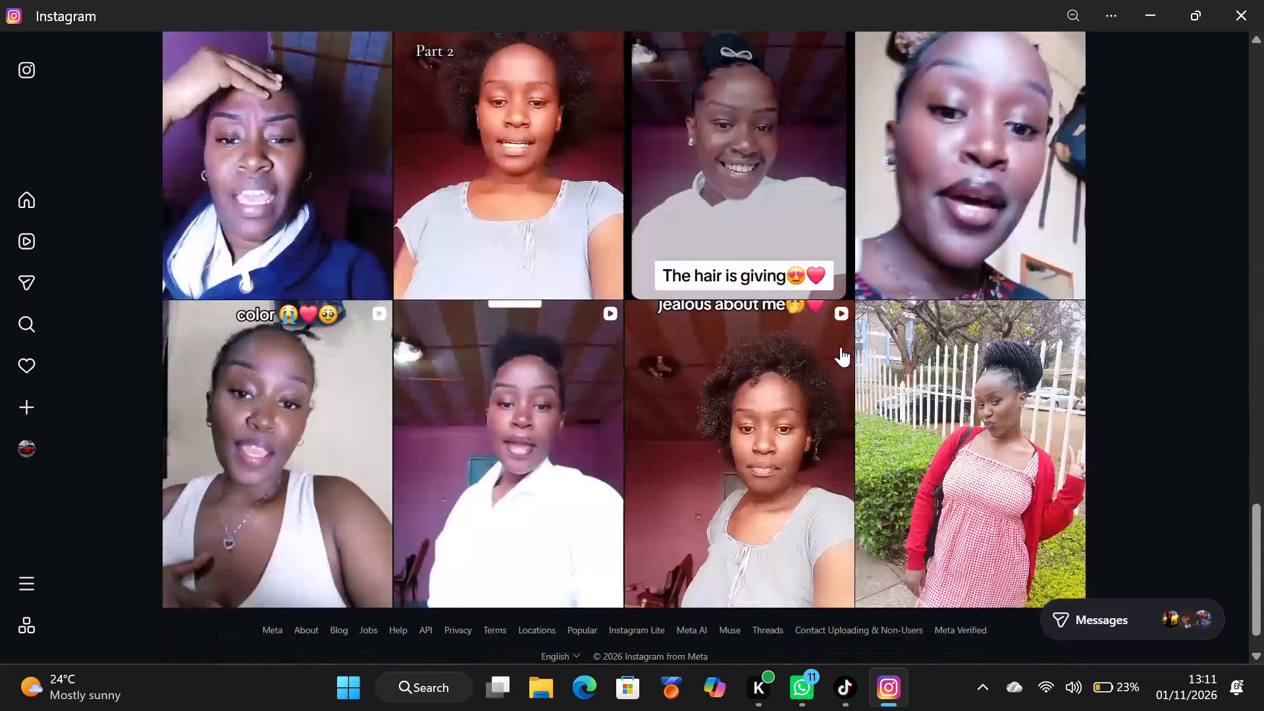
{"action": "left_click", "coordinate": [1257, 7]}
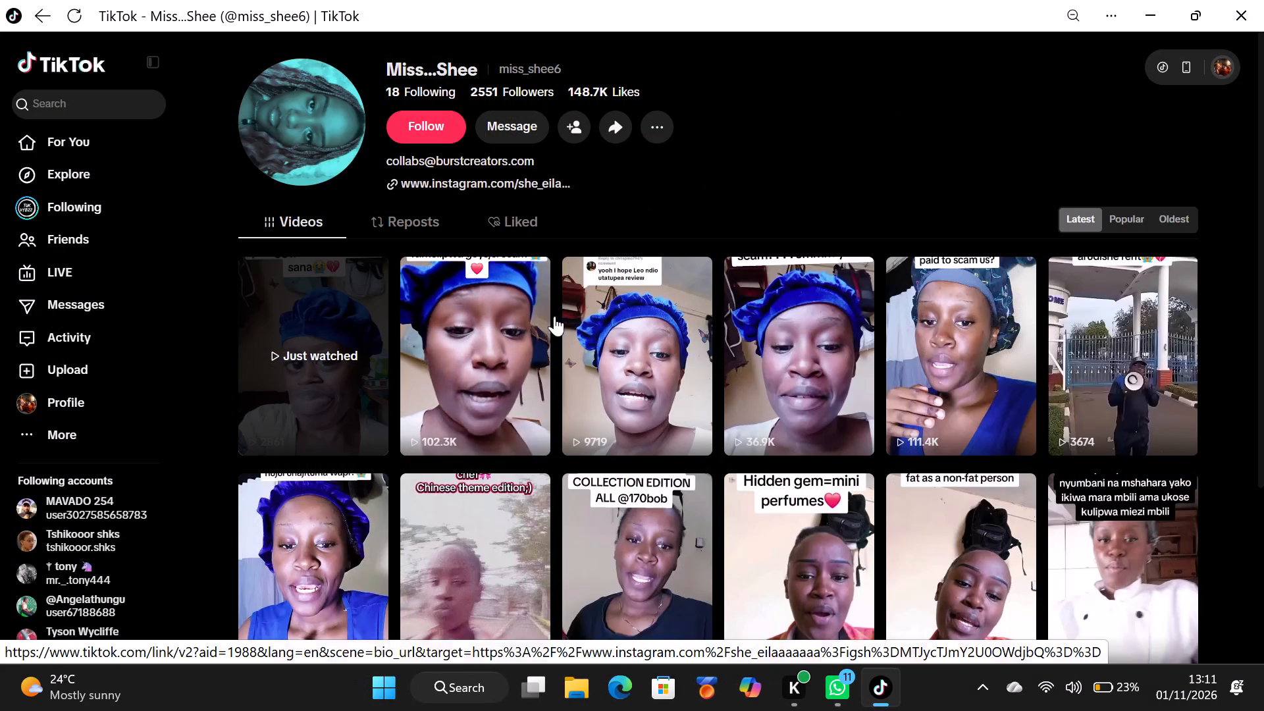
Search TikTok for "loggy 3".
{"action": "left_click", "coordinate": [85, 101]}
{"action": "left_click", "coordinate": [134, 165]}
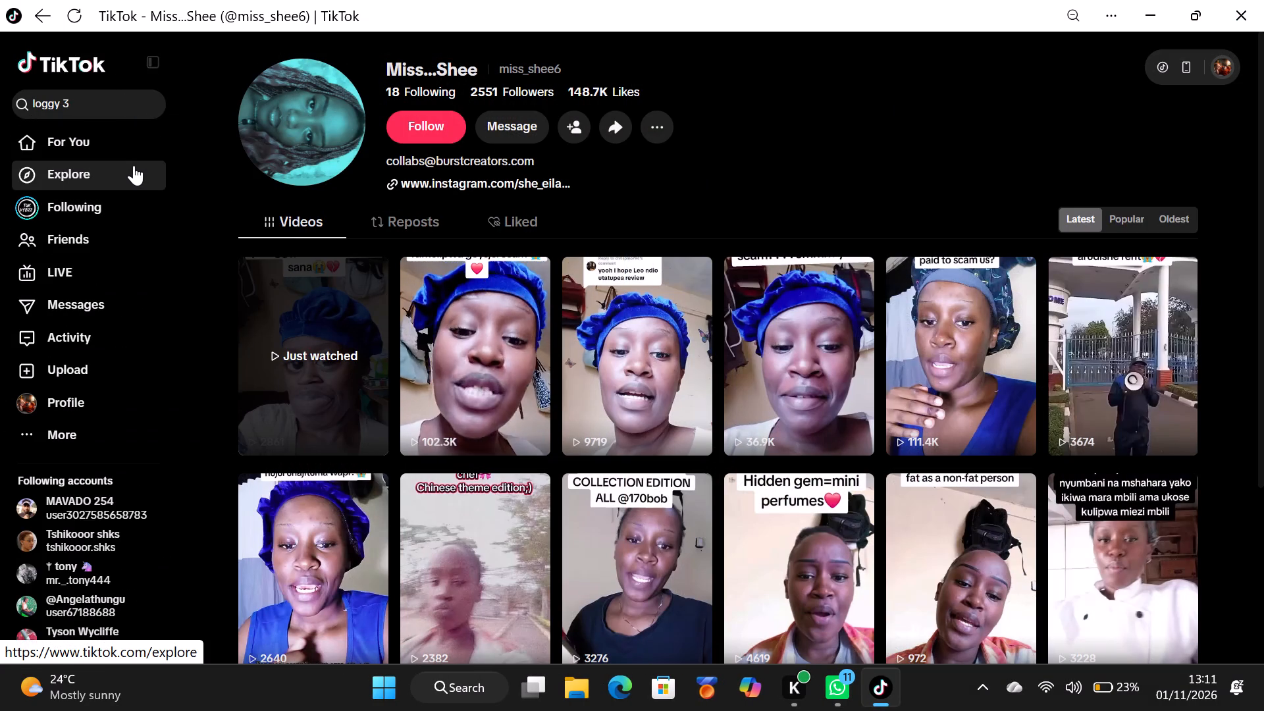
{"action": "left_click", "coordinate": [86, 103]}
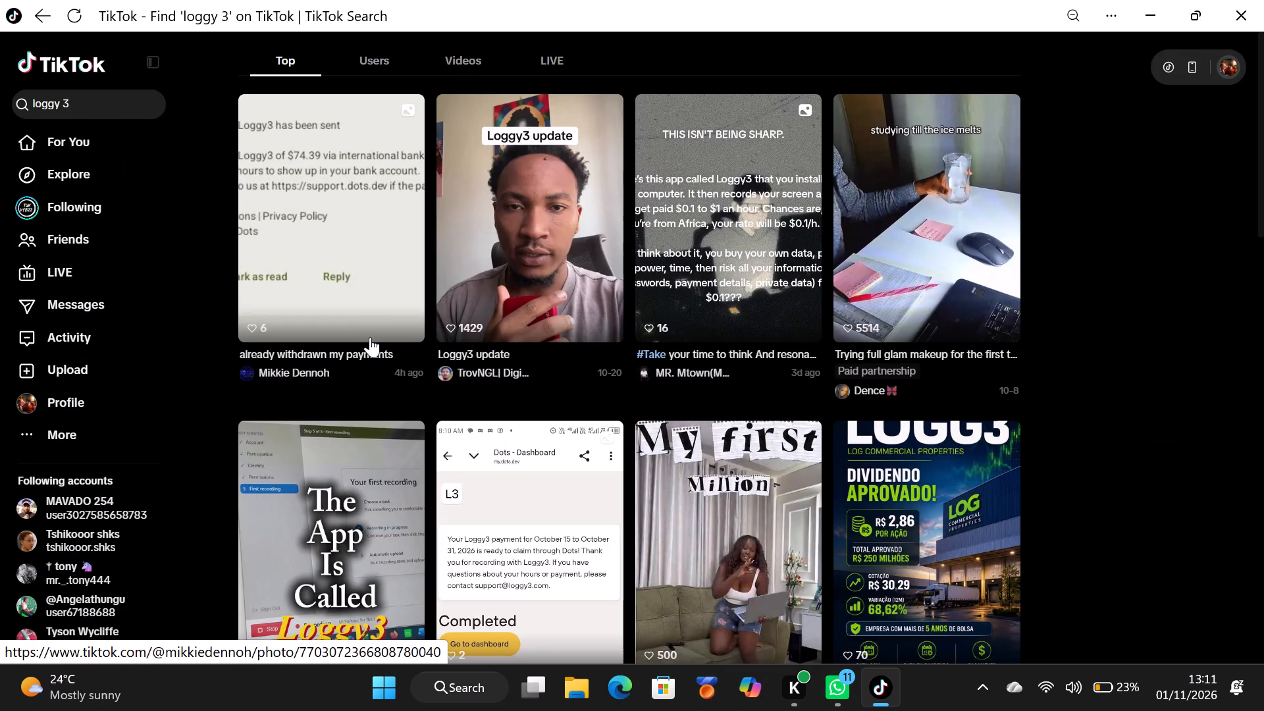
Open the "THIS ISN'T BEING SHARP." post about Loggy3 and read its comments, expanding the replies on the tier reduction comment.
{"action": "left_click", "coordinate": [783, 209]}
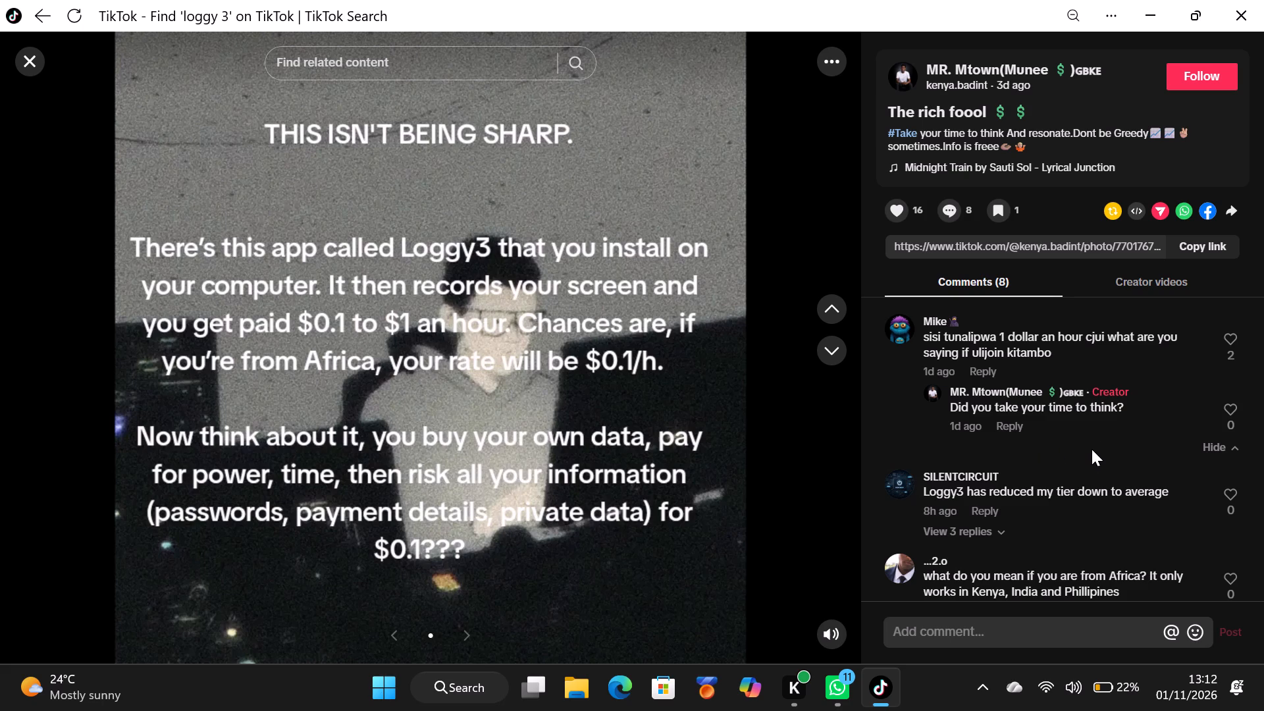
{"action": "left_click", "coordinate": [975, 531]}
{"action": "scroll", "coordinate": [1132, 513], "scroll_direction": "down", "scroll_amount": 1}
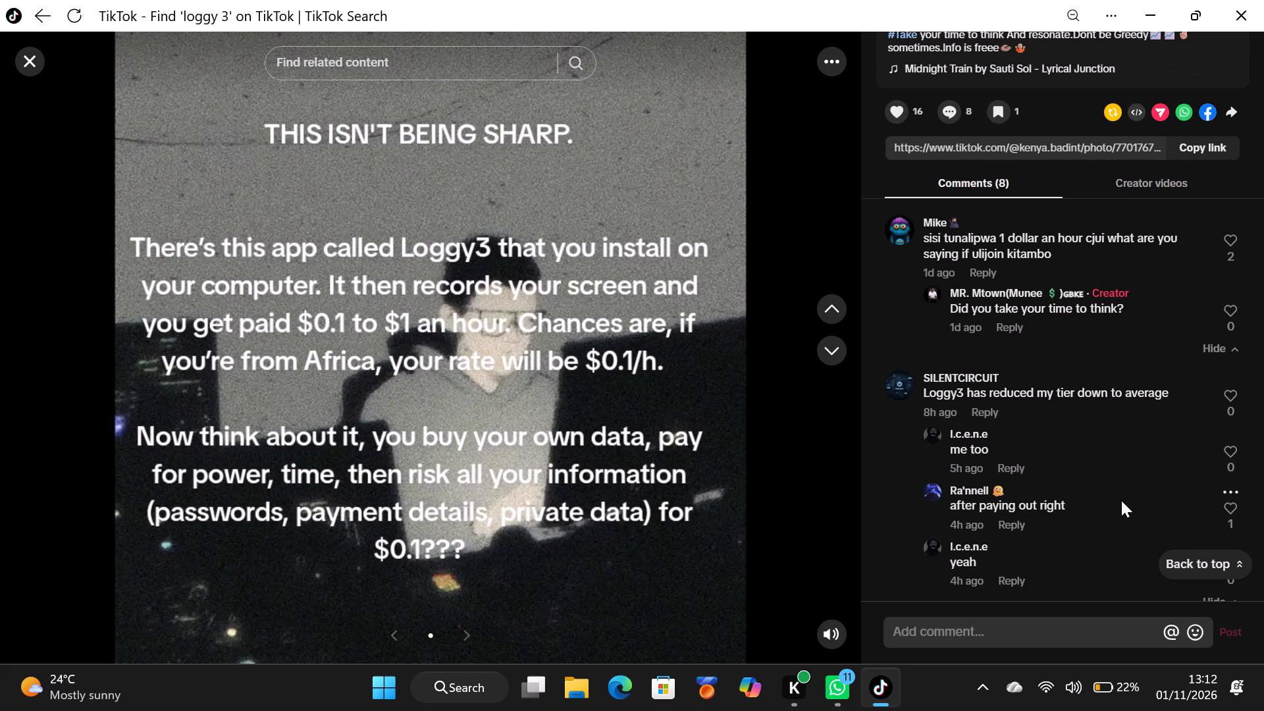
{"action": "scroll", "coordinate": [1138, 500], "scroll_direction": "down", "scroll_amount": 2}
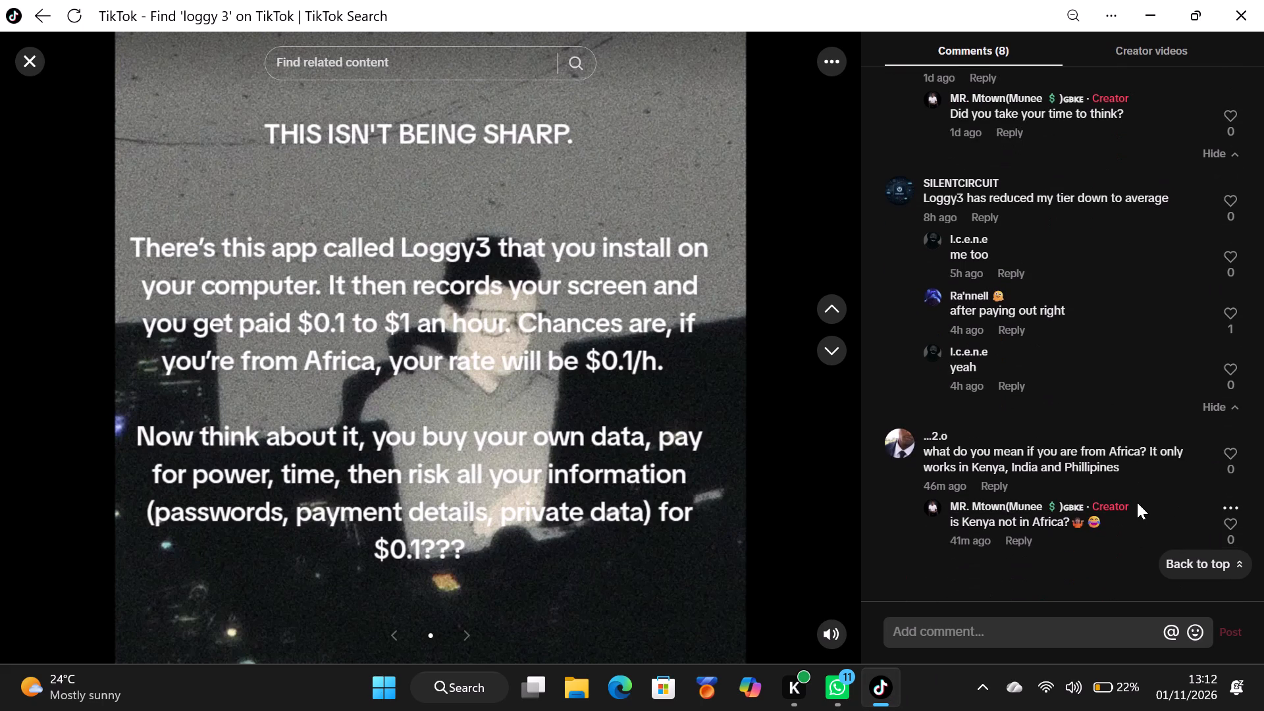